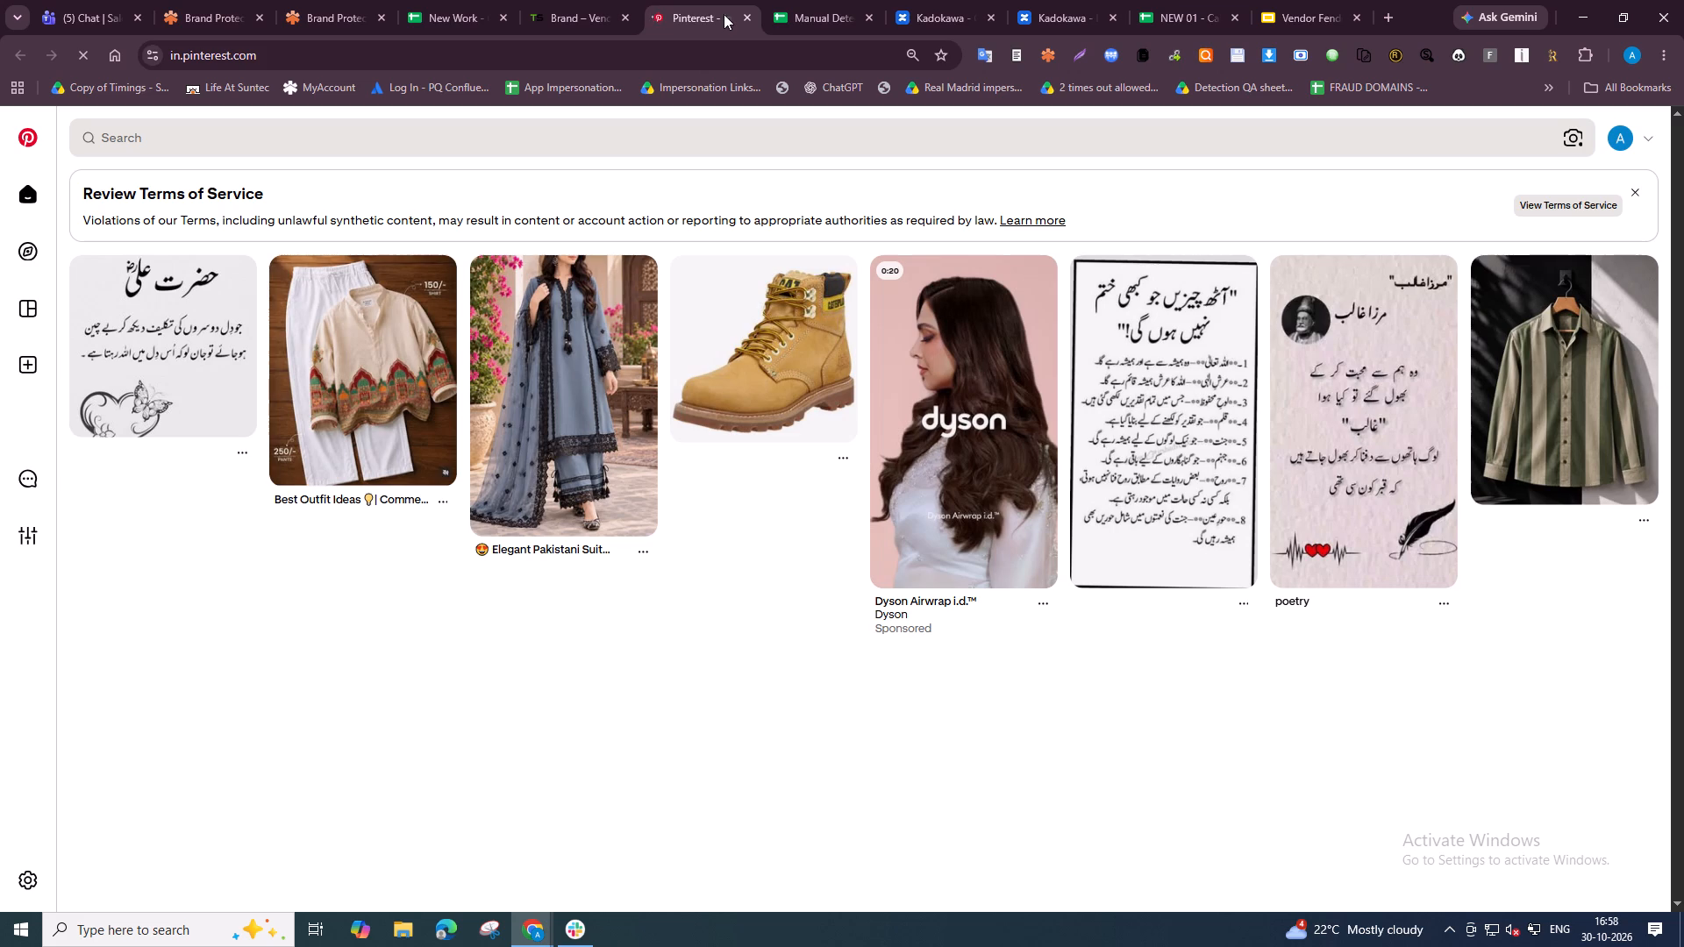
# Search Pinterest for "jetbrains".
pyautogui.click(332, 147)
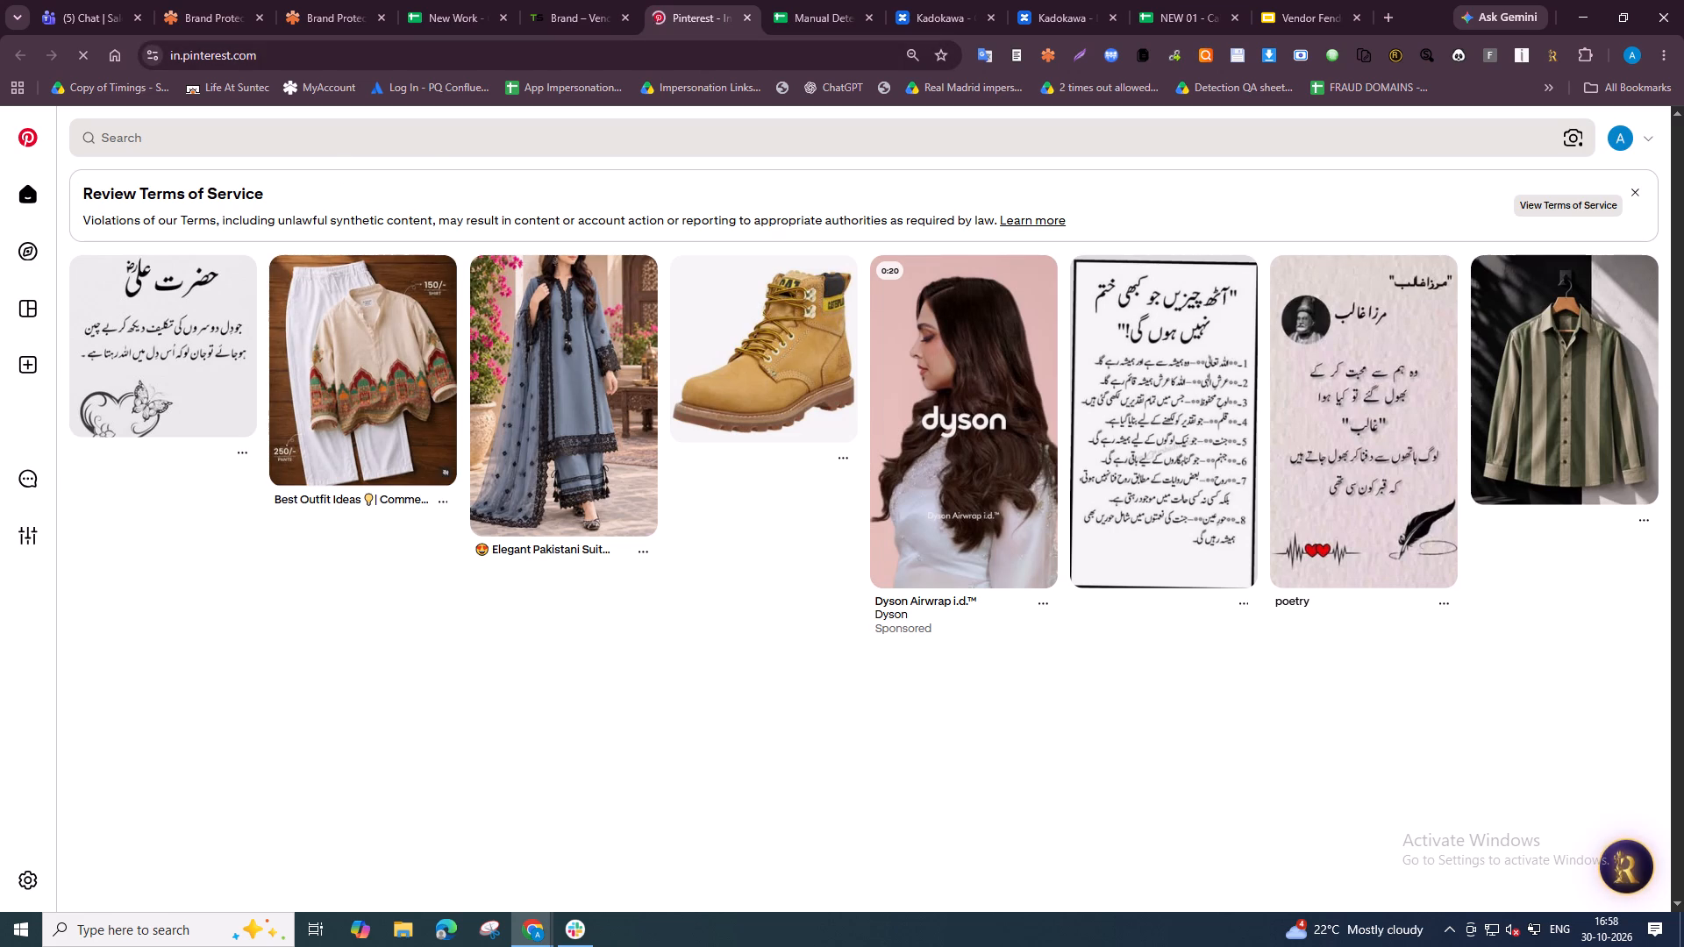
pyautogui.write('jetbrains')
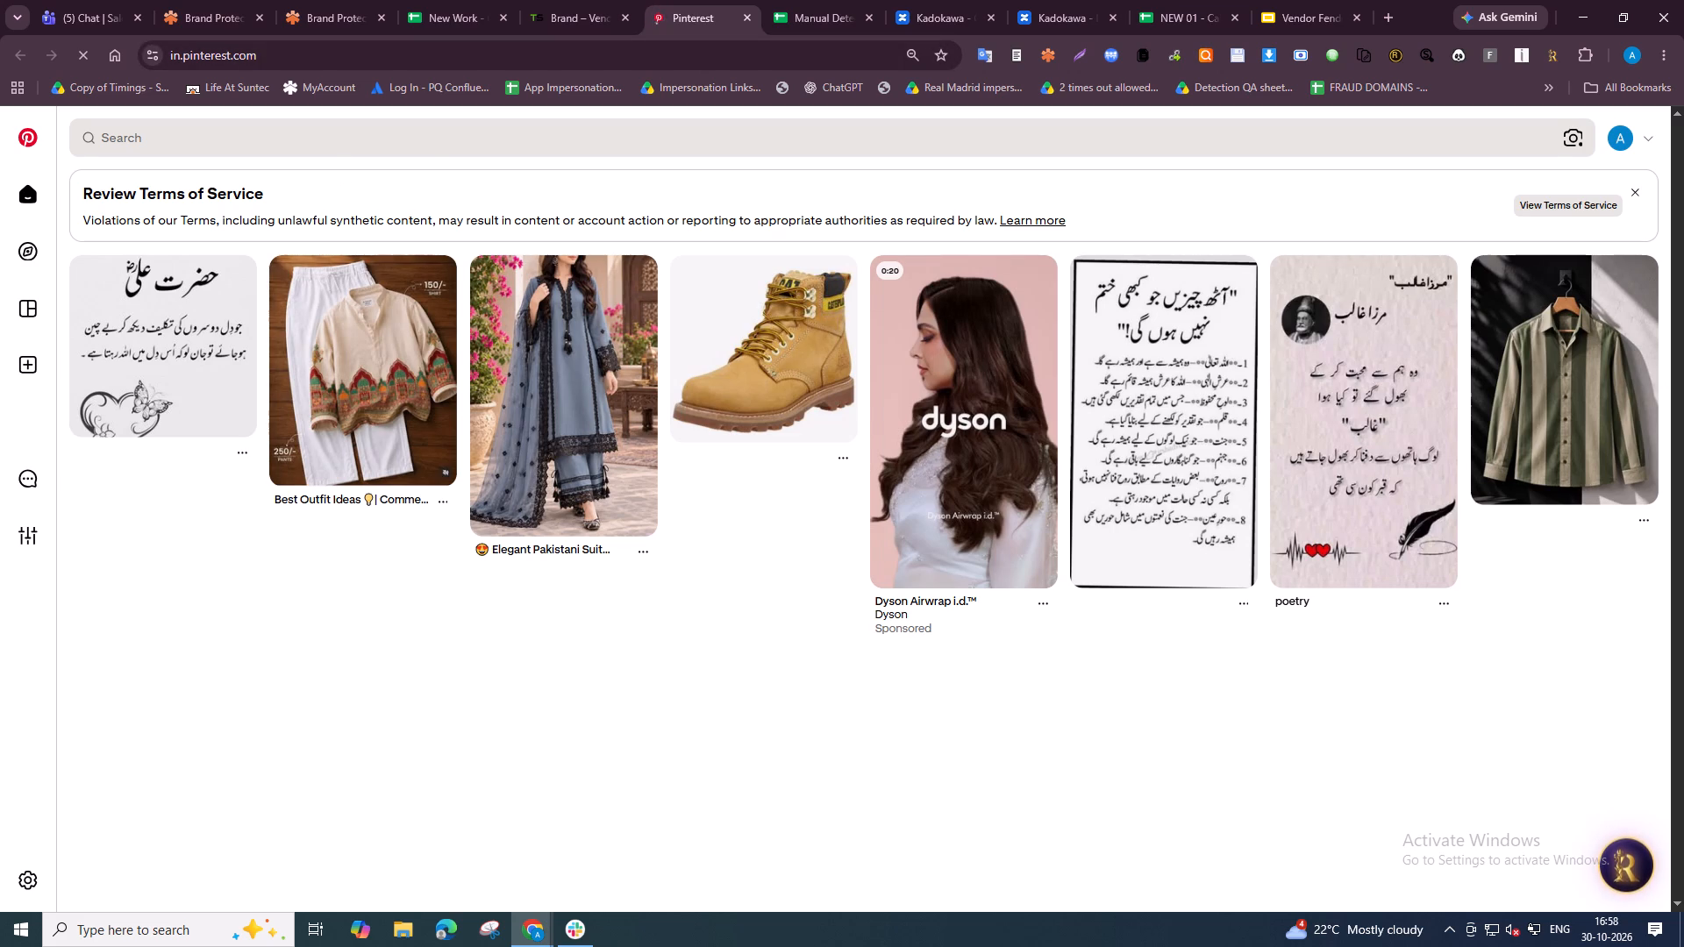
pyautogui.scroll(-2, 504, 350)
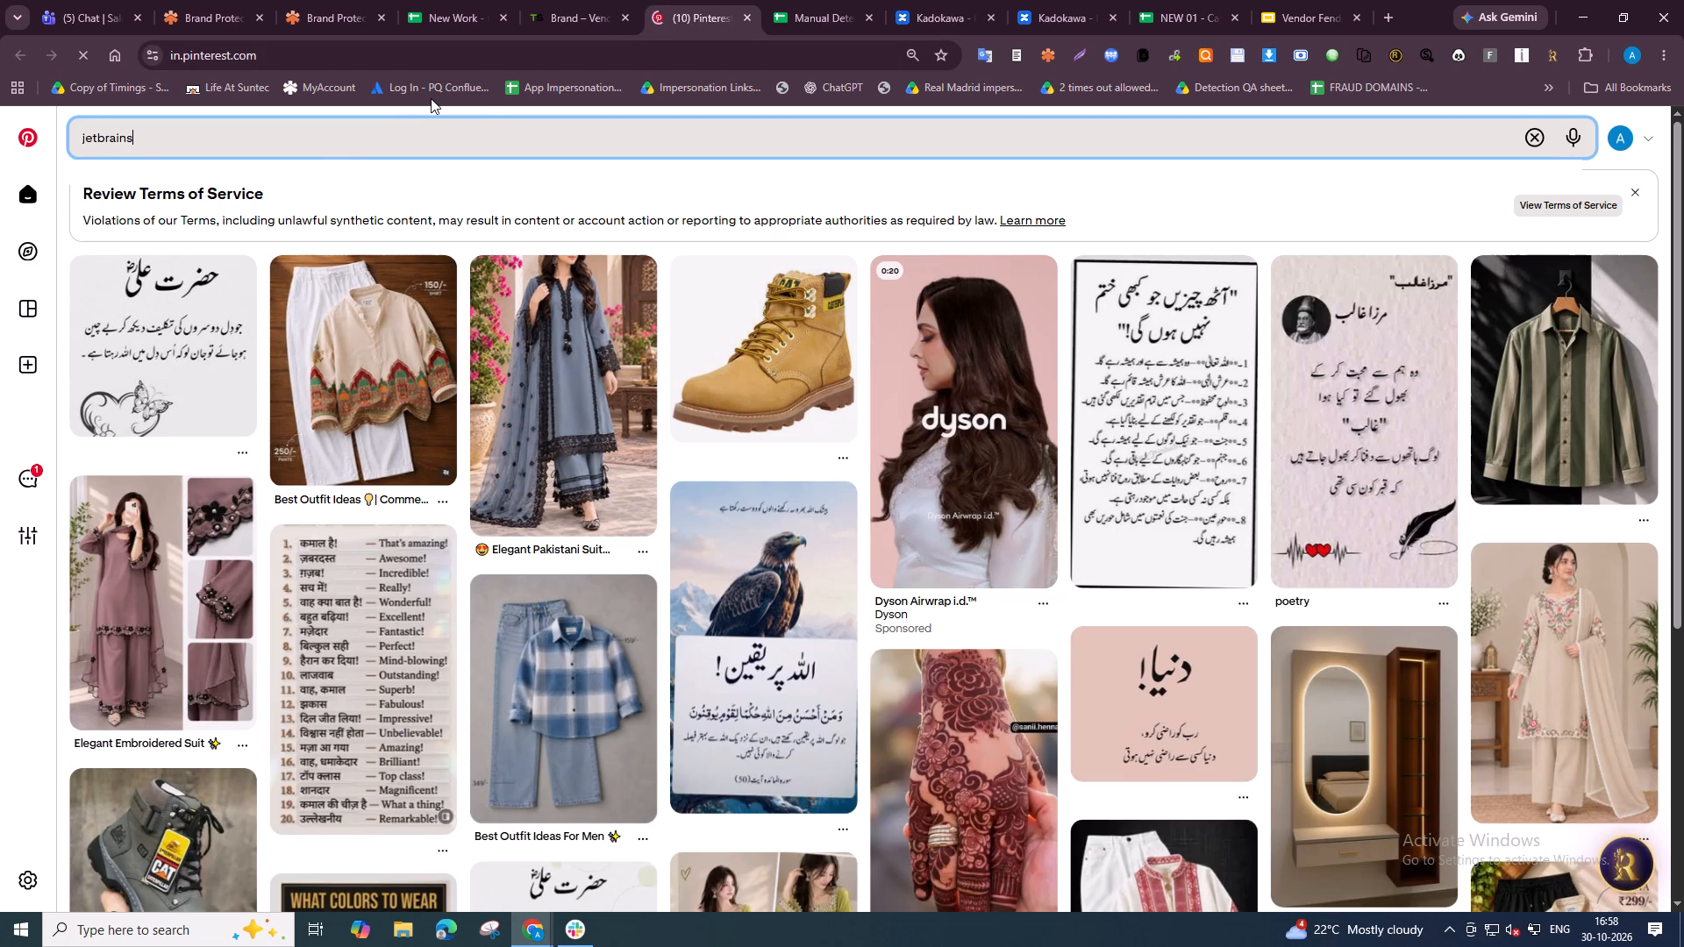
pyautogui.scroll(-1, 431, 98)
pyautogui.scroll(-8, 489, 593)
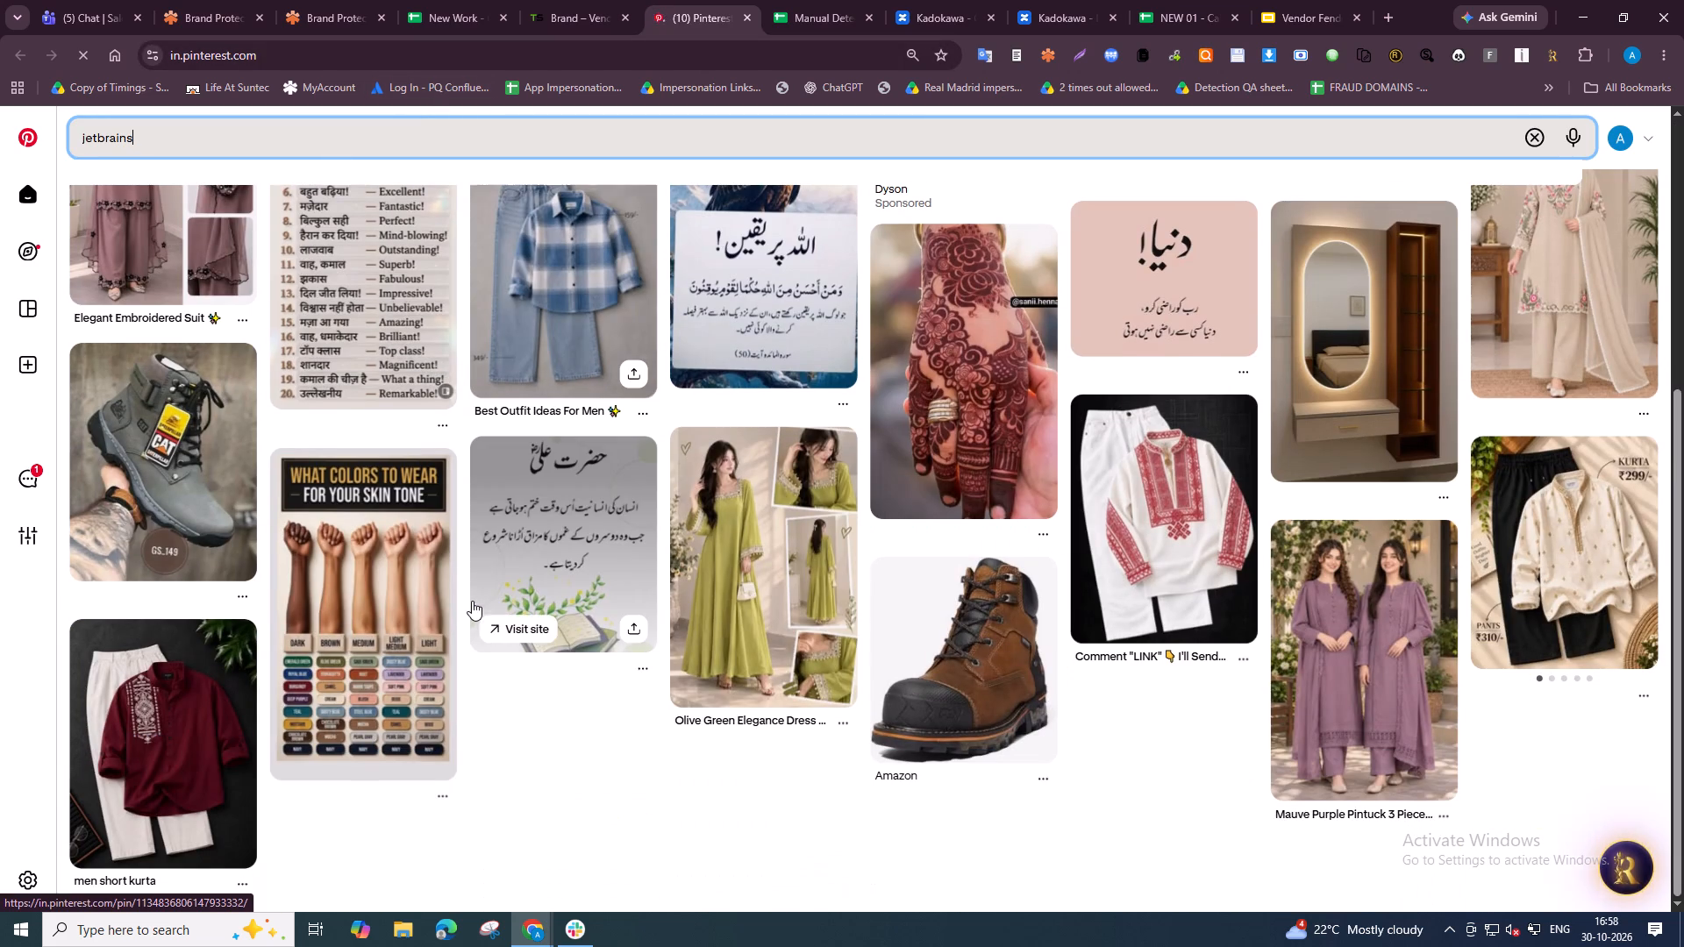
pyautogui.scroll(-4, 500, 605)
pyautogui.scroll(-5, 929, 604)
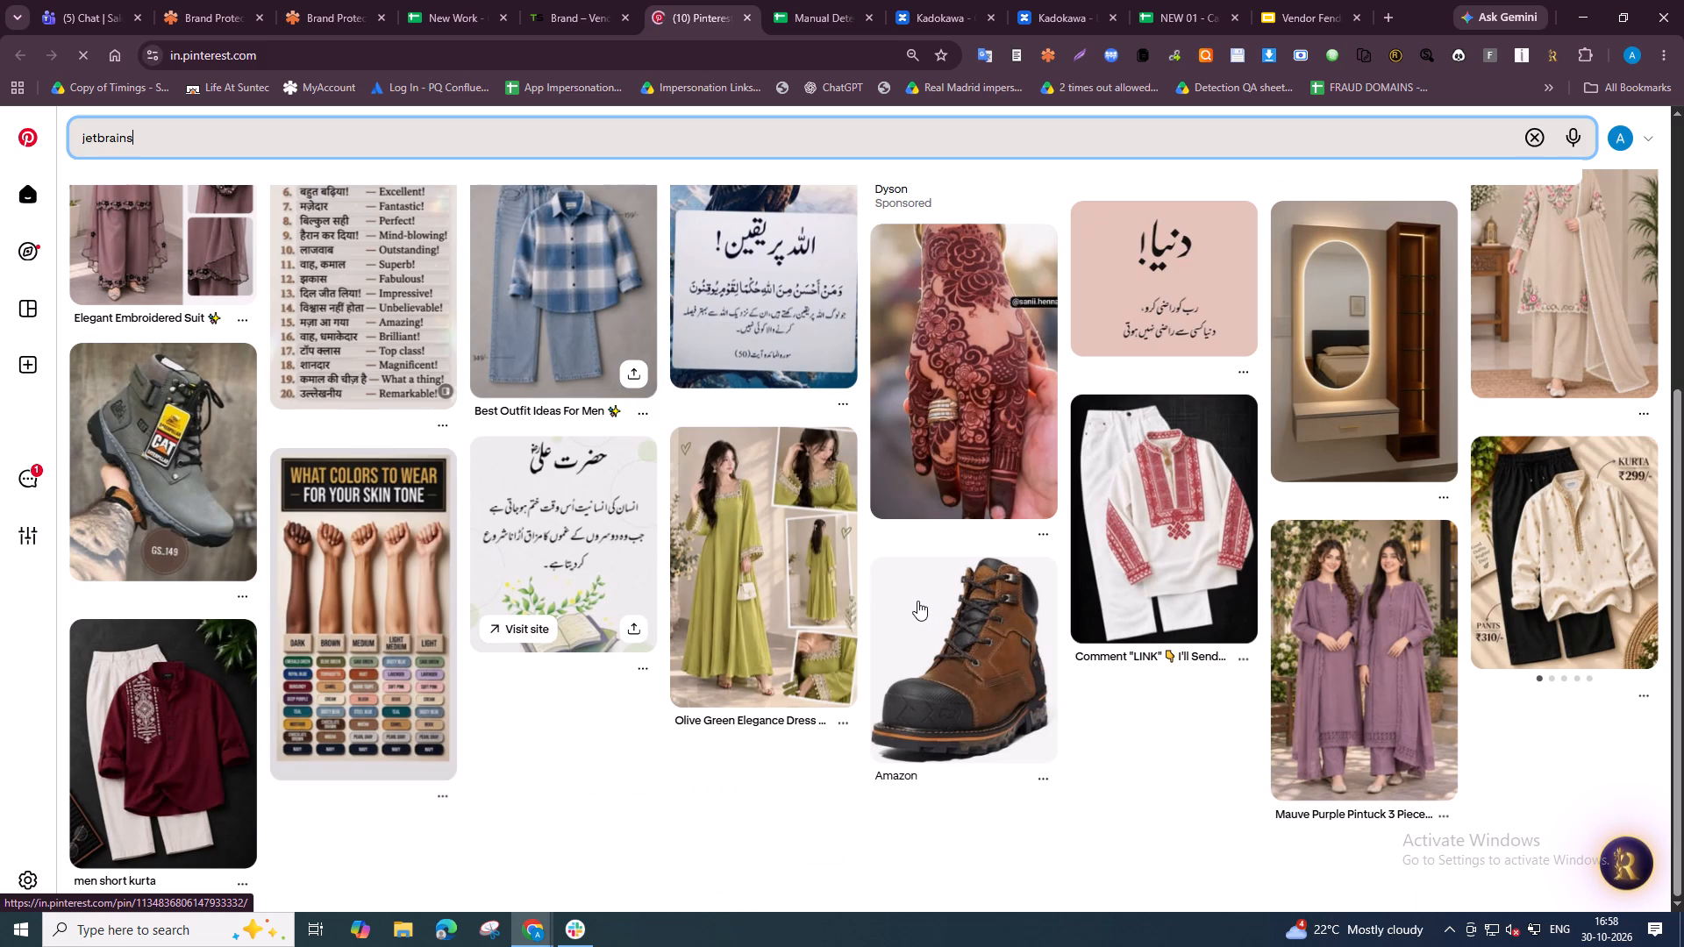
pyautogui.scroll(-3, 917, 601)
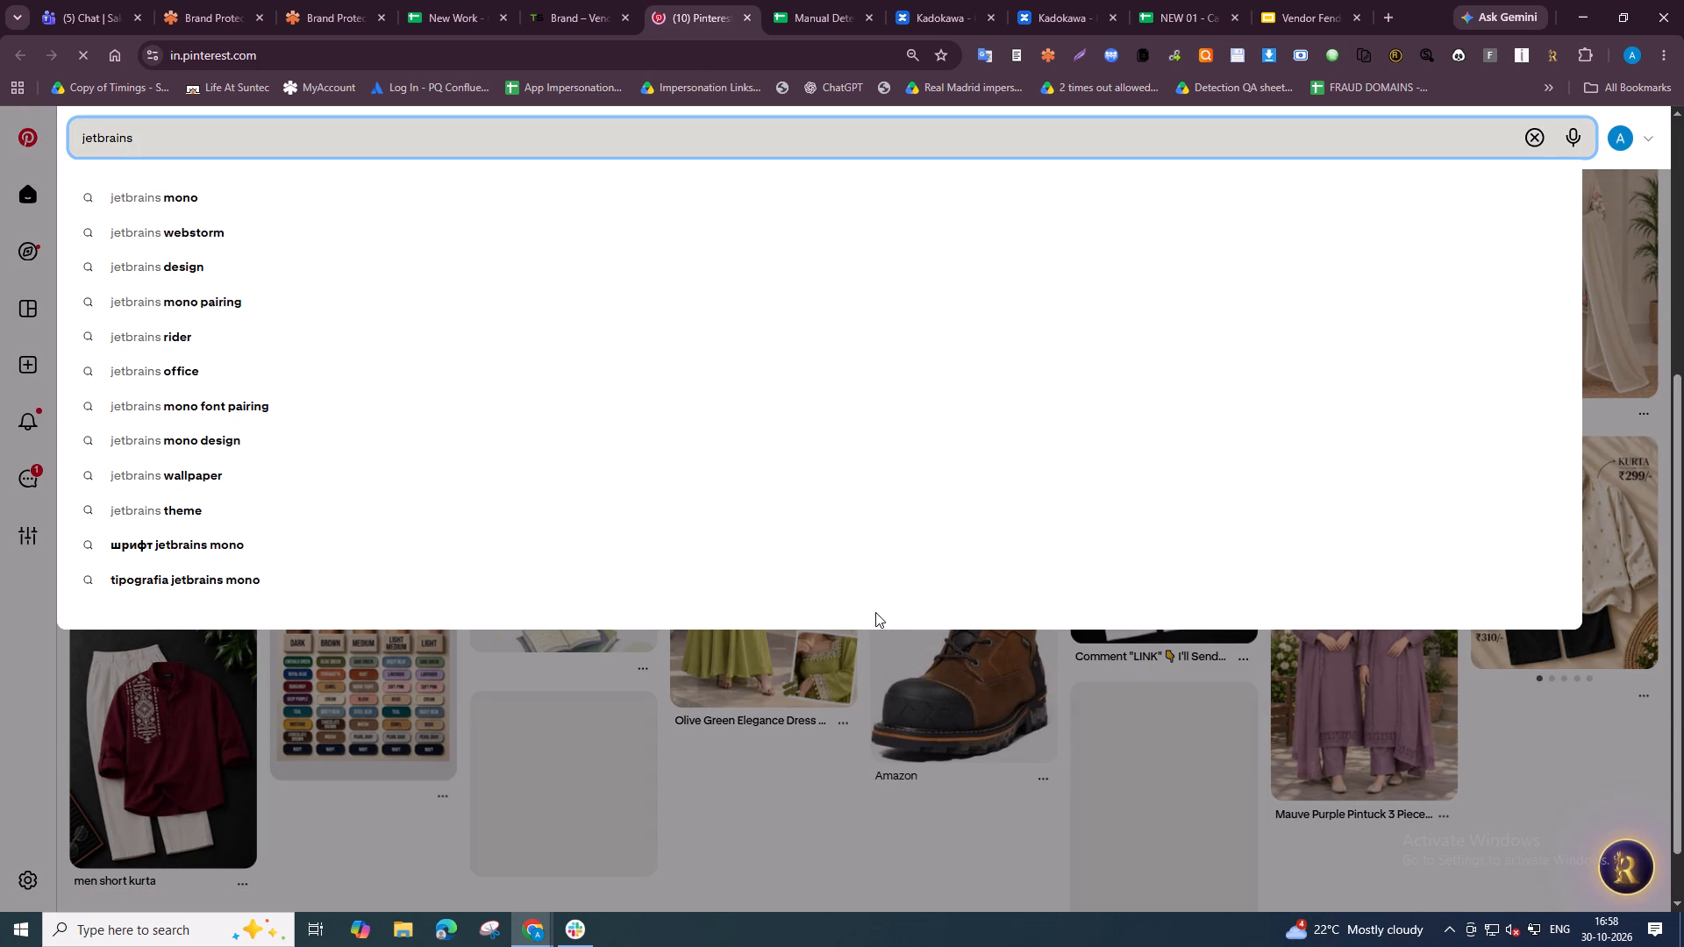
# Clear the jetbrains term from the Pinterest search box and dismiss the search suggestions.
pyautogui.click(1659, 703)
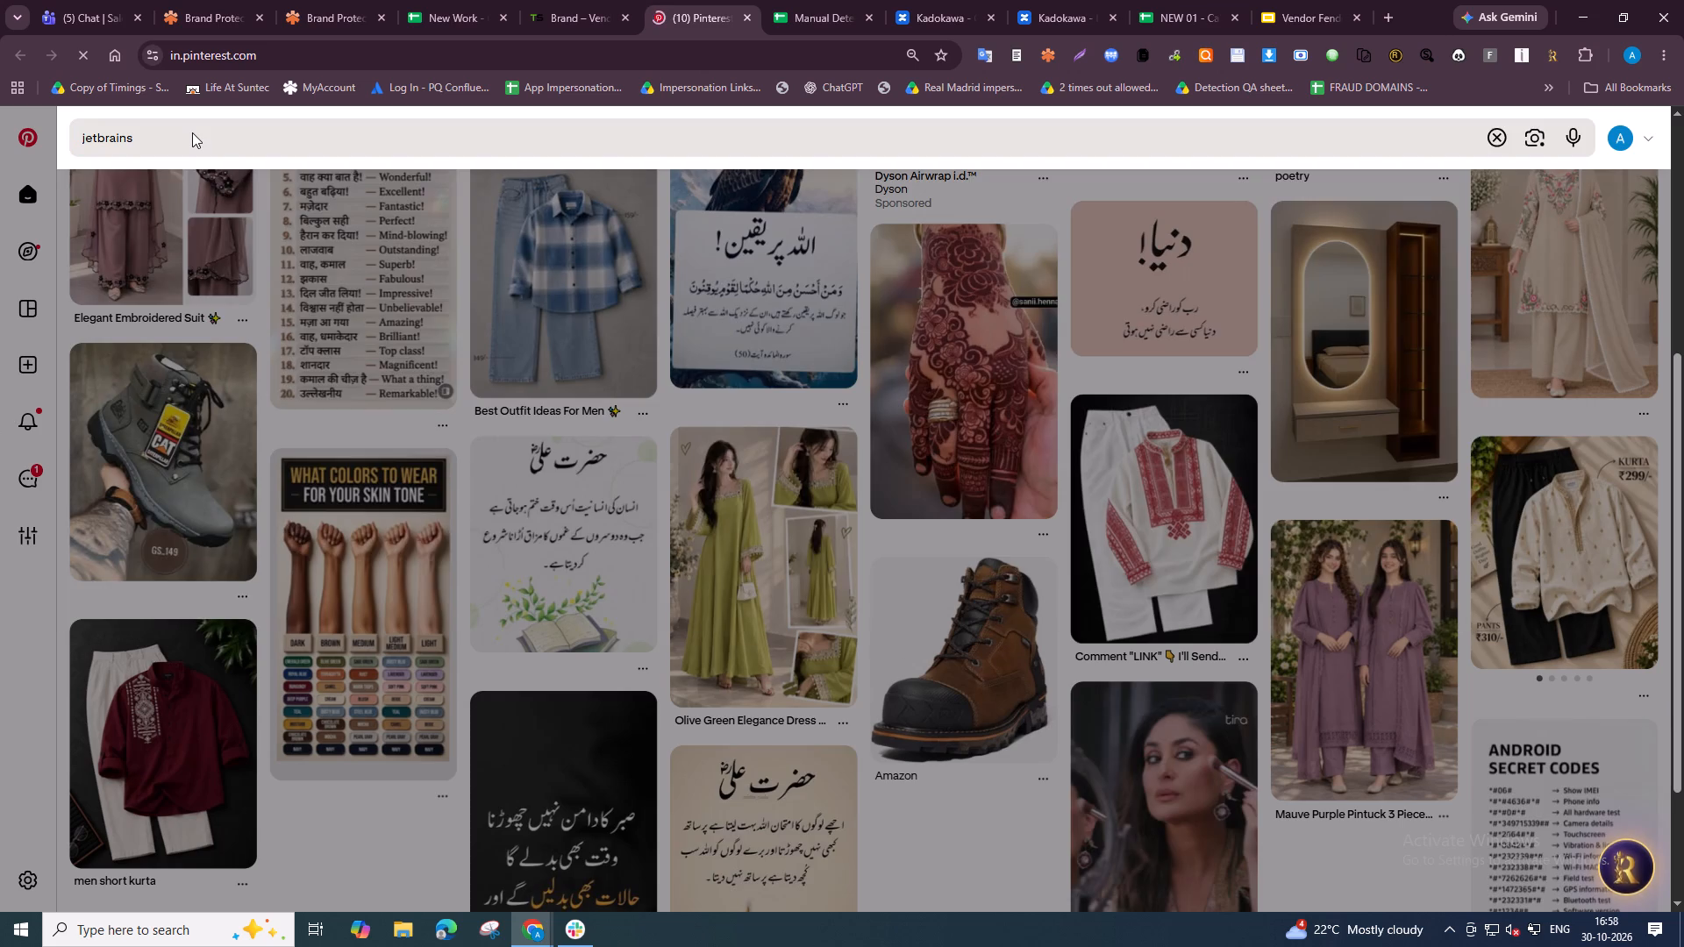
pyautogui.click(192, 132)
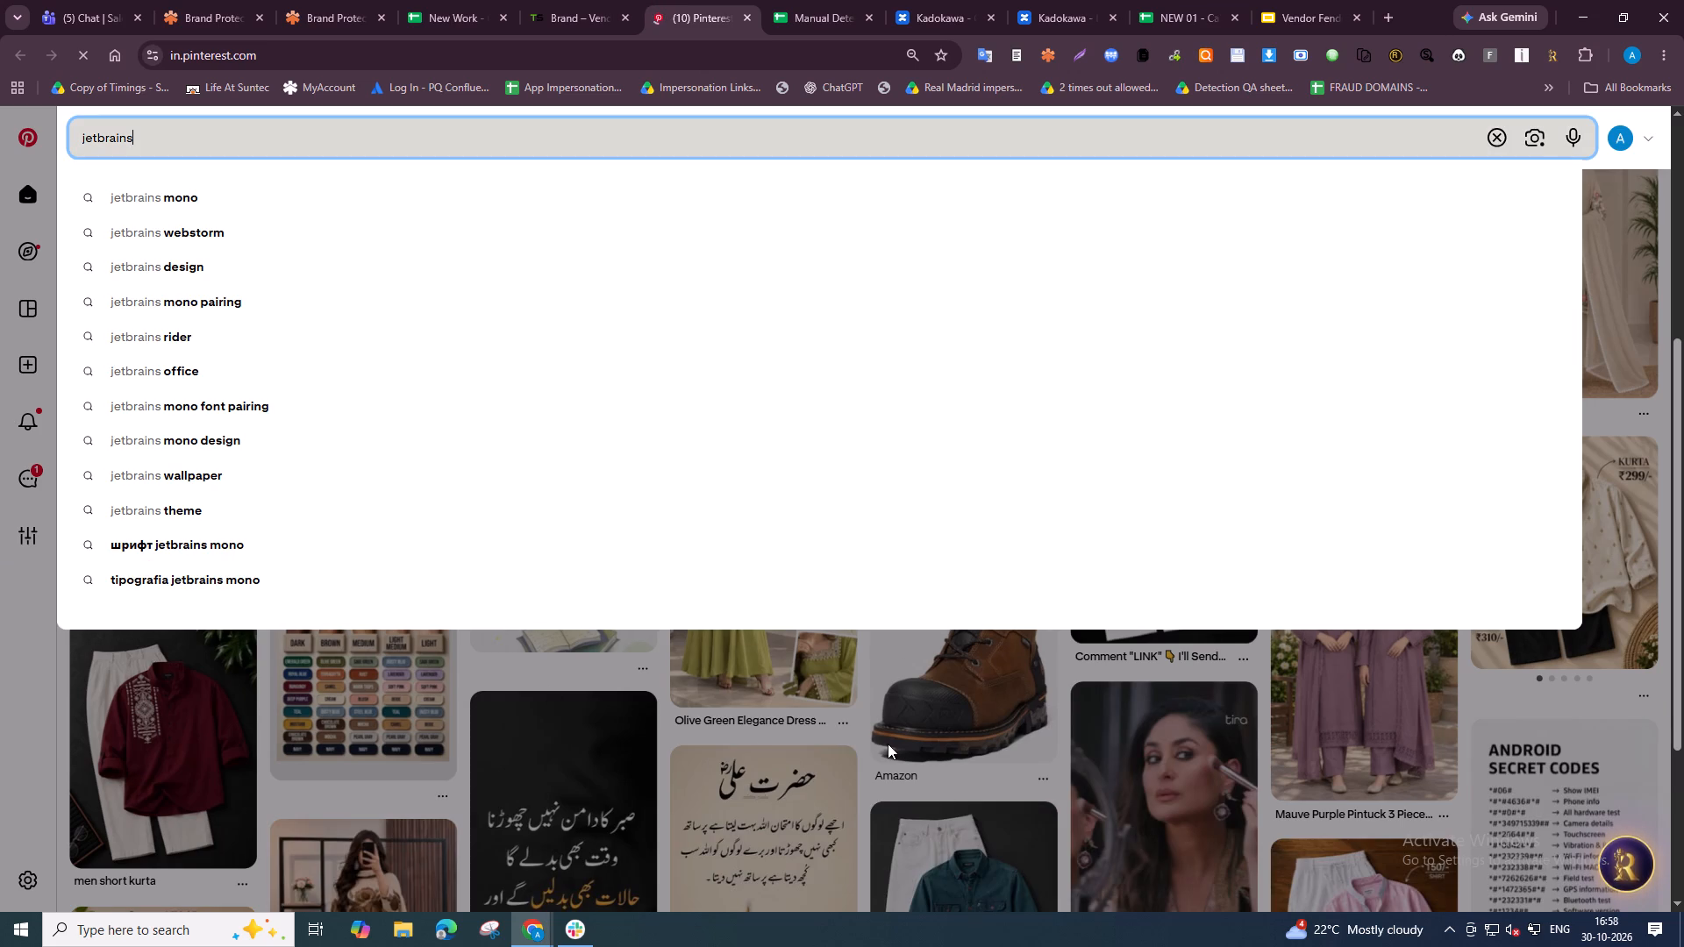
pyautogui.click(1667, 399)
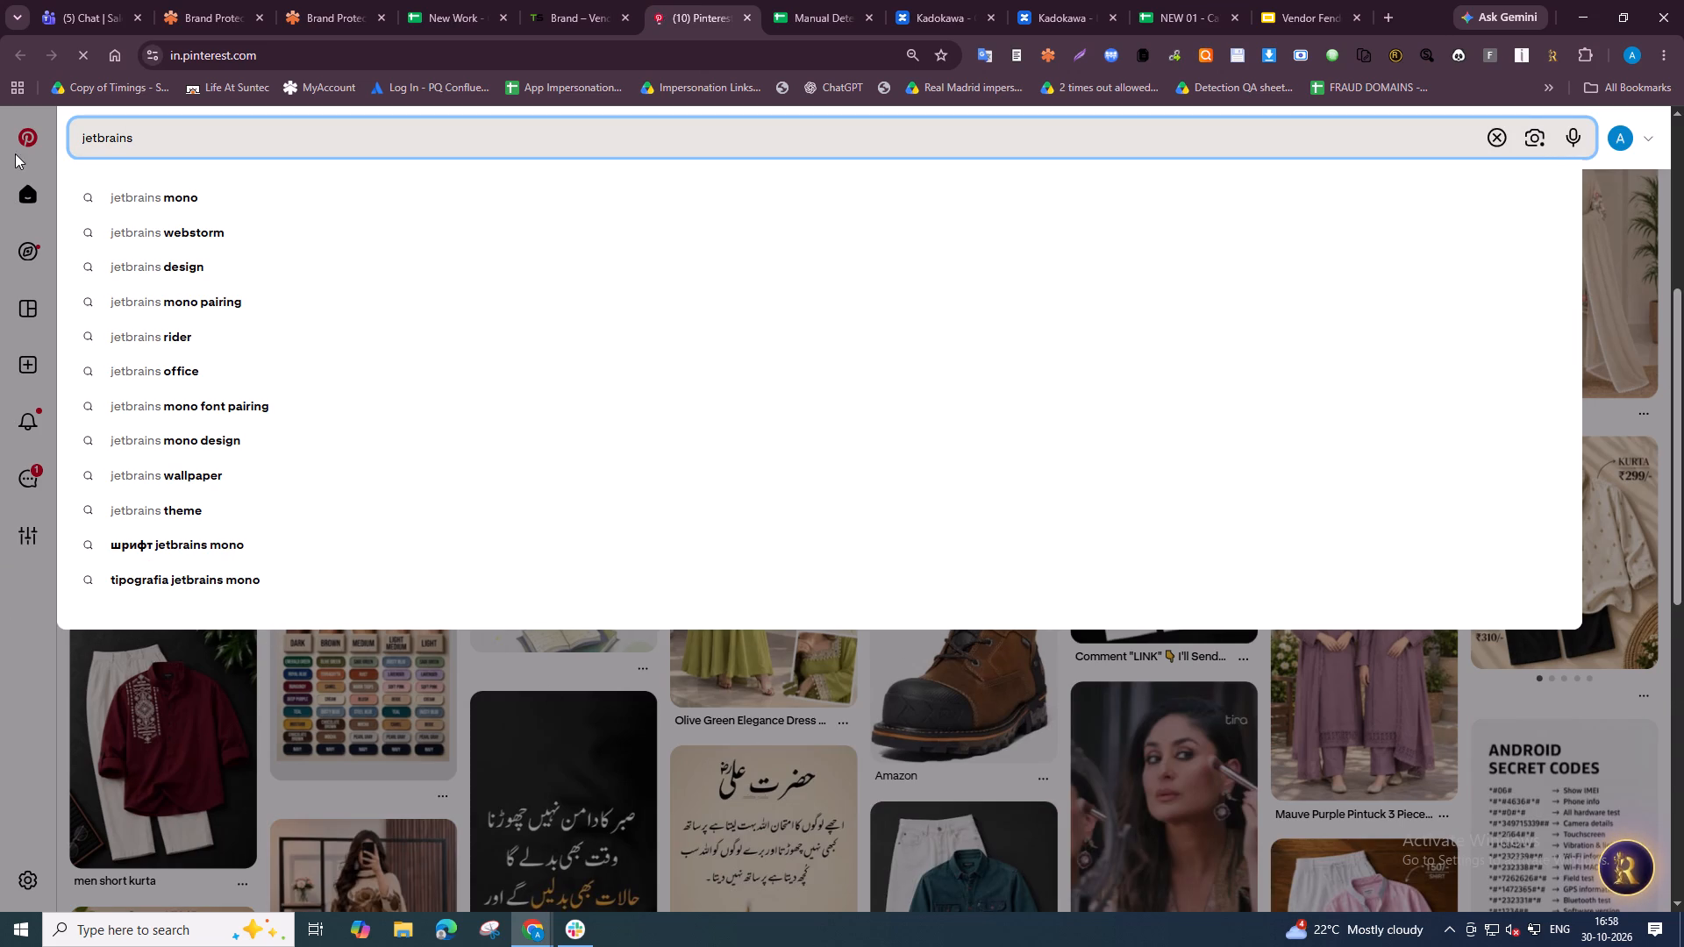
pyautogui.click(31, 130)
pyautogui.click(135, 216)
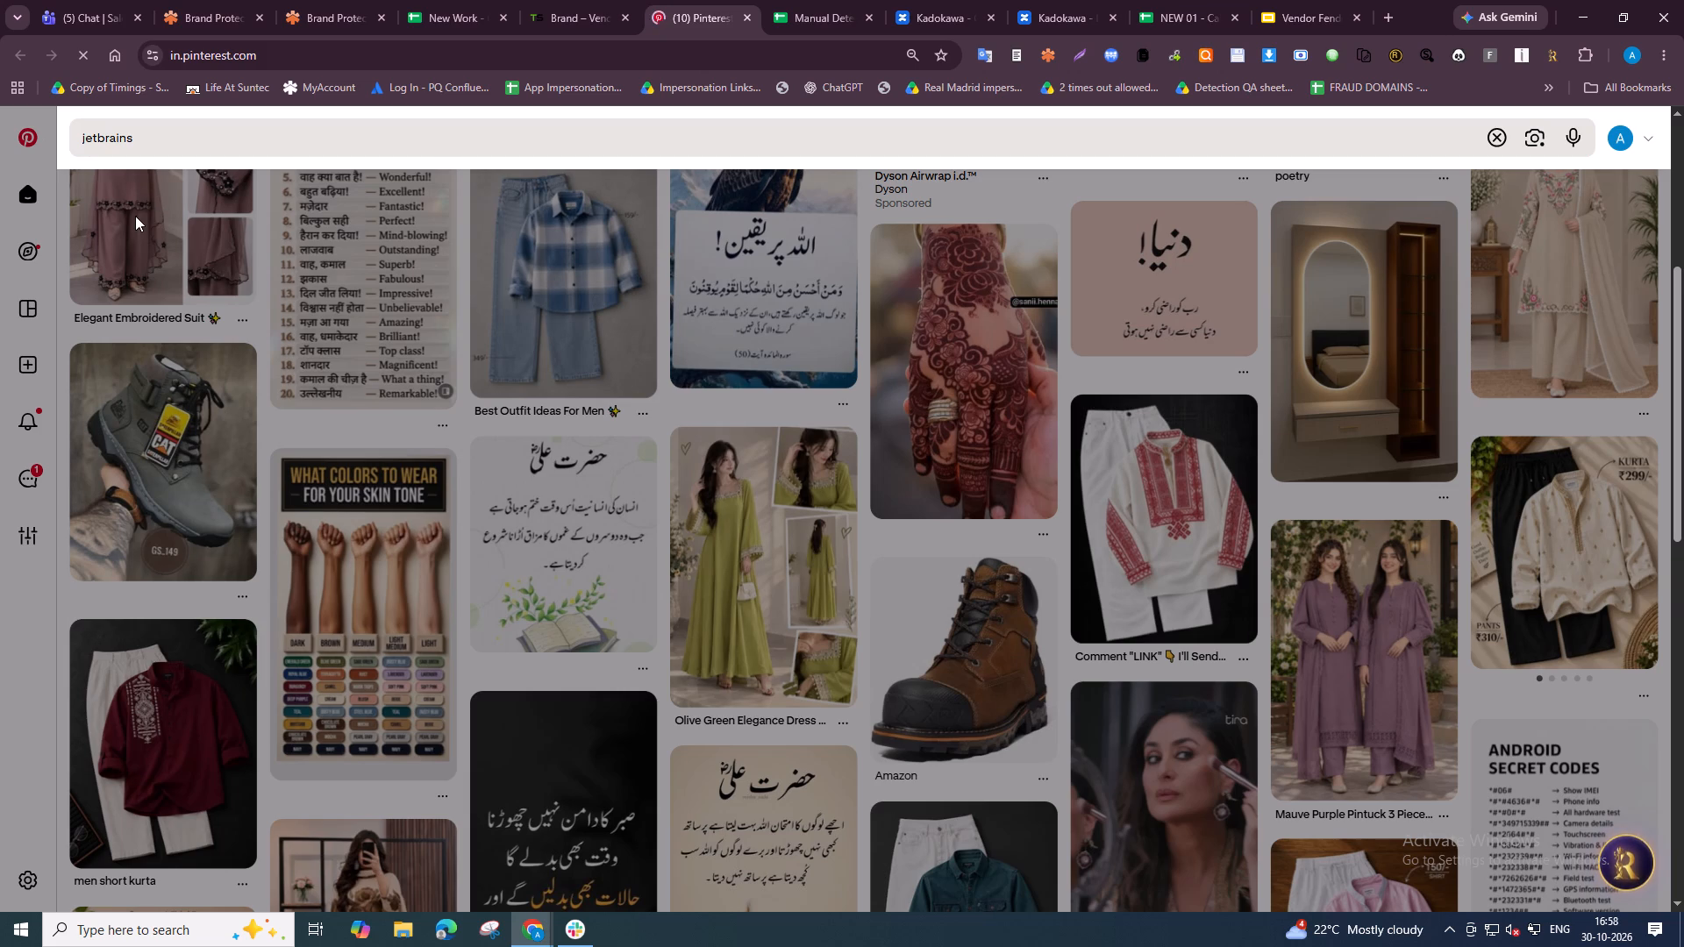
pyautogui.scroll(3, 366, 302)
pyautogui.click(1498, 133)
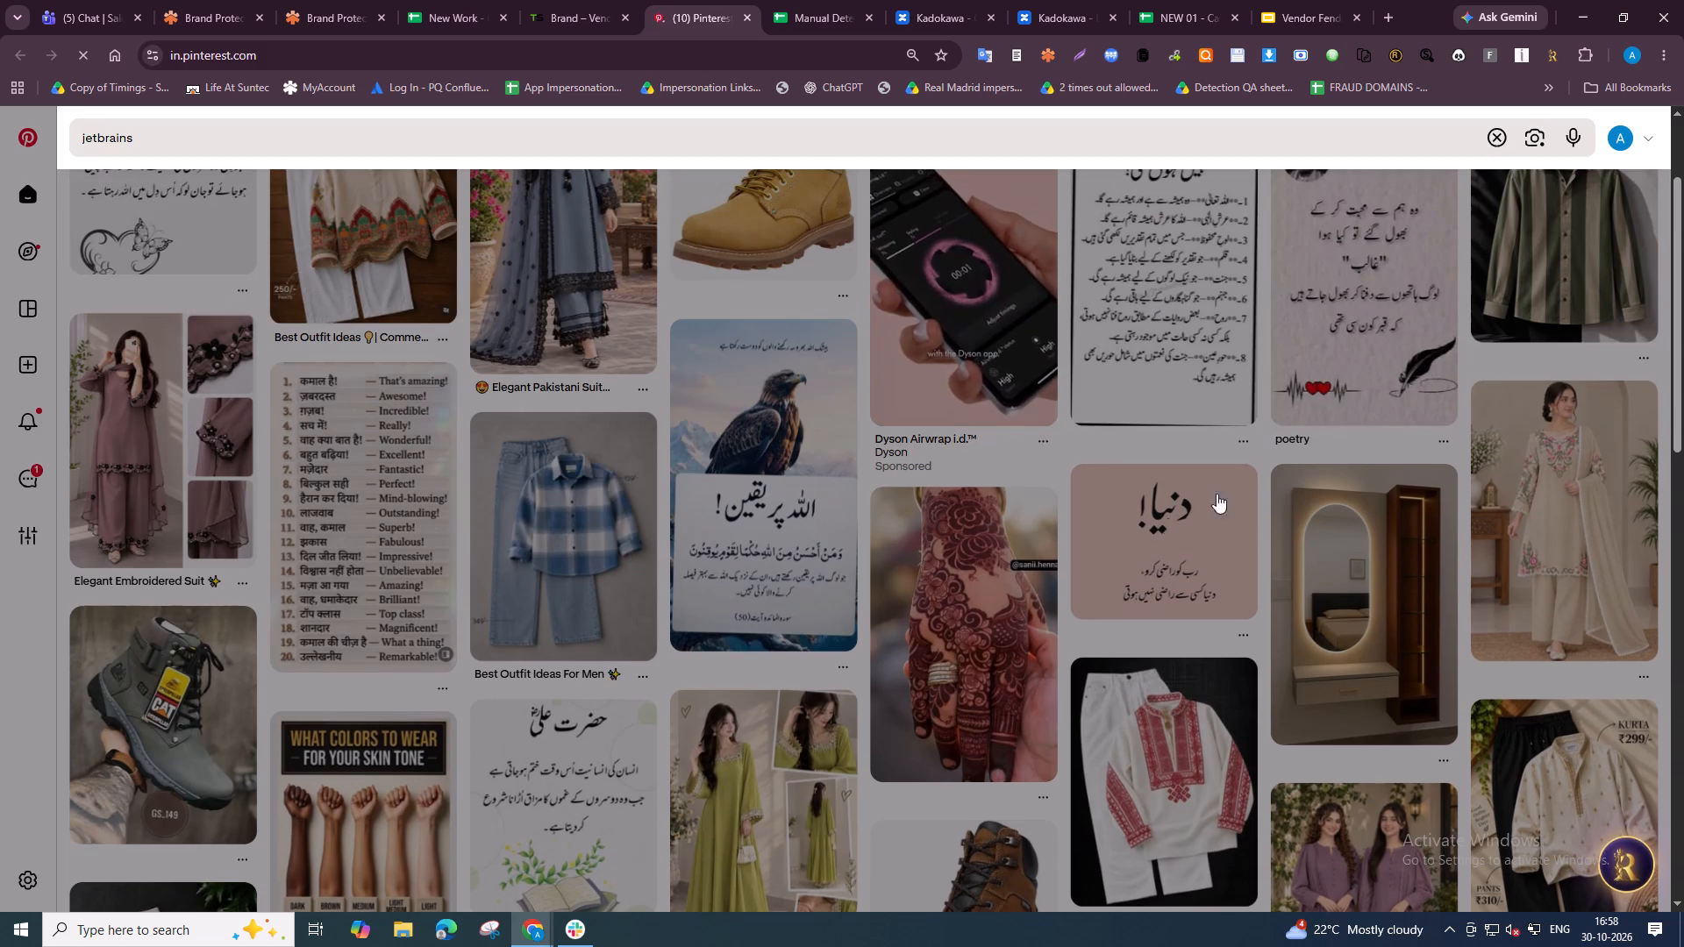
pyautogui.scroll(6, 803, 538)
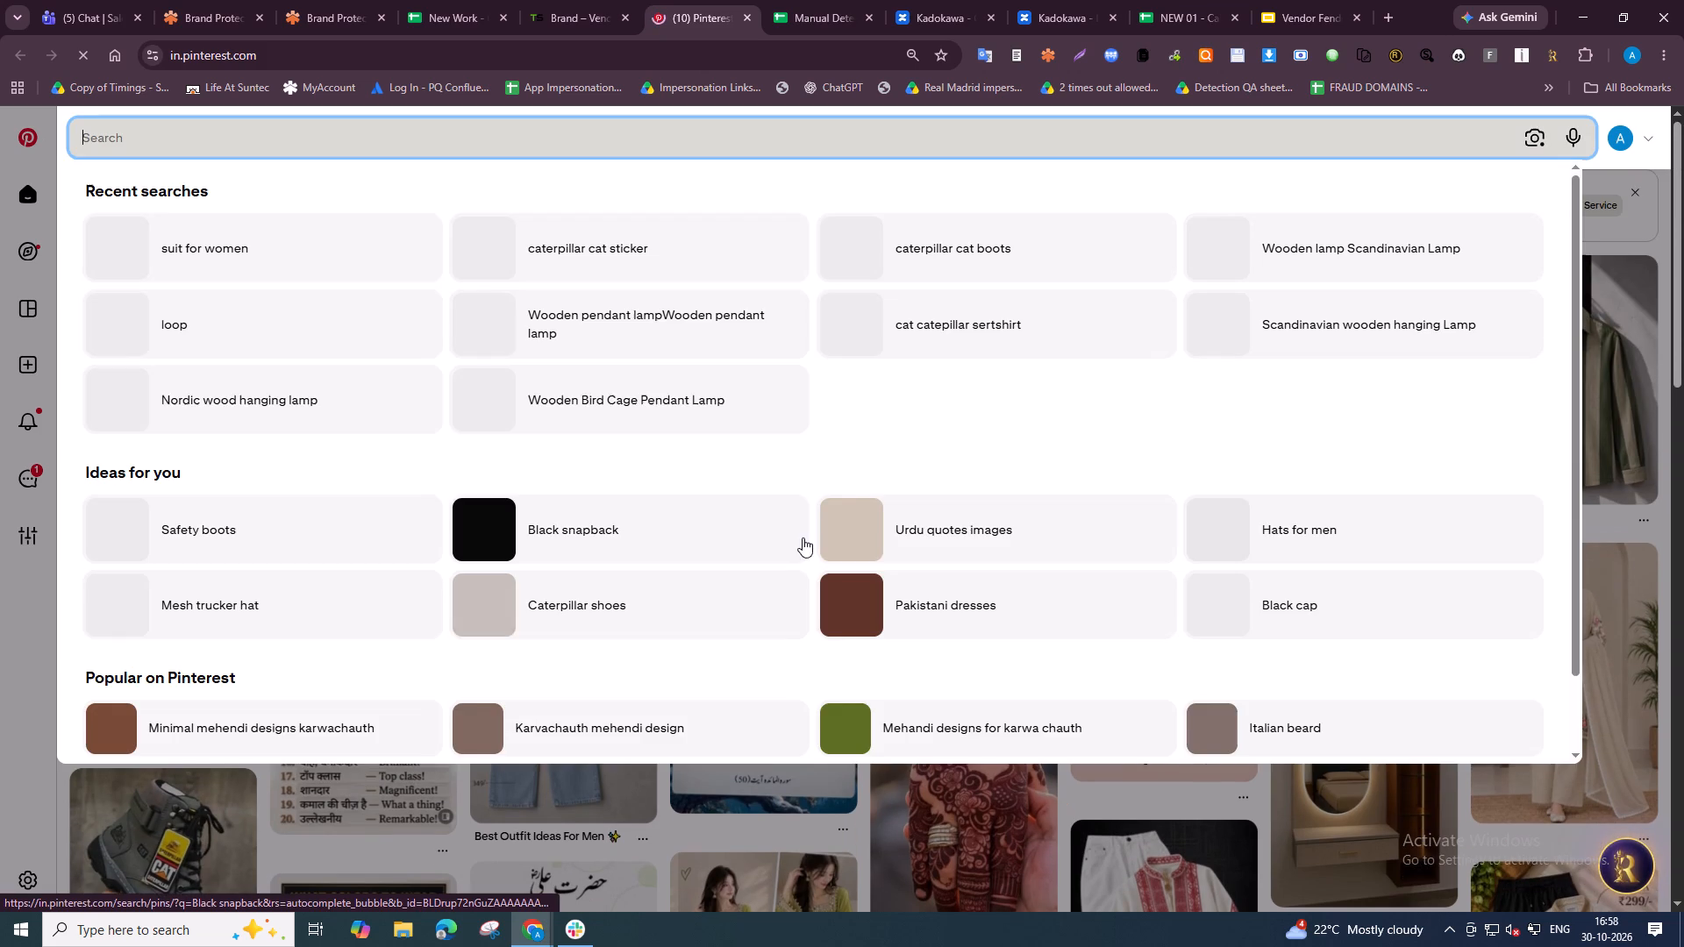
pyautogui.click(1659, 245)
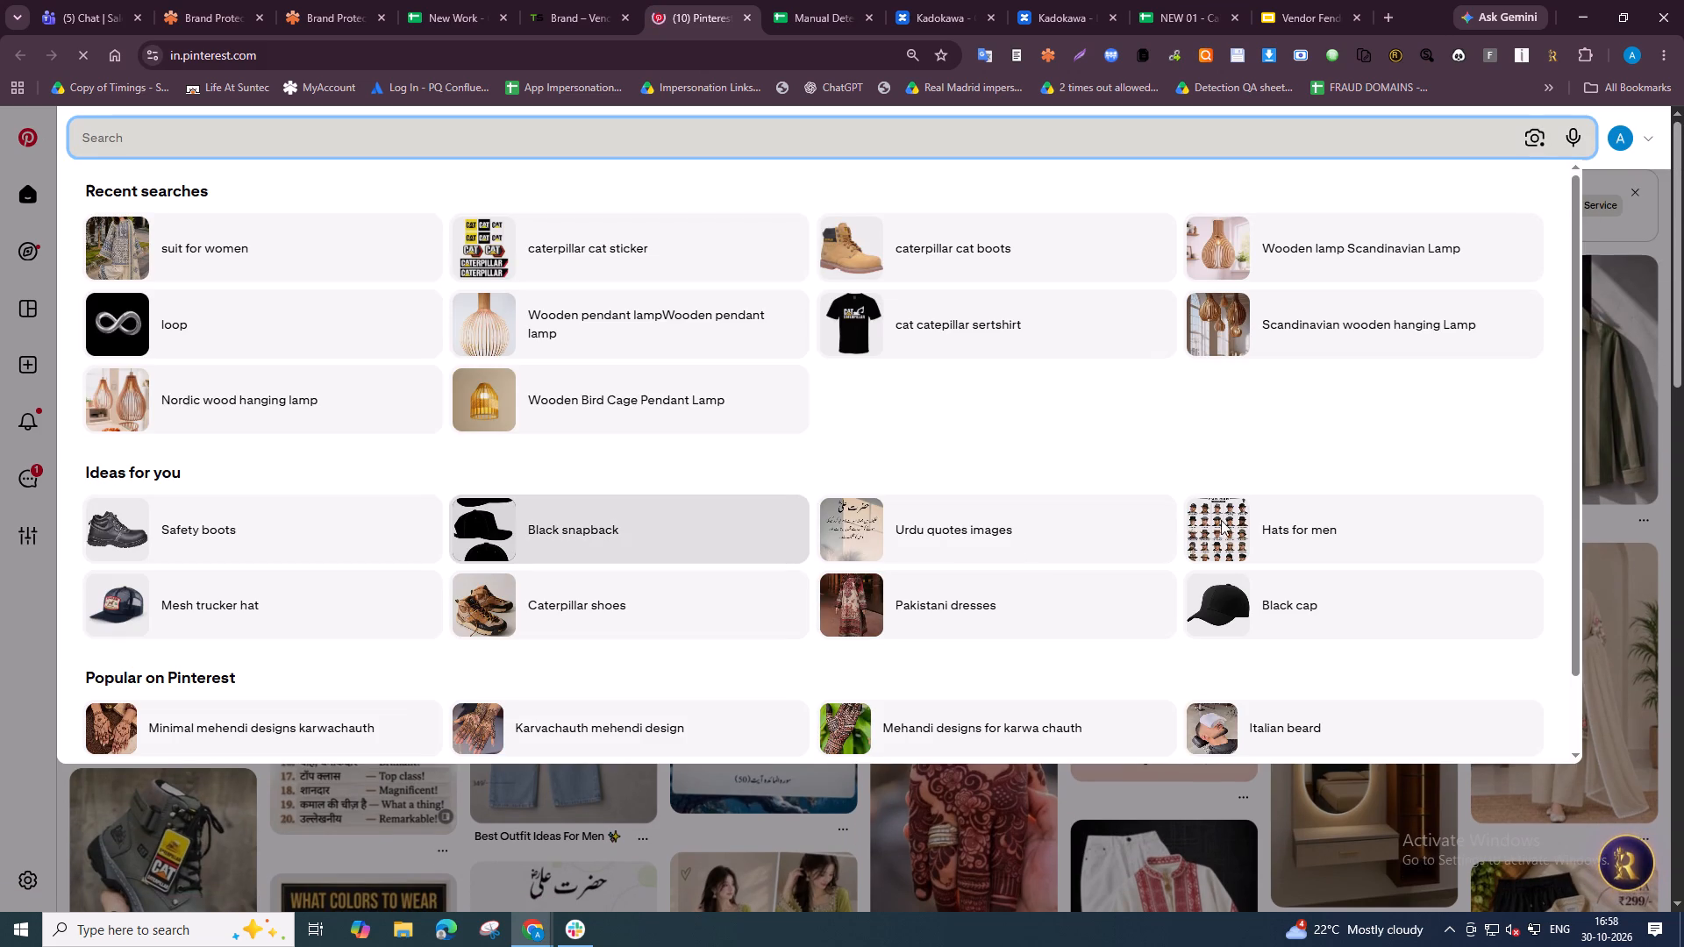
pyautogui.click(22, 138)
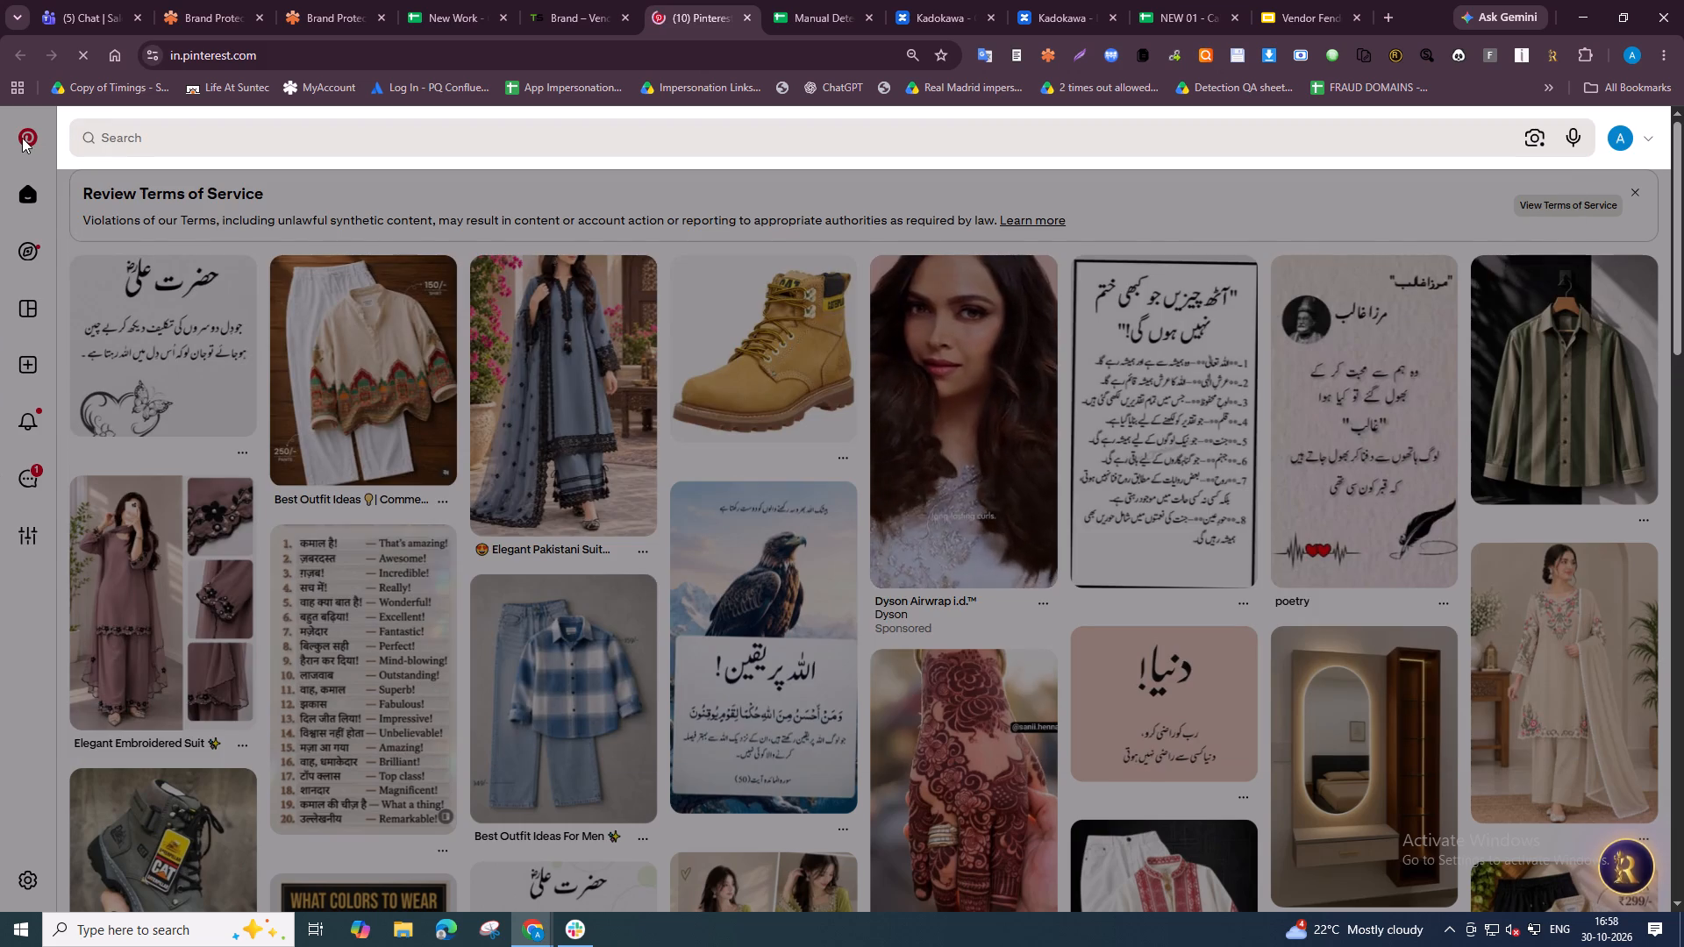
# Reload the Pinterest home page and close its tab.
pyautogui.scroll(-5, 230, 508)
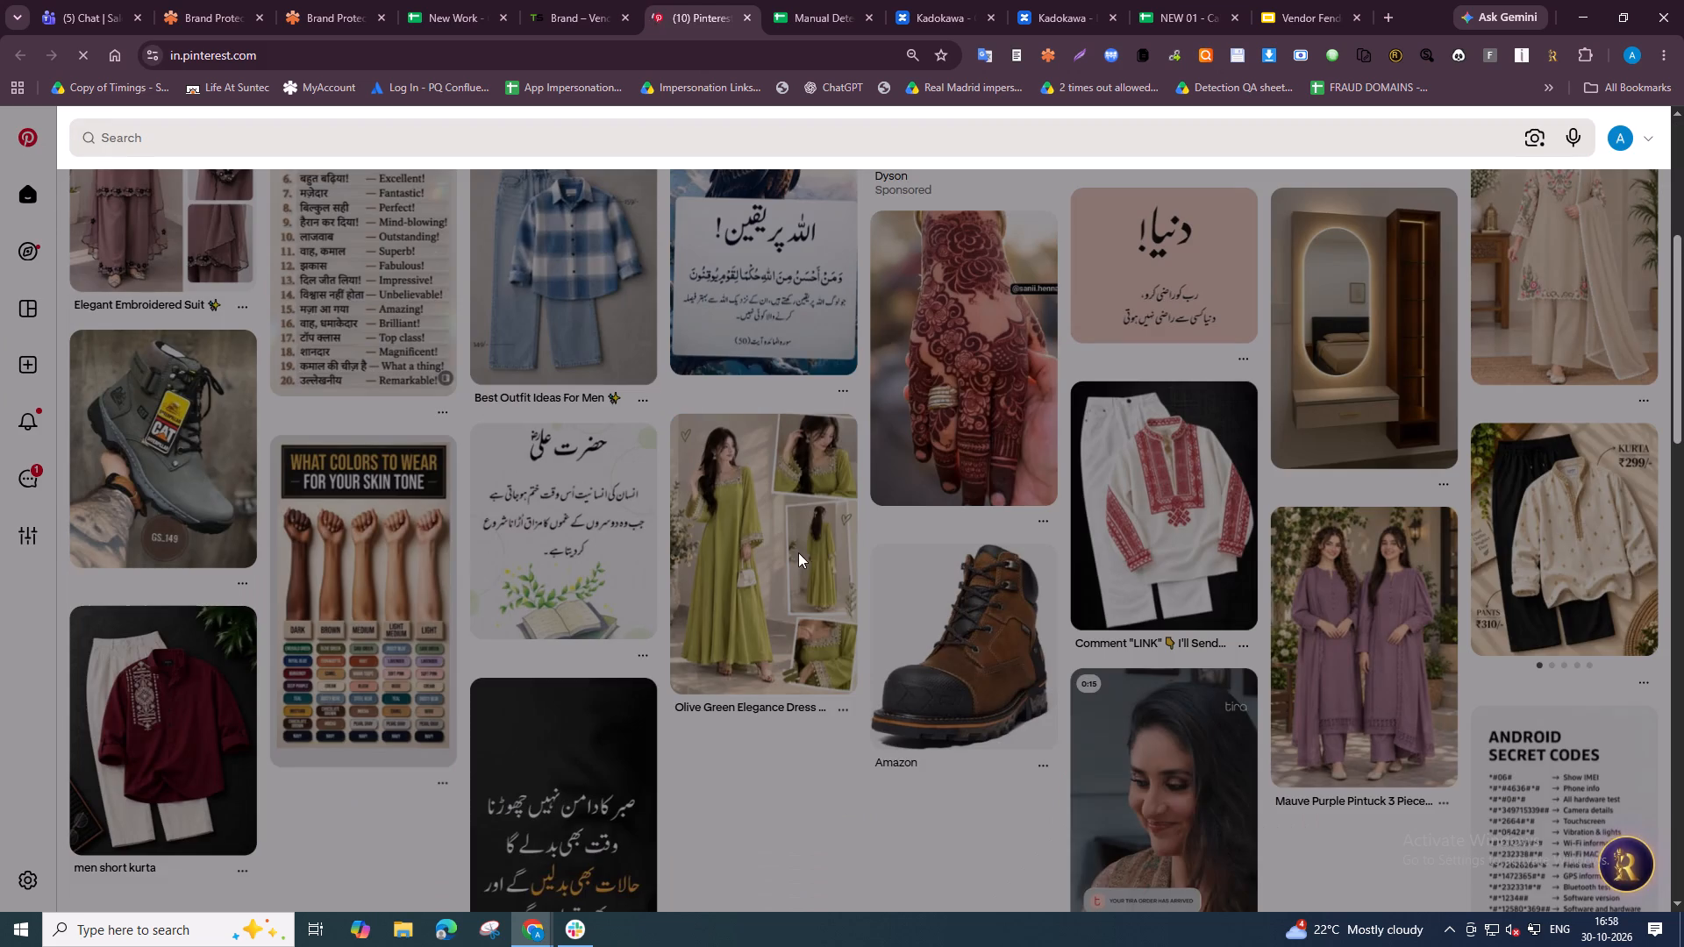
pyautogui.click(796, 552)
pyautogui.scroll(-6, 792, 594)
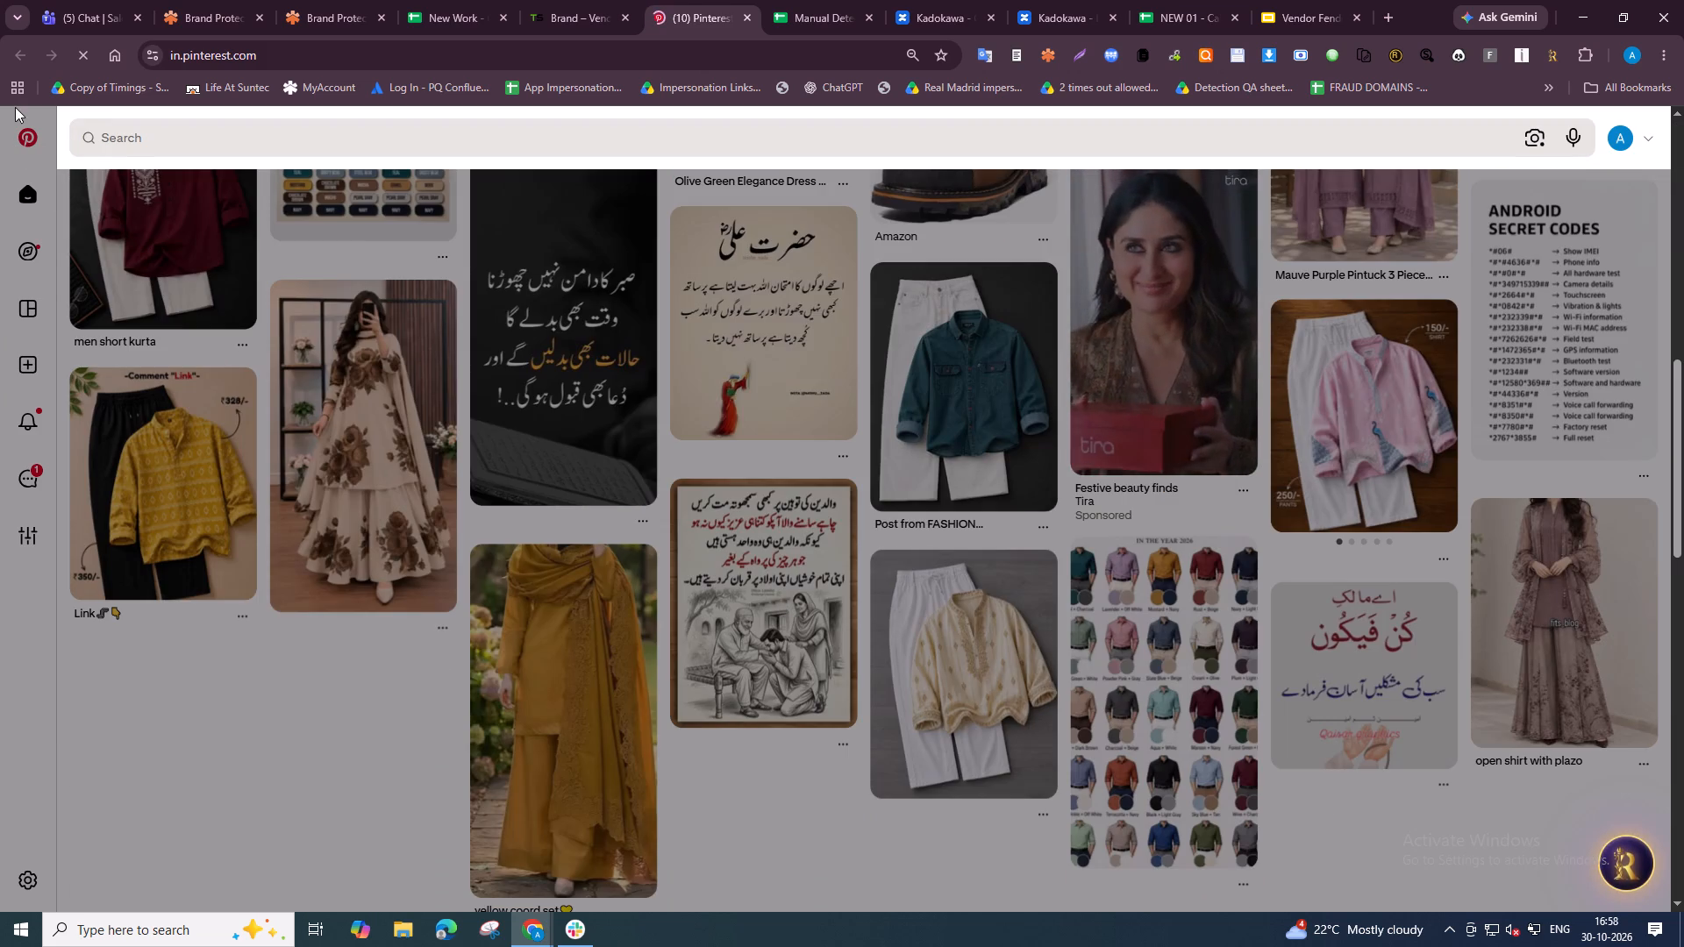
pyautogui.click(89, 49)
pyautogui.click(89, 49)
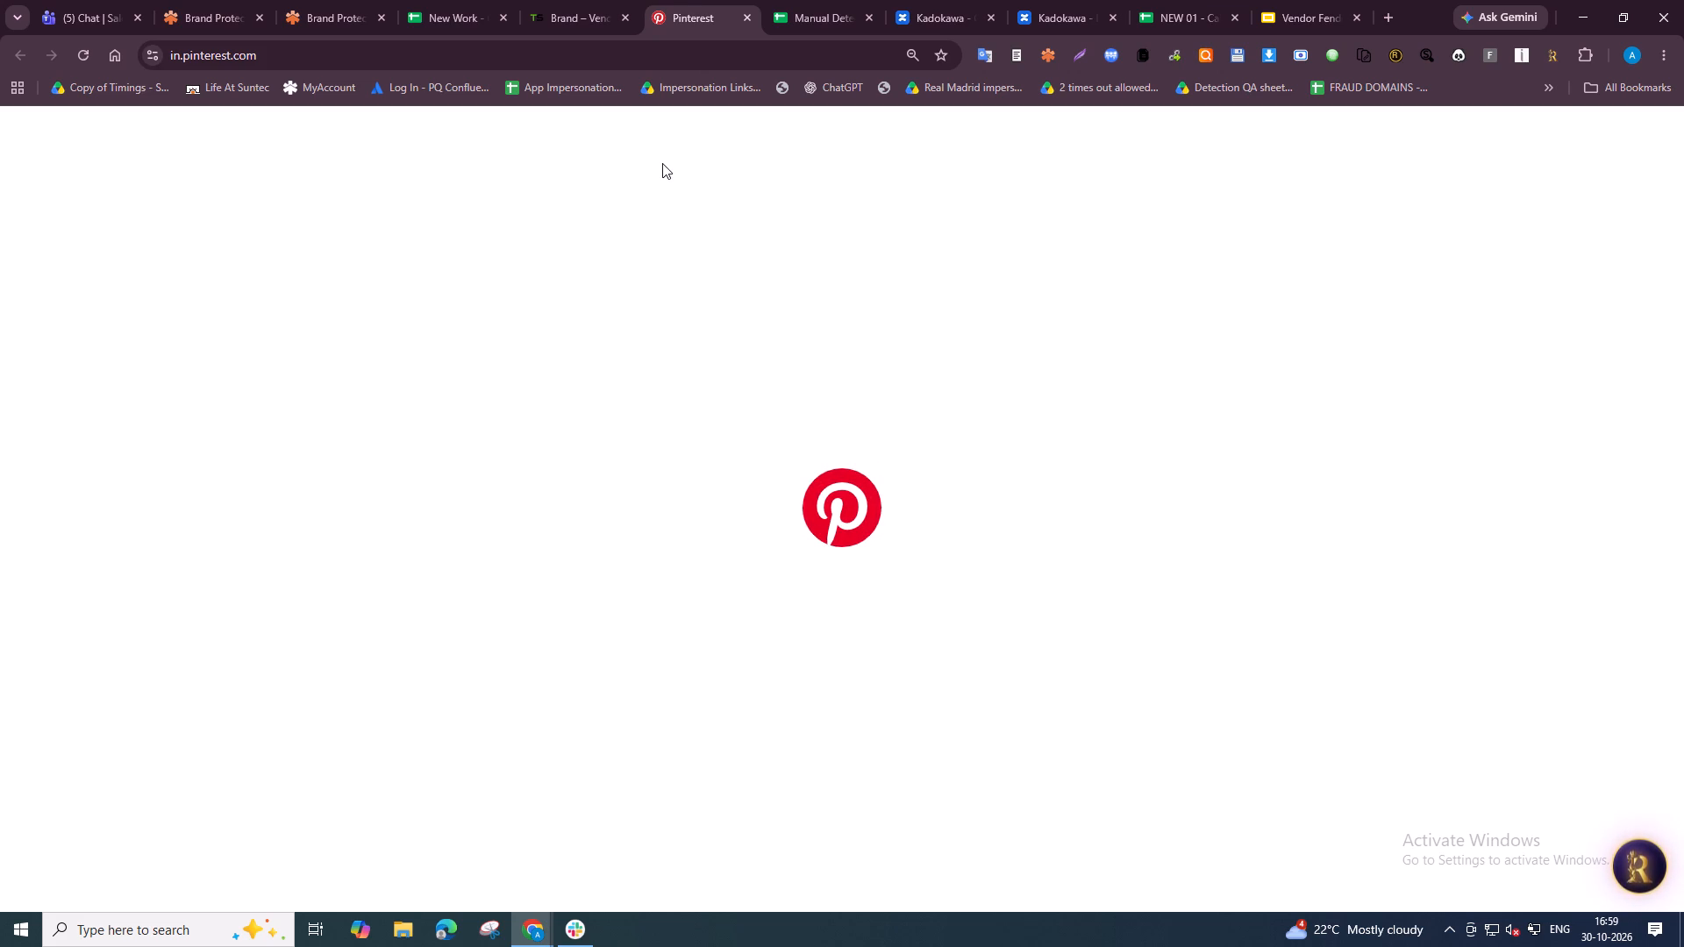
pyautogui.click(750, 22)
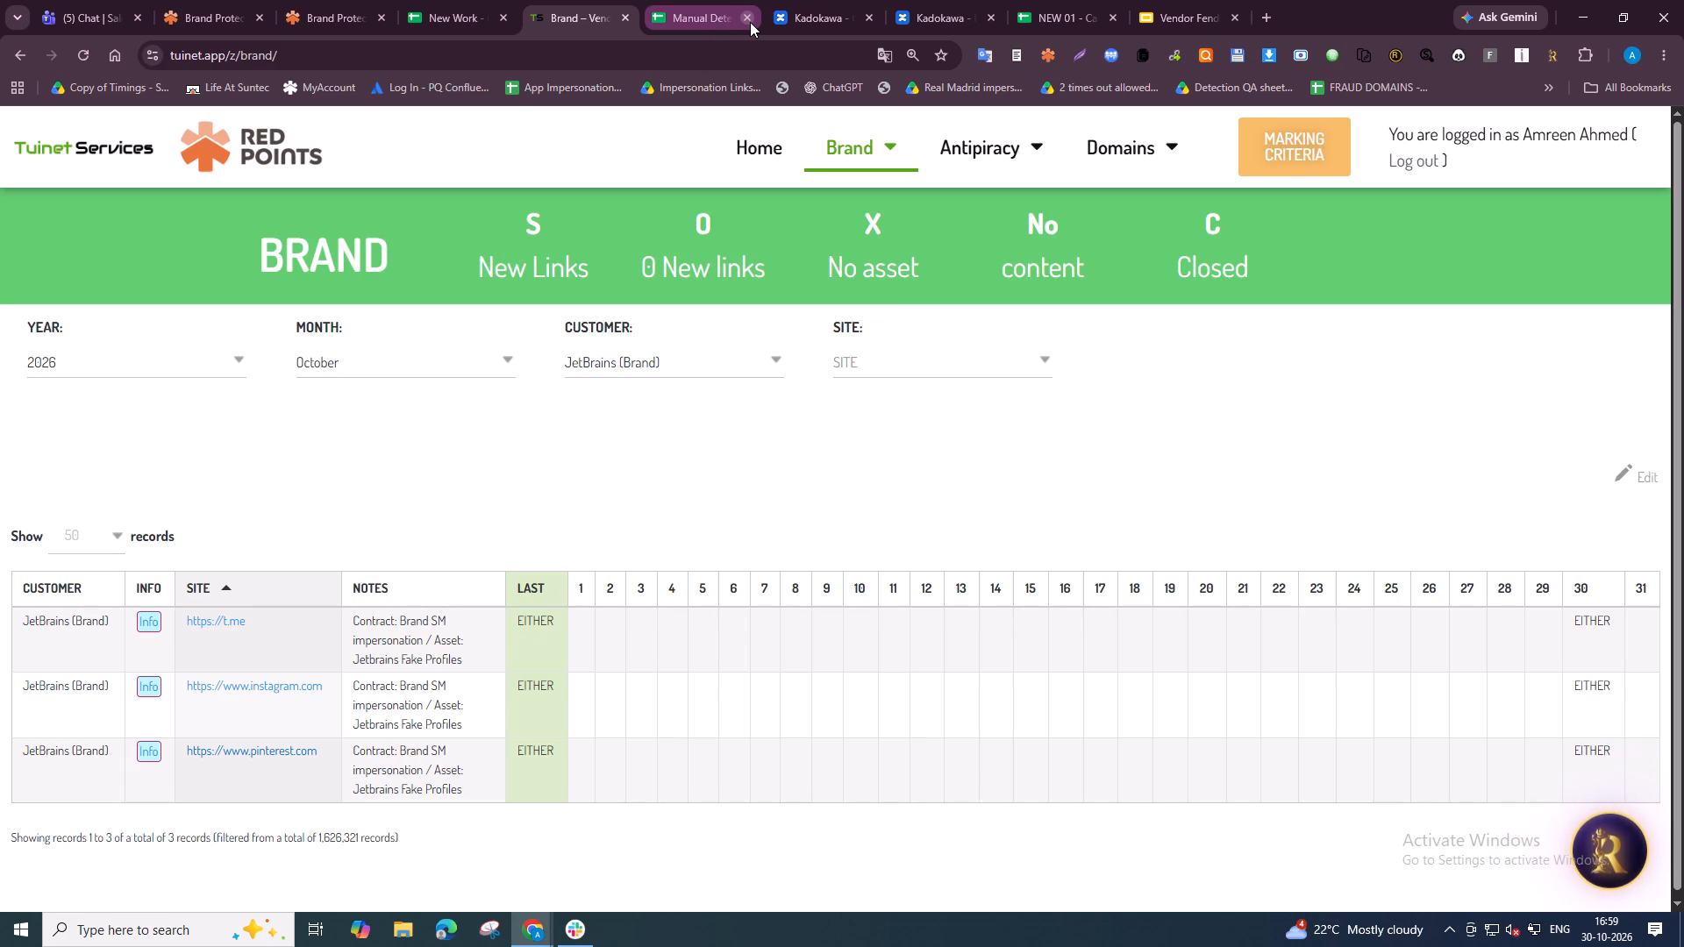
# From the NEW 01 - Calendar sheet, start a Detection task for customer Fender Musical Instruments in the RedPoints IPR Plugin.
pyautogui.click(475, 0)
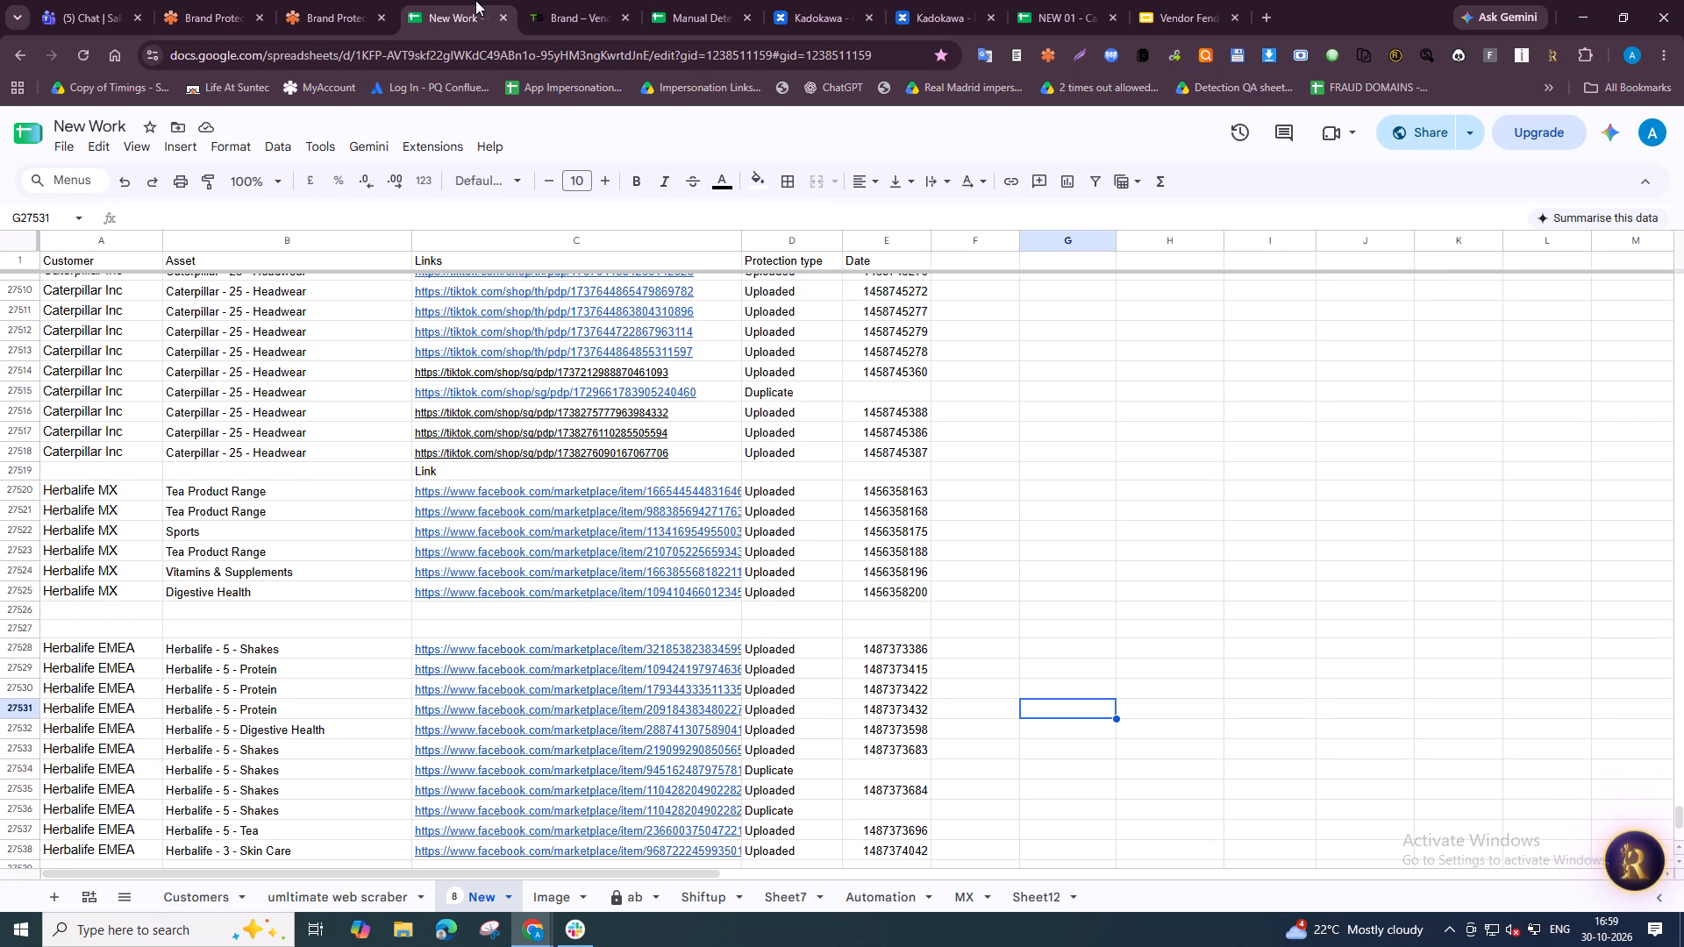
pyautogui.click(1033, 0)
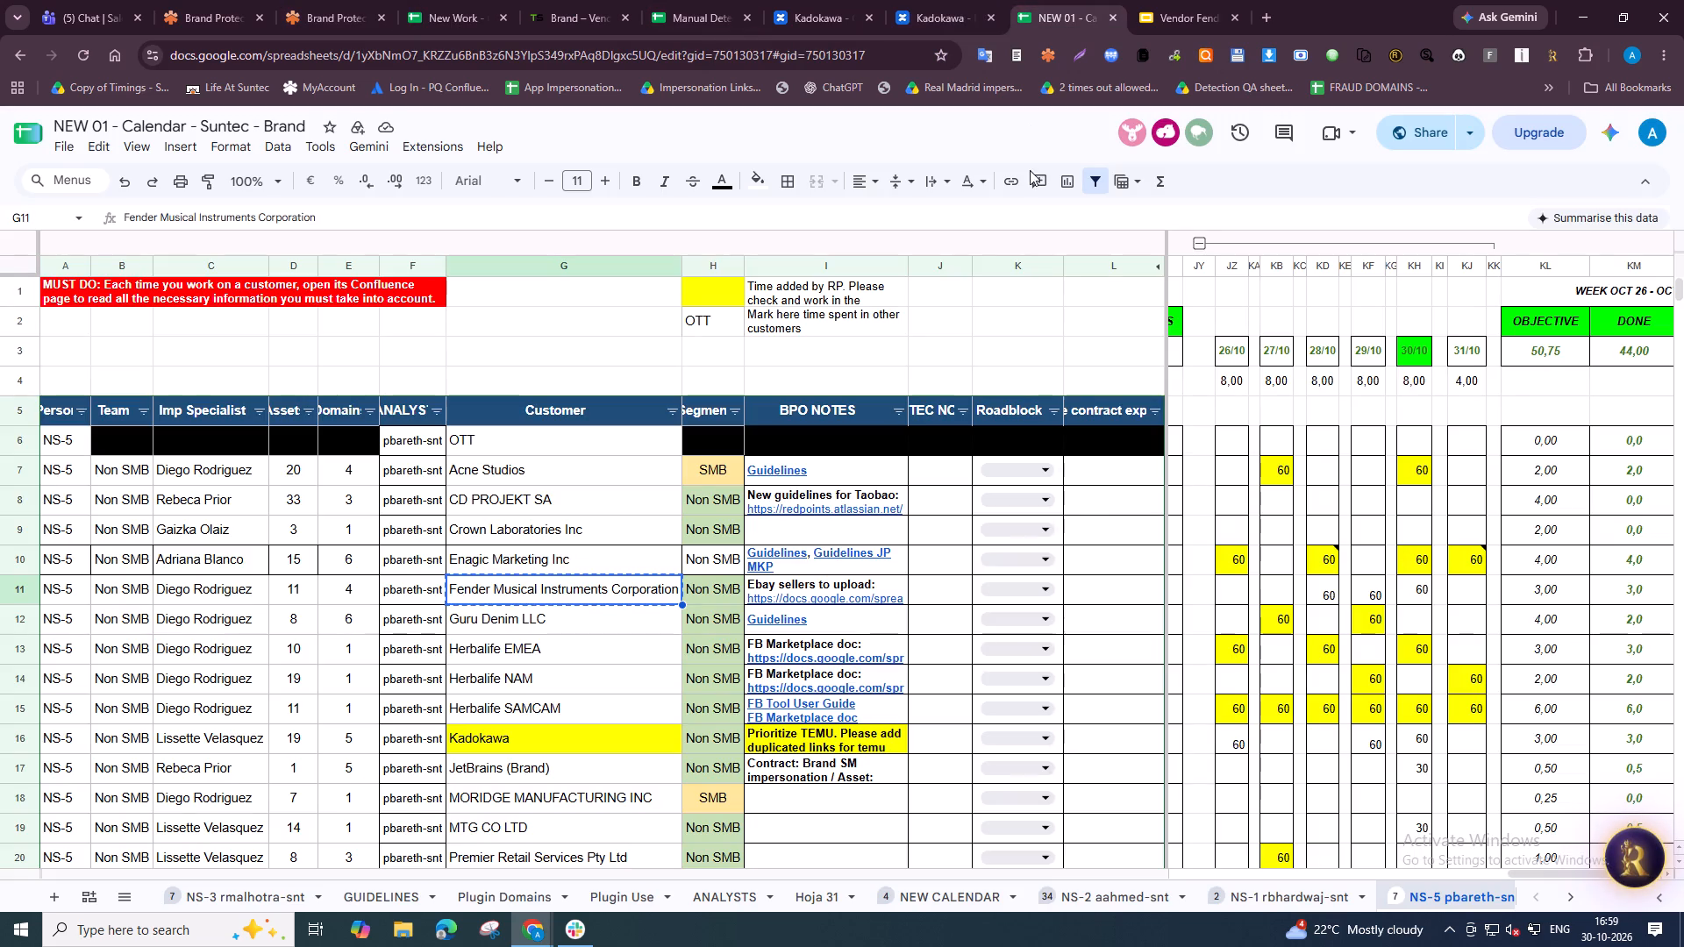
pyautogui.click(1045, 53)
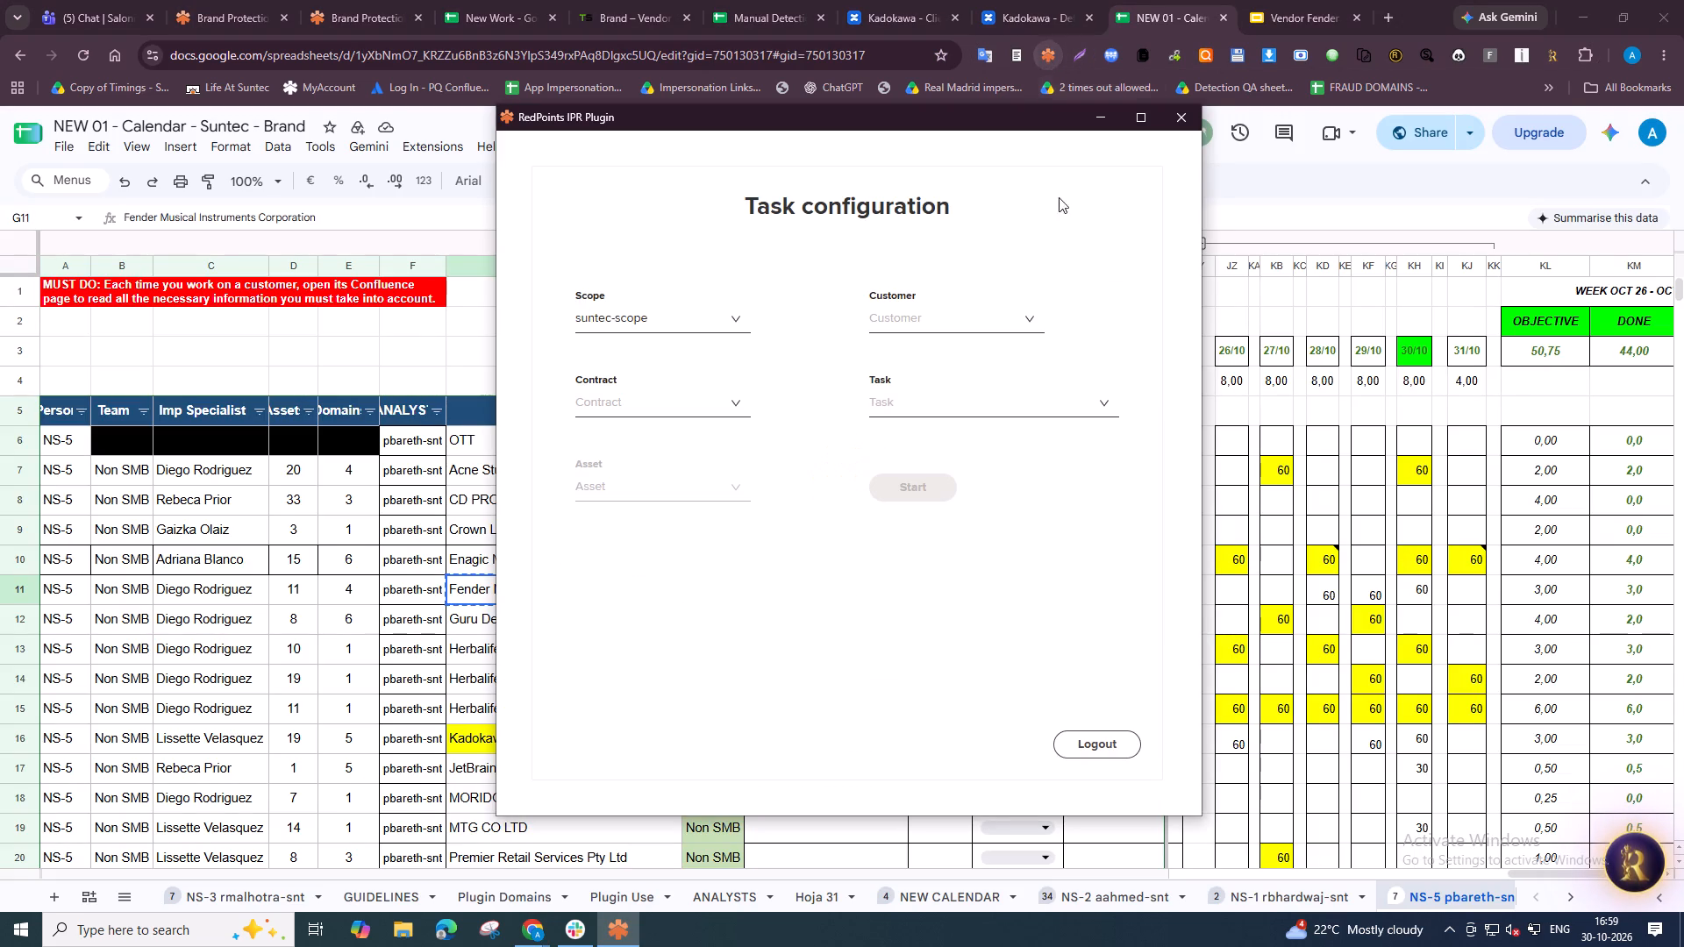
pyautogui.click(950, 317)
pyautogui.write('fender')
pyautogui.press('space')
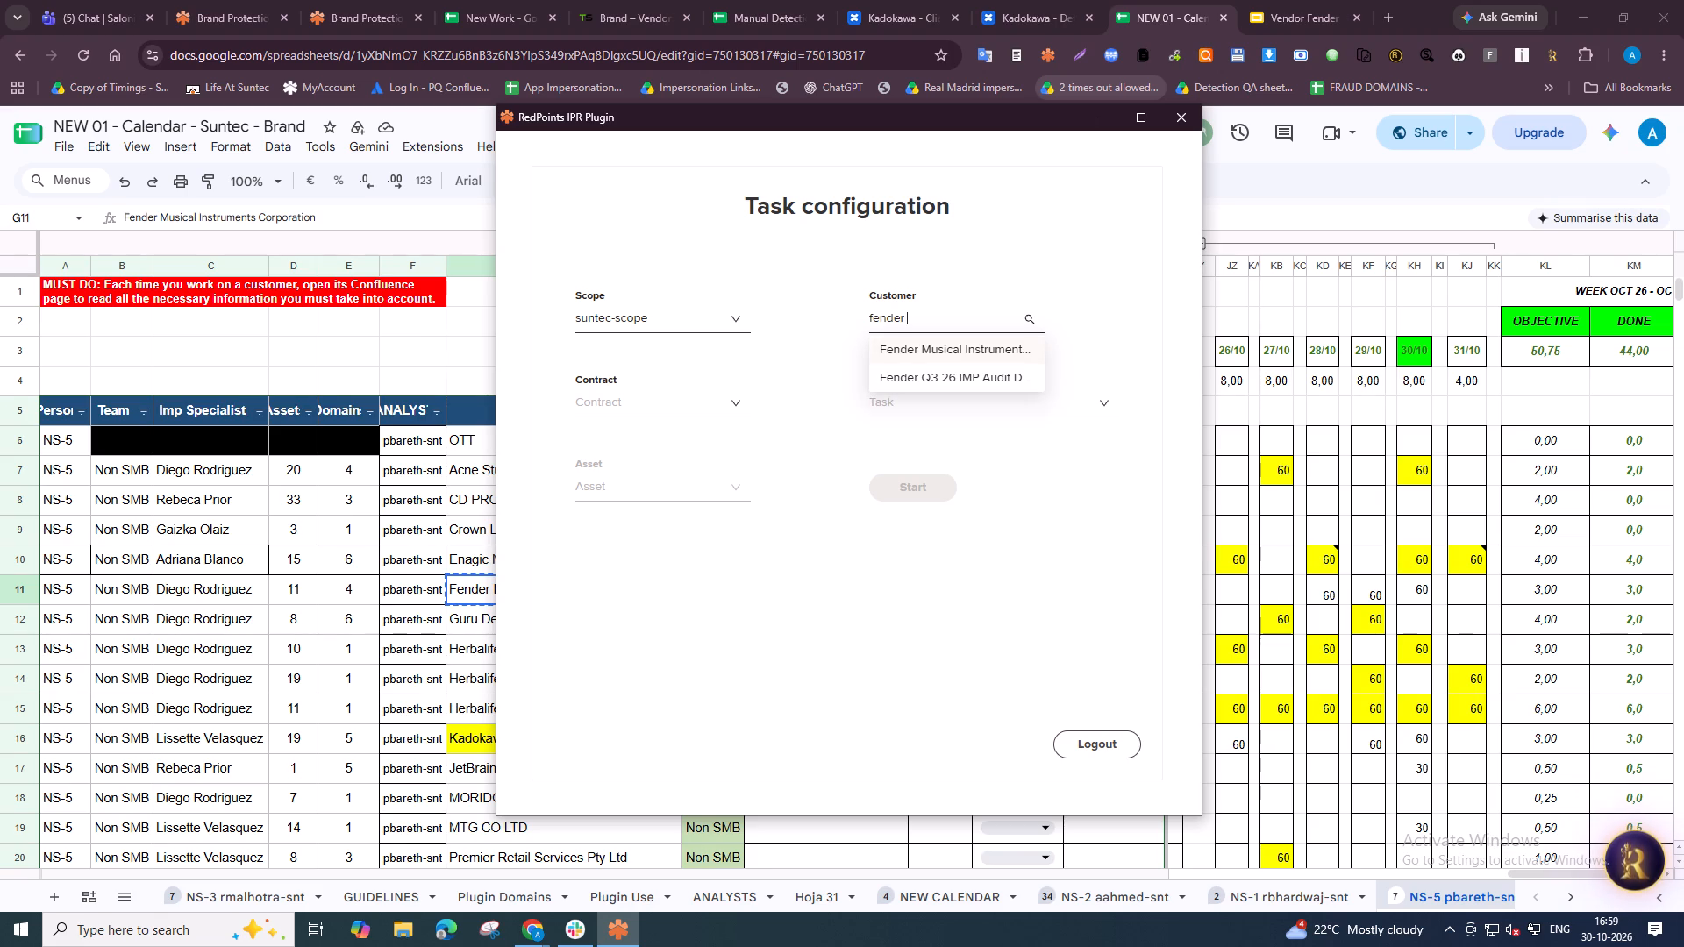
pyautogui.click(981, 346)
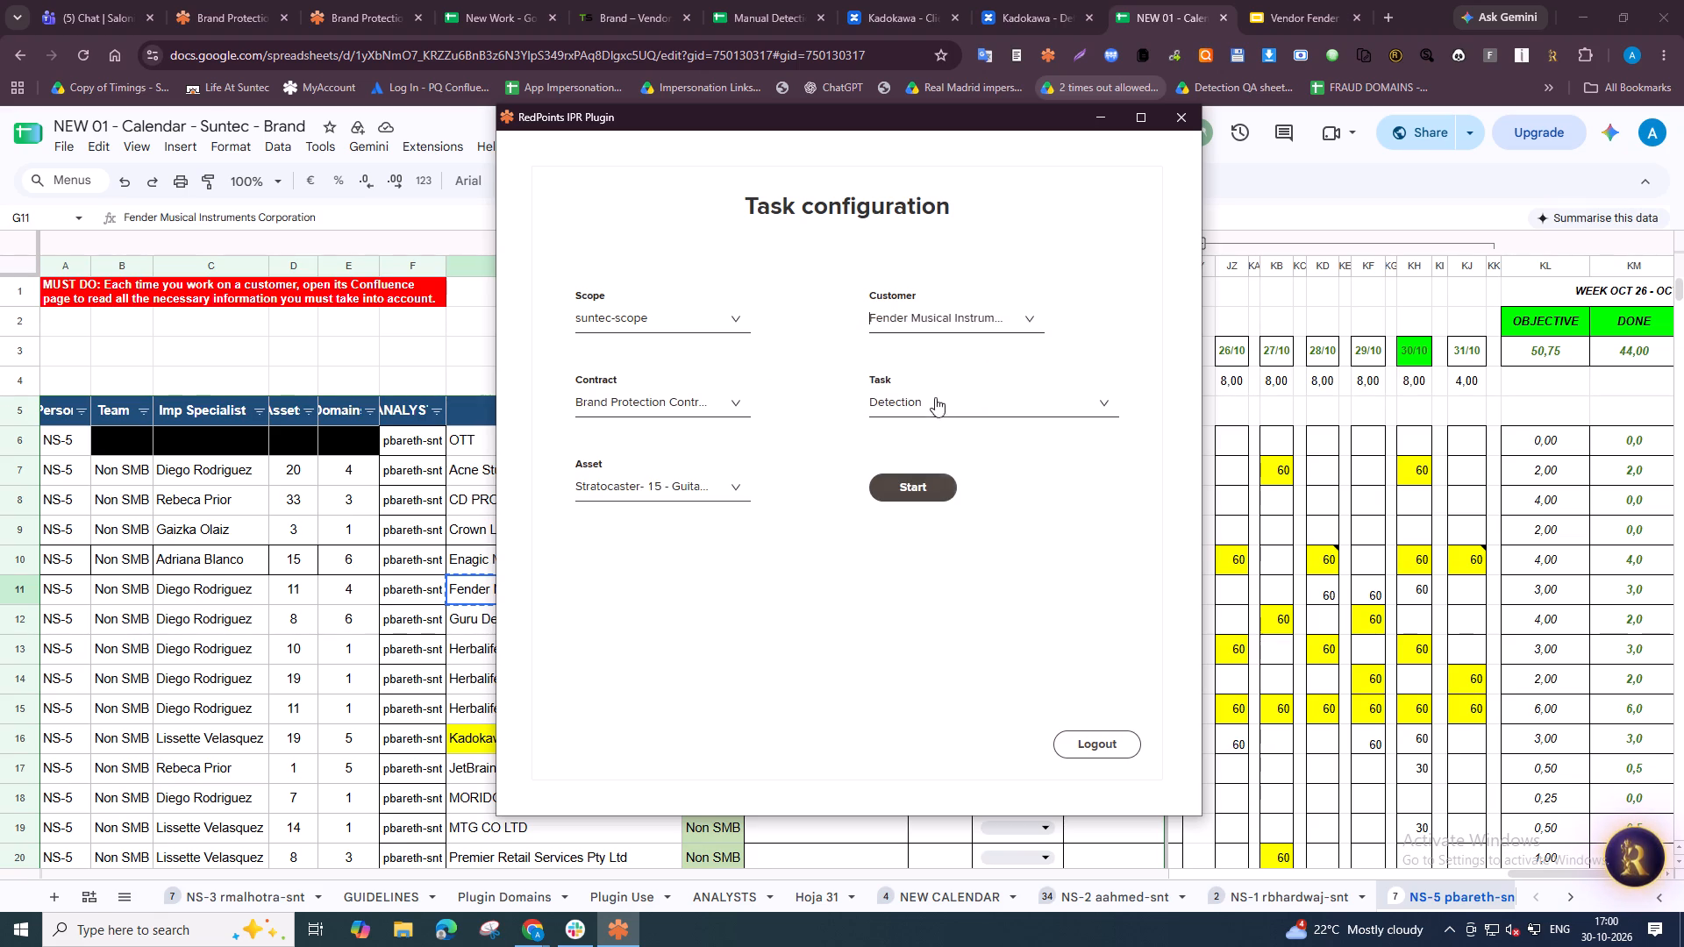
pyautogui.click(909, 487)
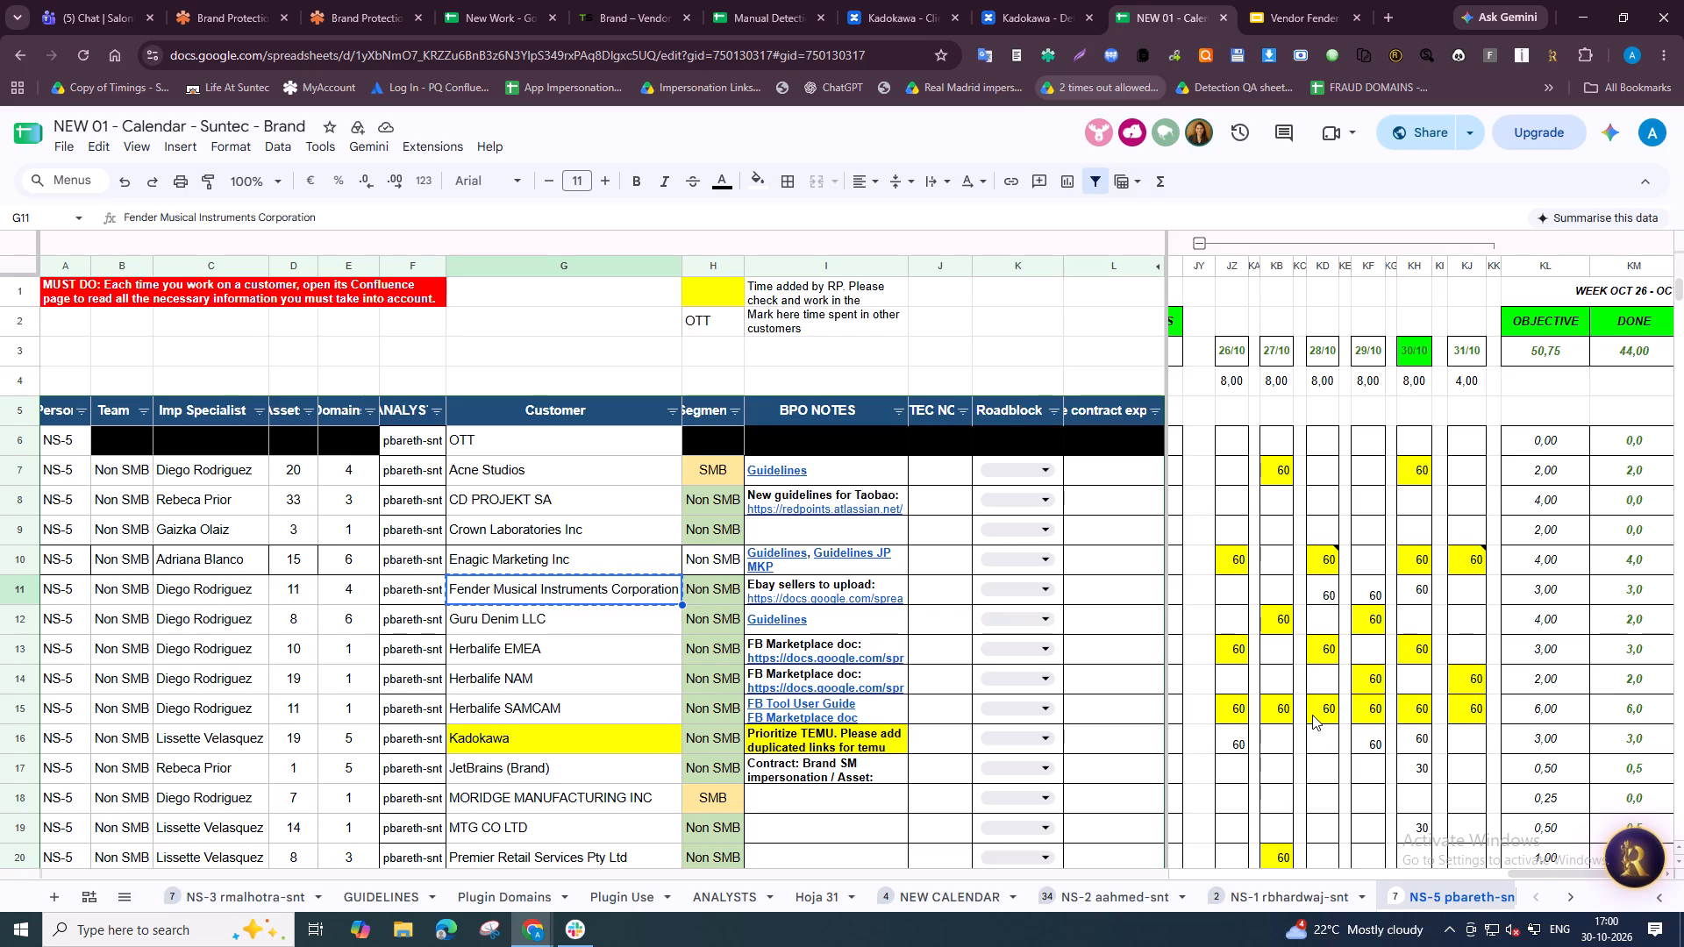
# Open the copyright Guidelines presentation linked in the BPO notes of the Woodlands Mahjong Society LLC row.
pyautogui.scroll(-4, 1312, 715)
pyautogui.scroll(4, 1312, 740)
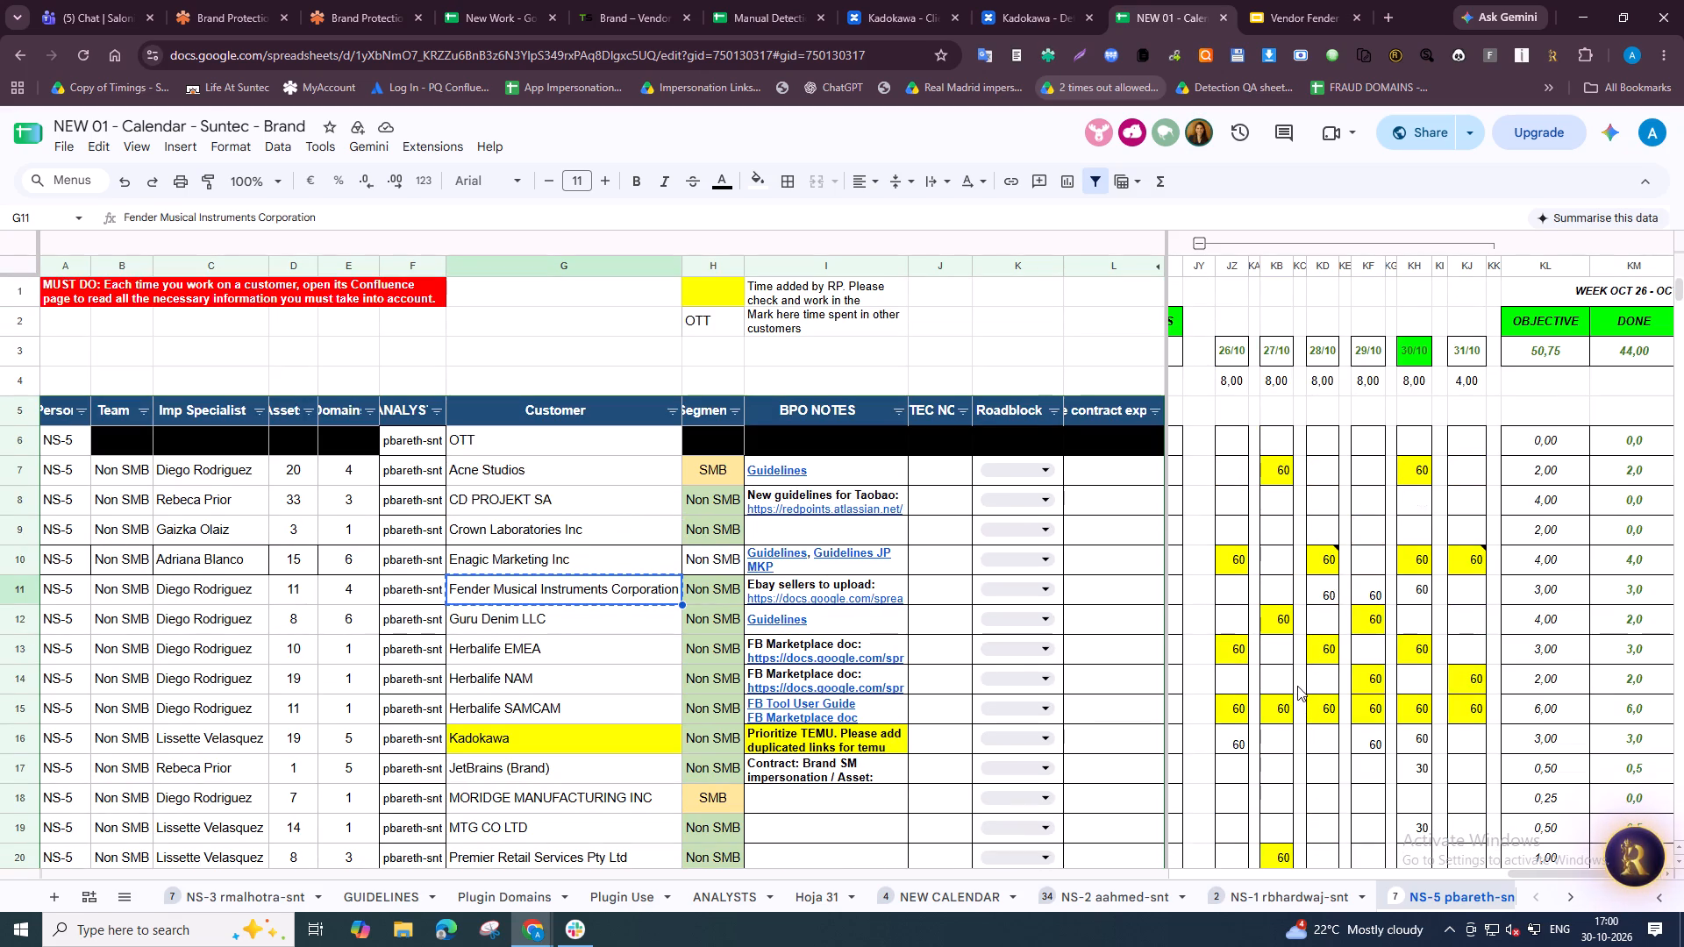
pyautogui.scroll(-3, 1295, 678)
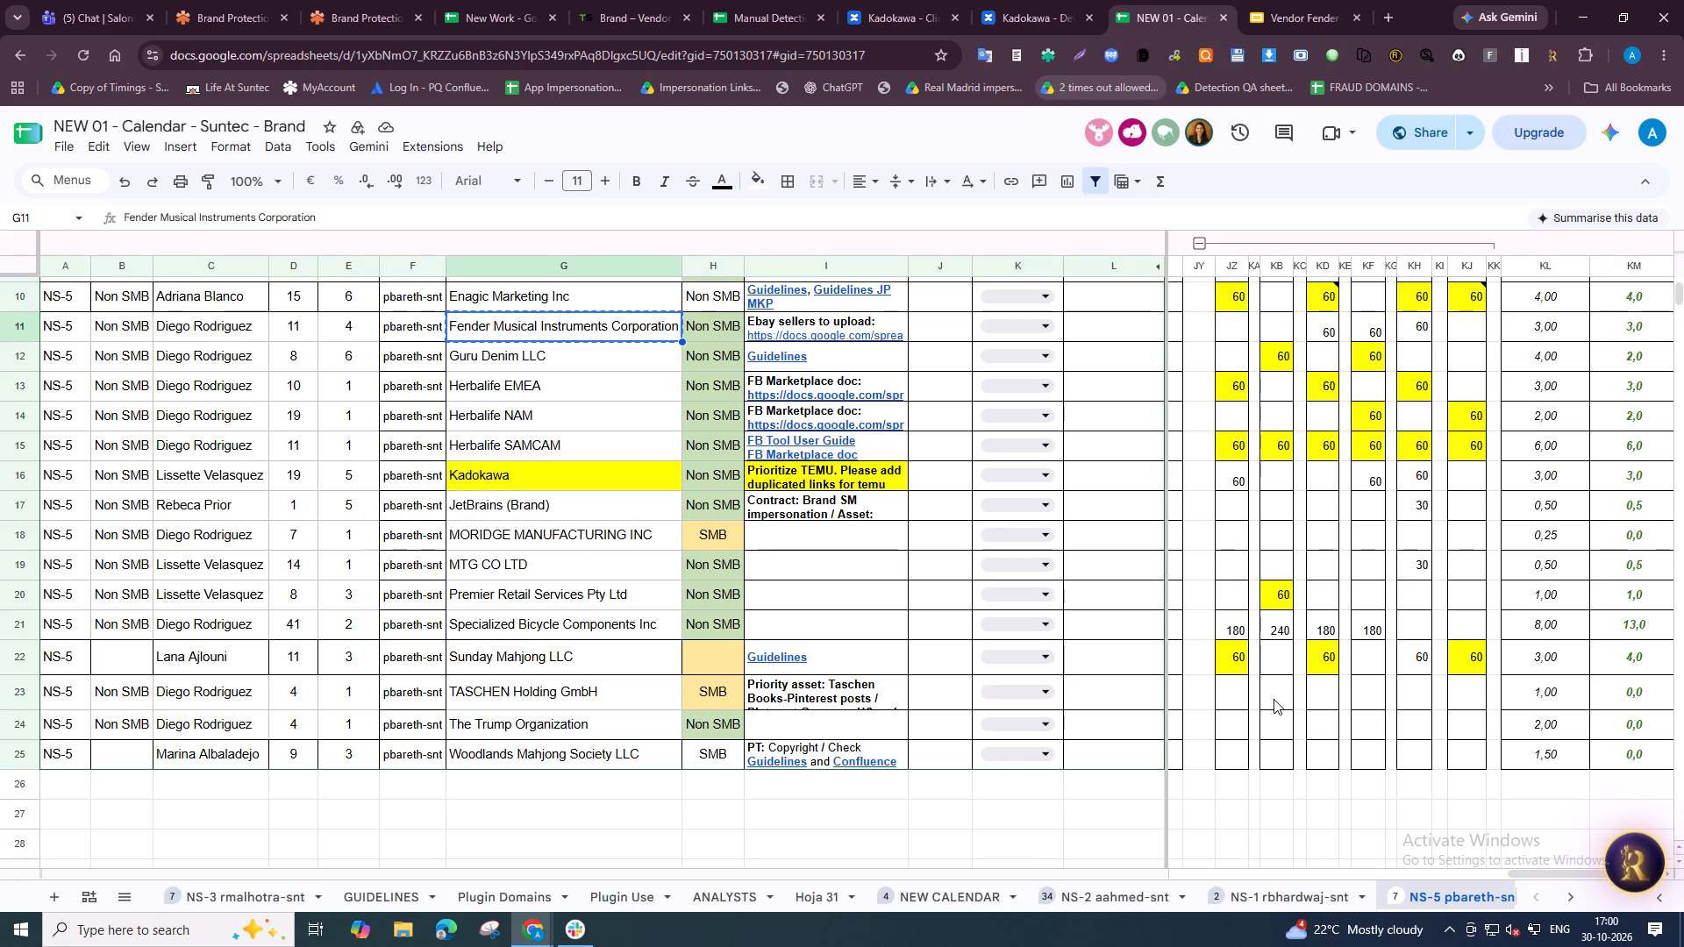
pyautogui.click(778, 764)
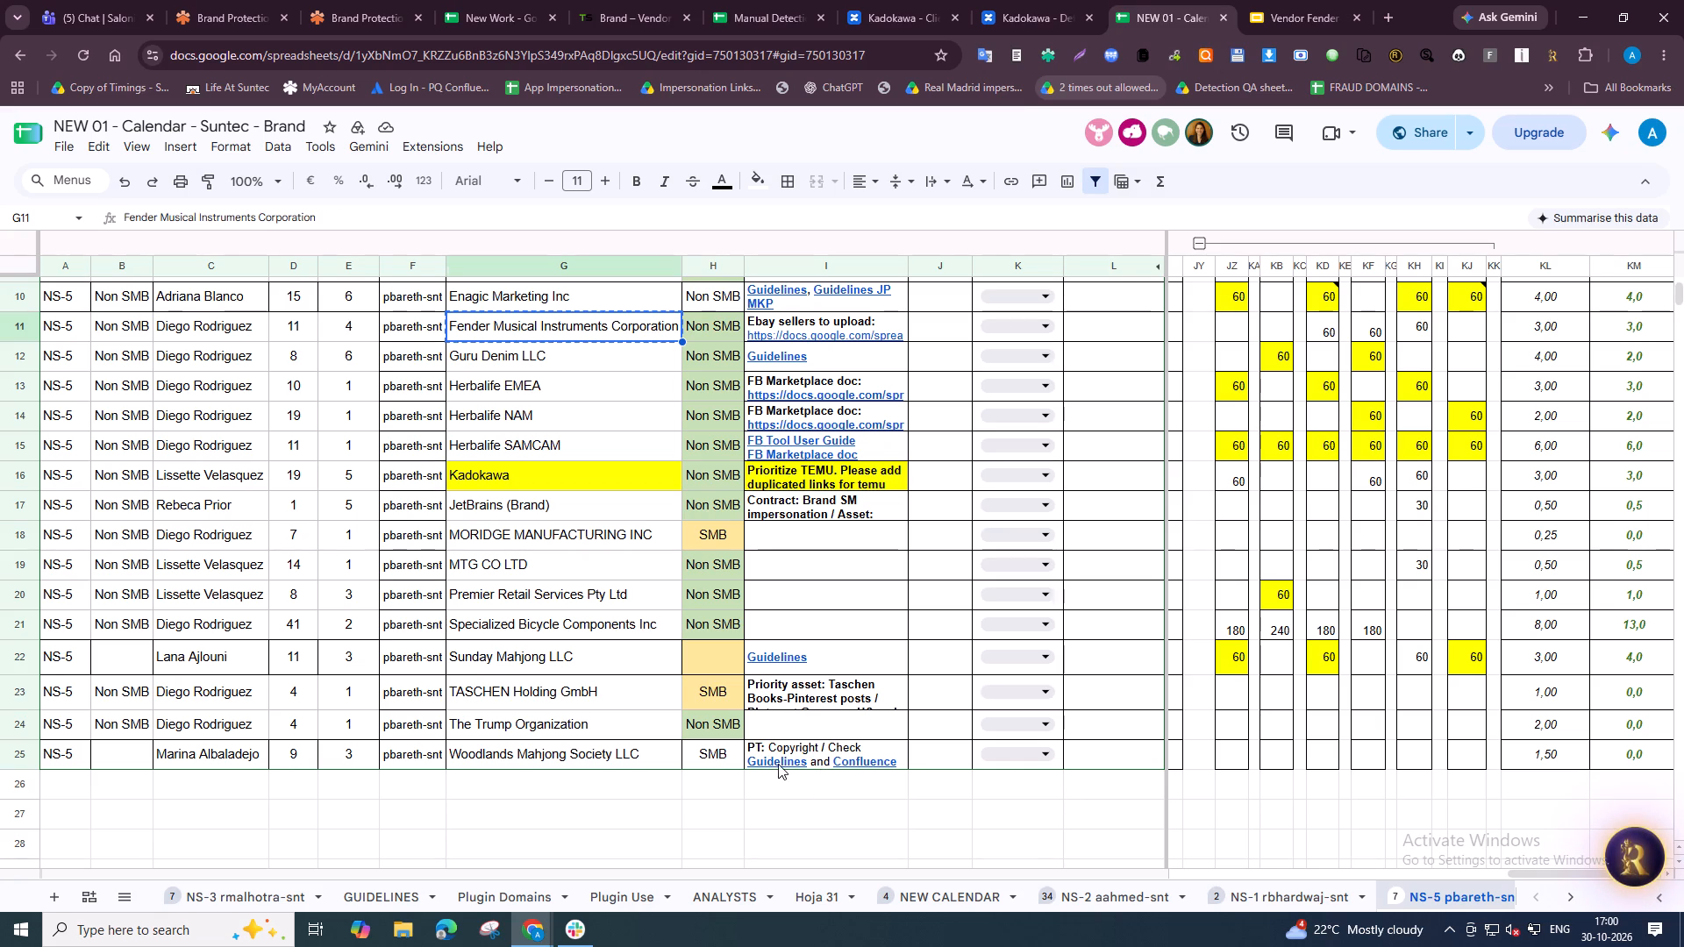
pyautogui.middleClick(822, 798)
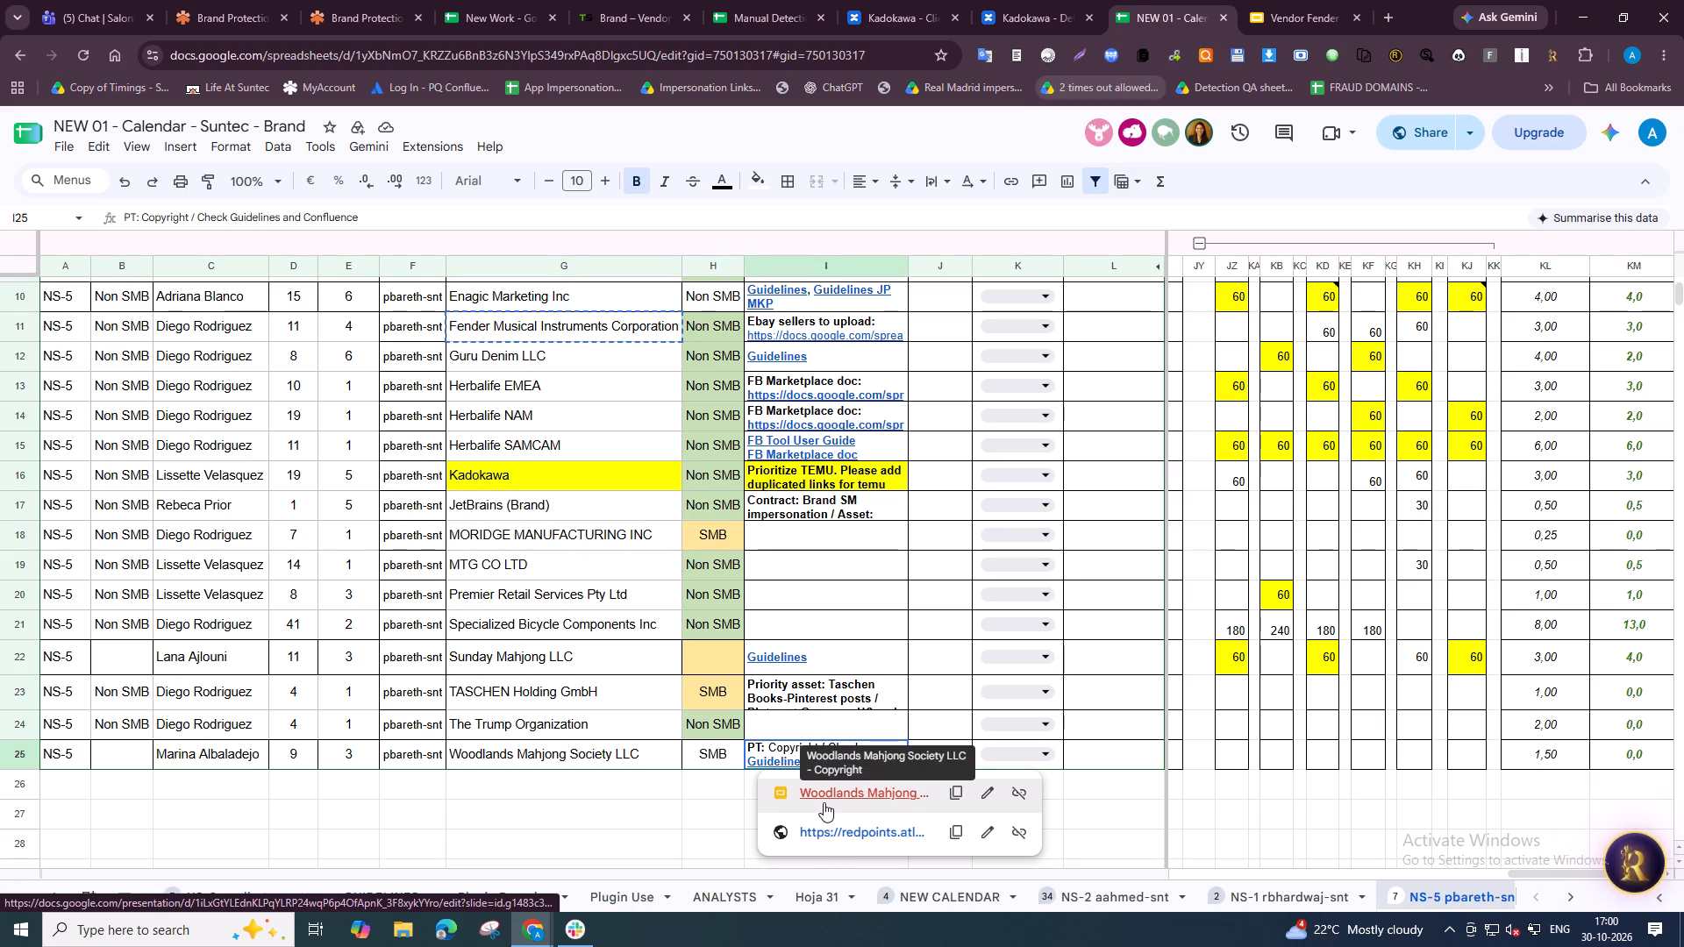
pyautogui.click(1181, 0)
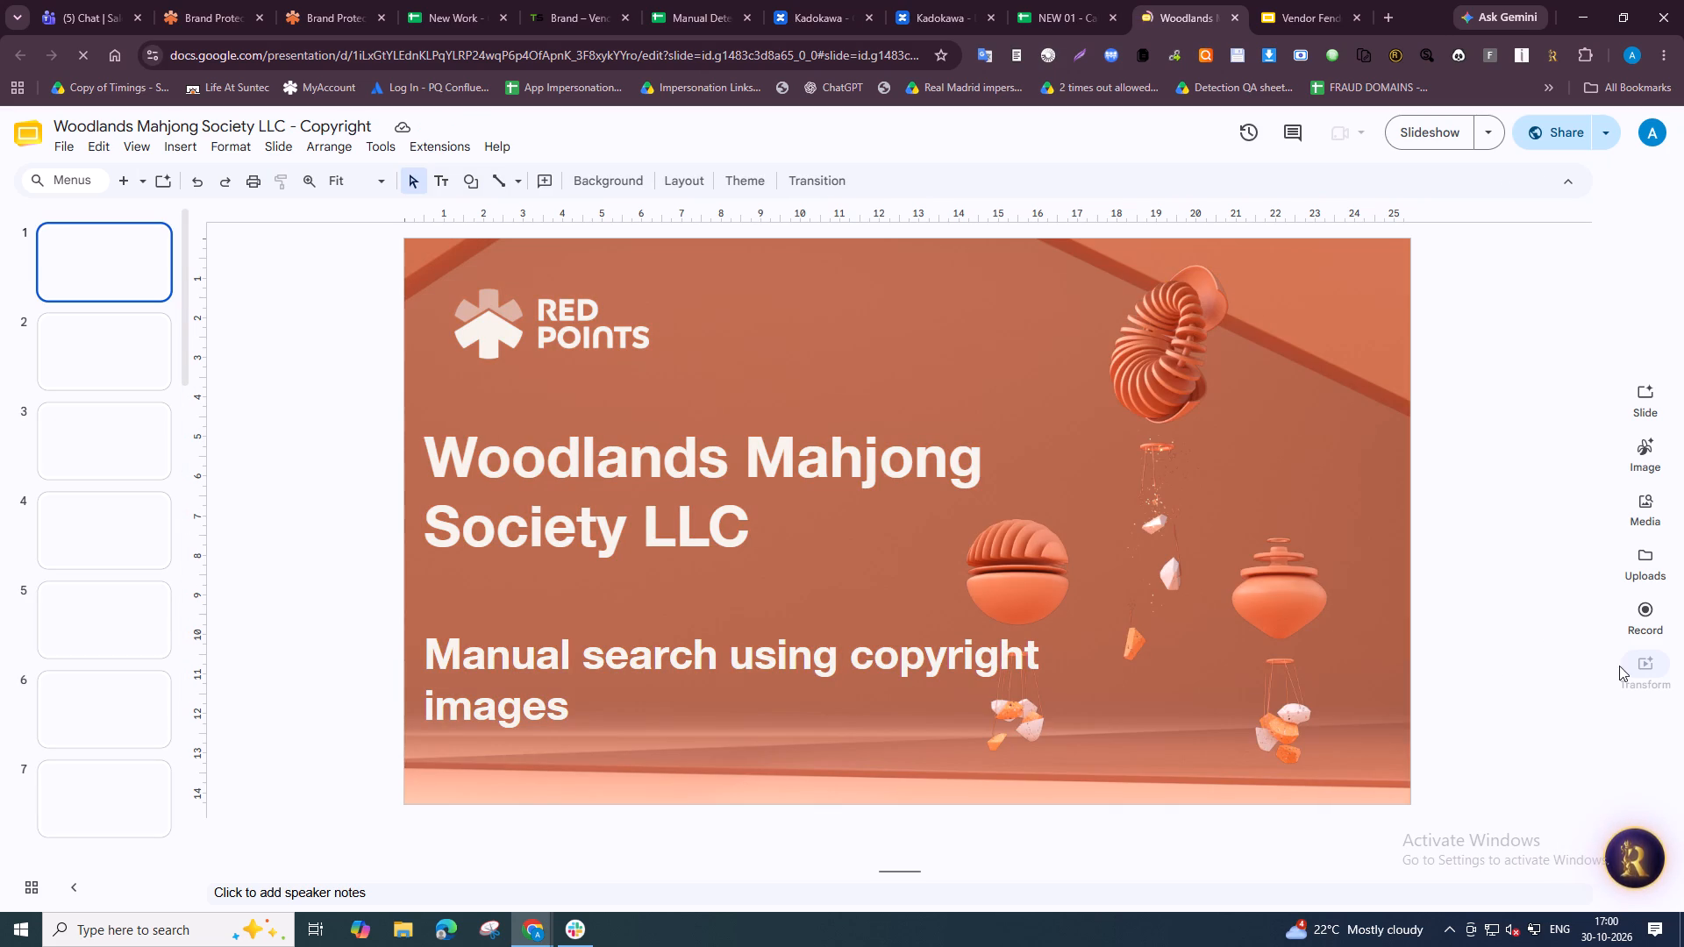
# Read the assets and copyright images slide and the eBay image detection slides of the Woodlands guidelines, dismissing the Gemini tip.
pyautogui.click(111, 353)
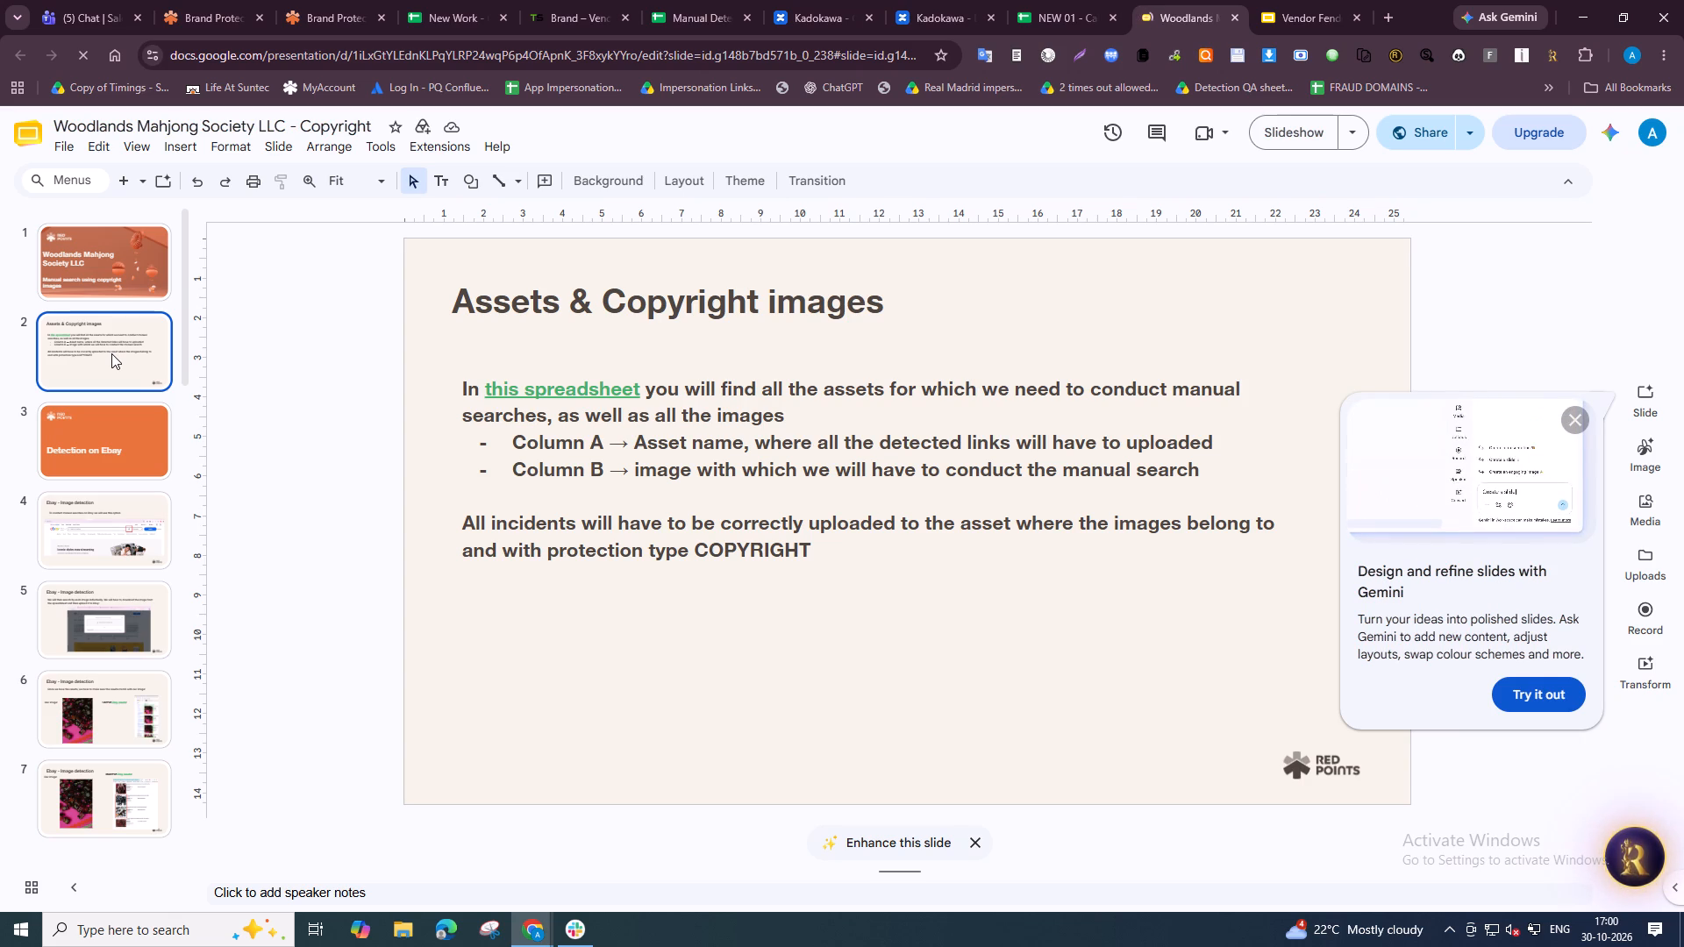
pyautogui.click(1575, 424)
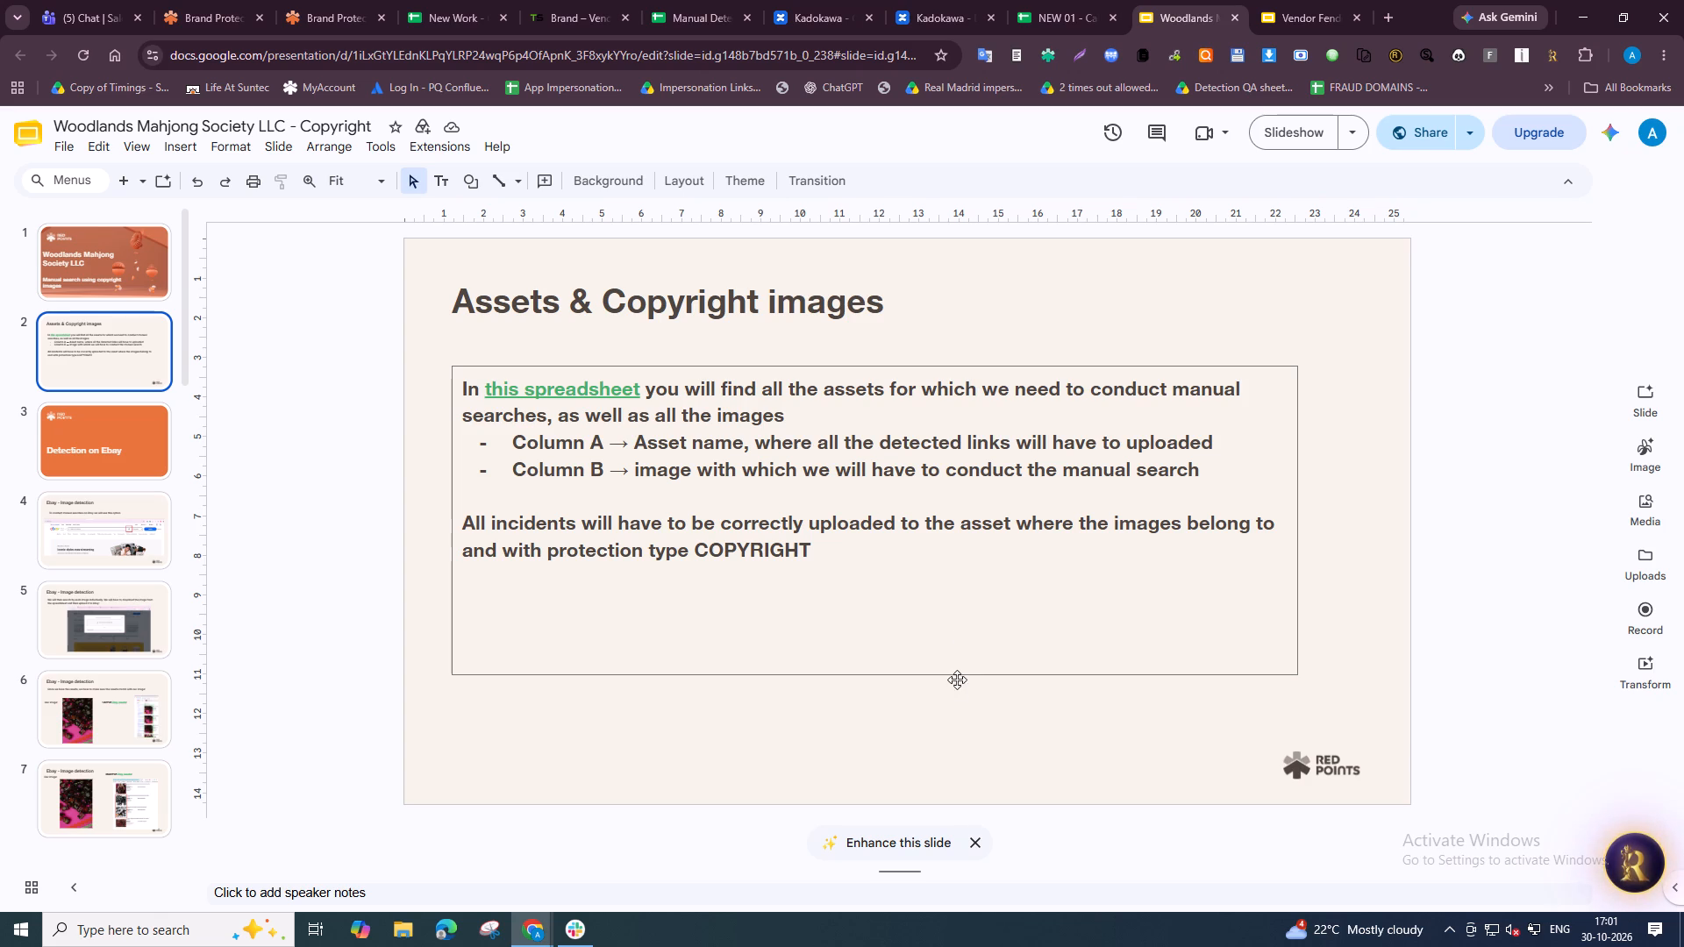
pyautogui.click(106, 551)
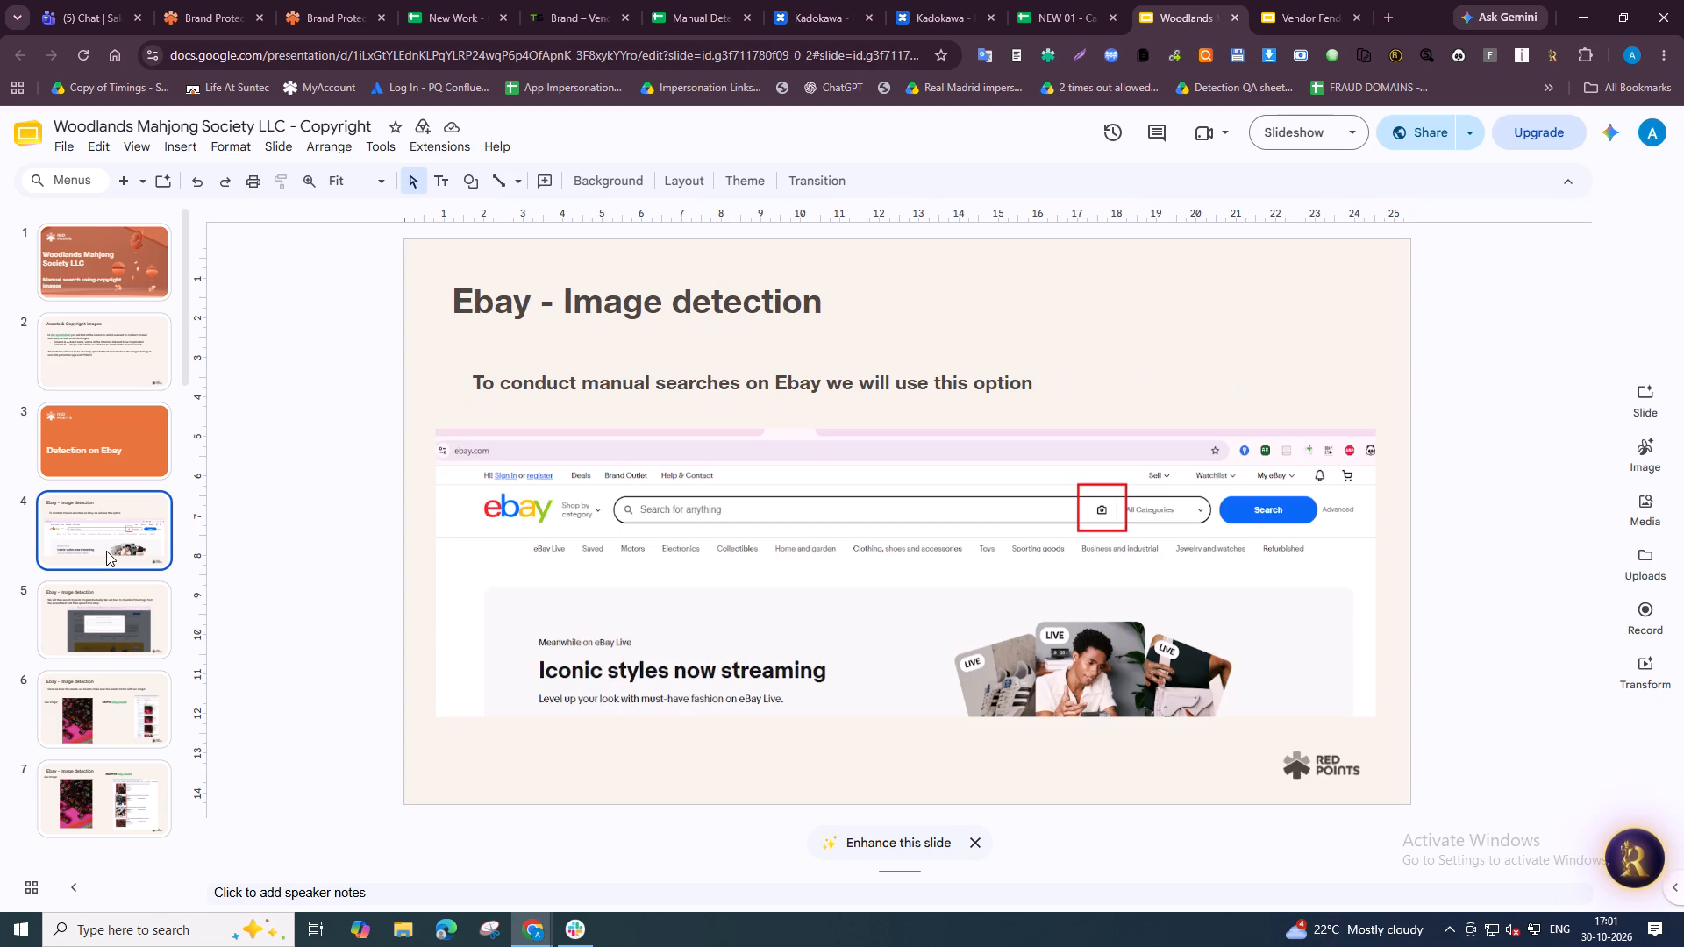
pyautogui.click(110, 635)
pyautogui.click(129, 678)
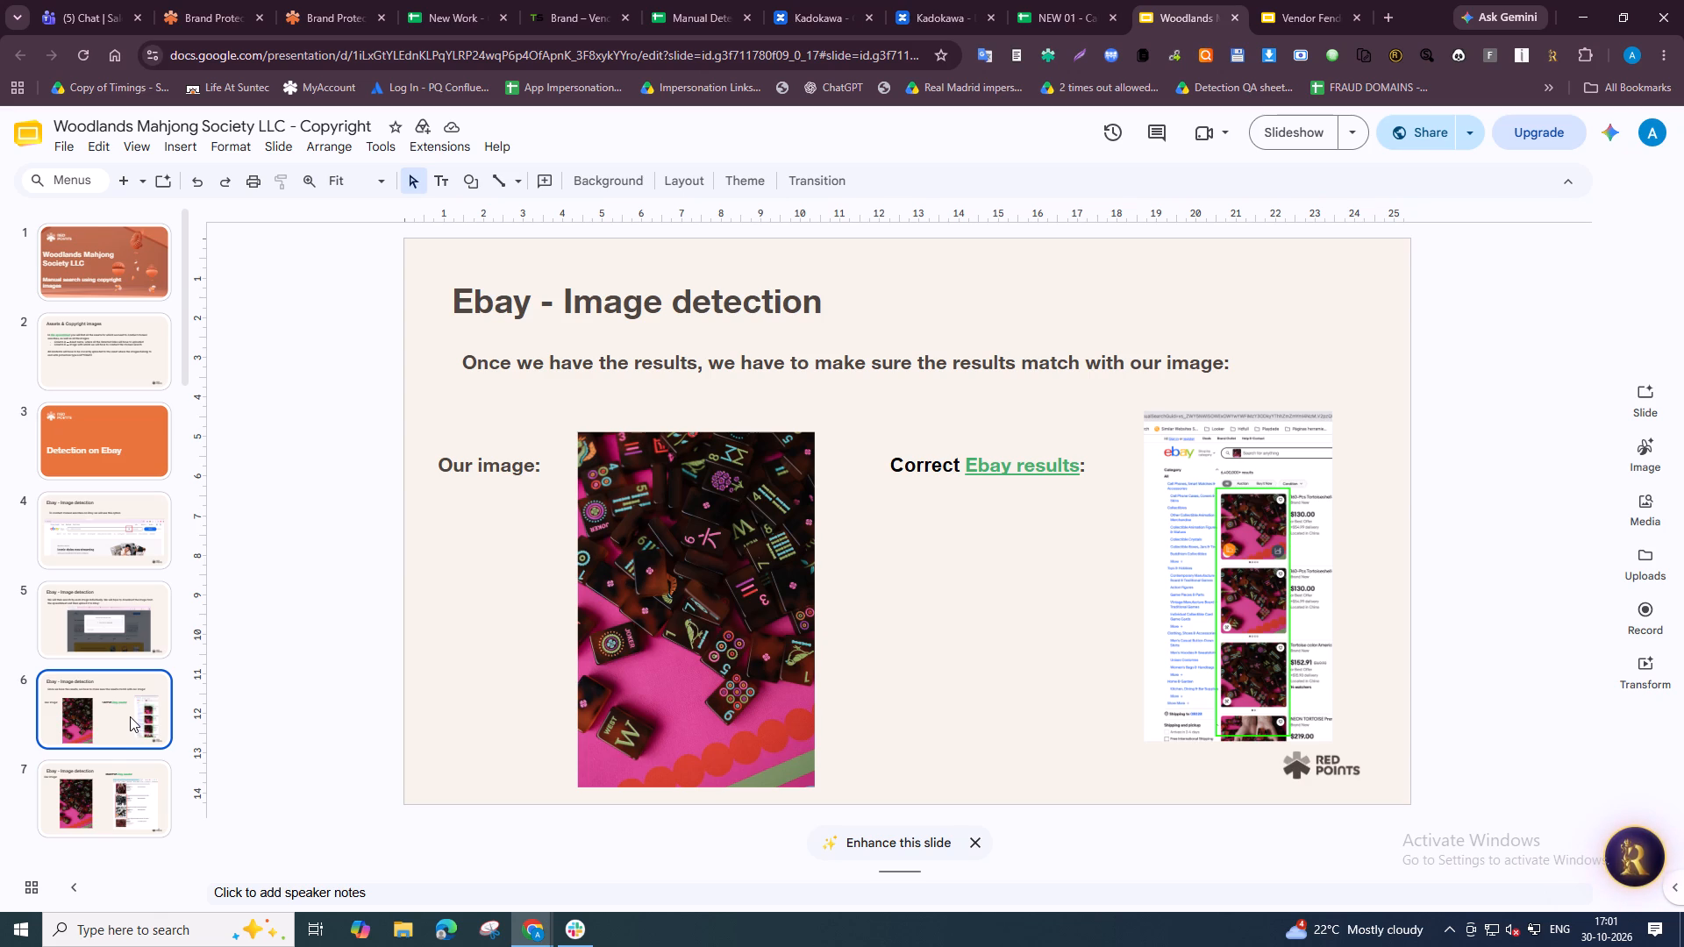
pyautogui.scroll(-3, 130, 716)
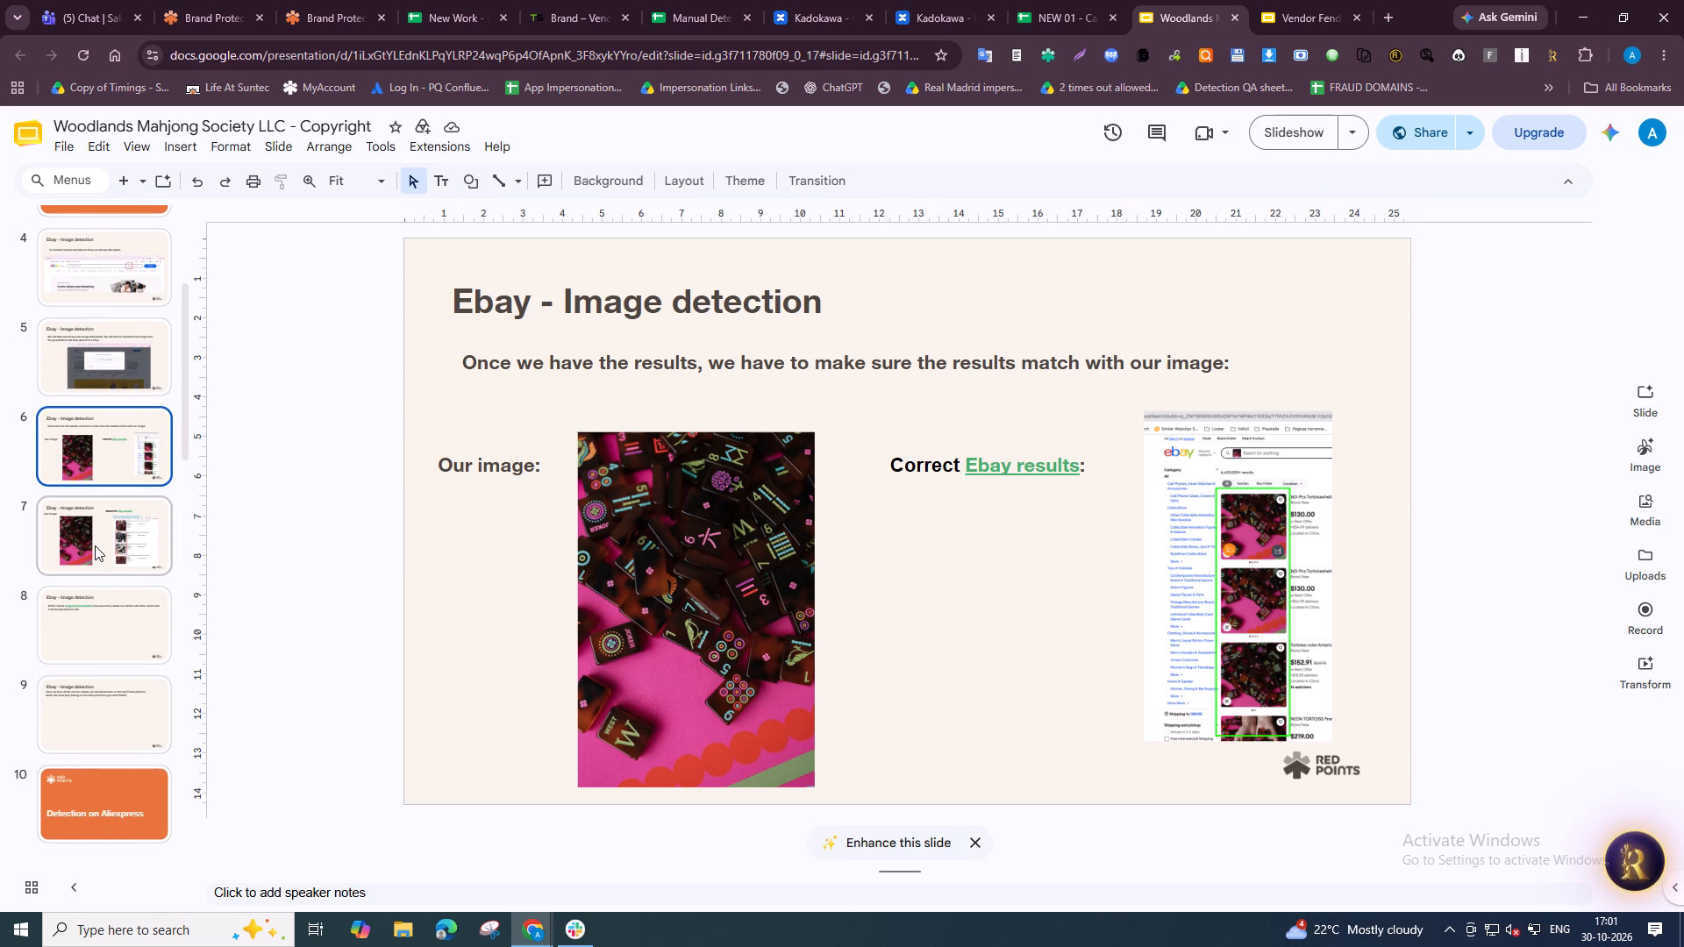
pyautogui.click(95, 545)
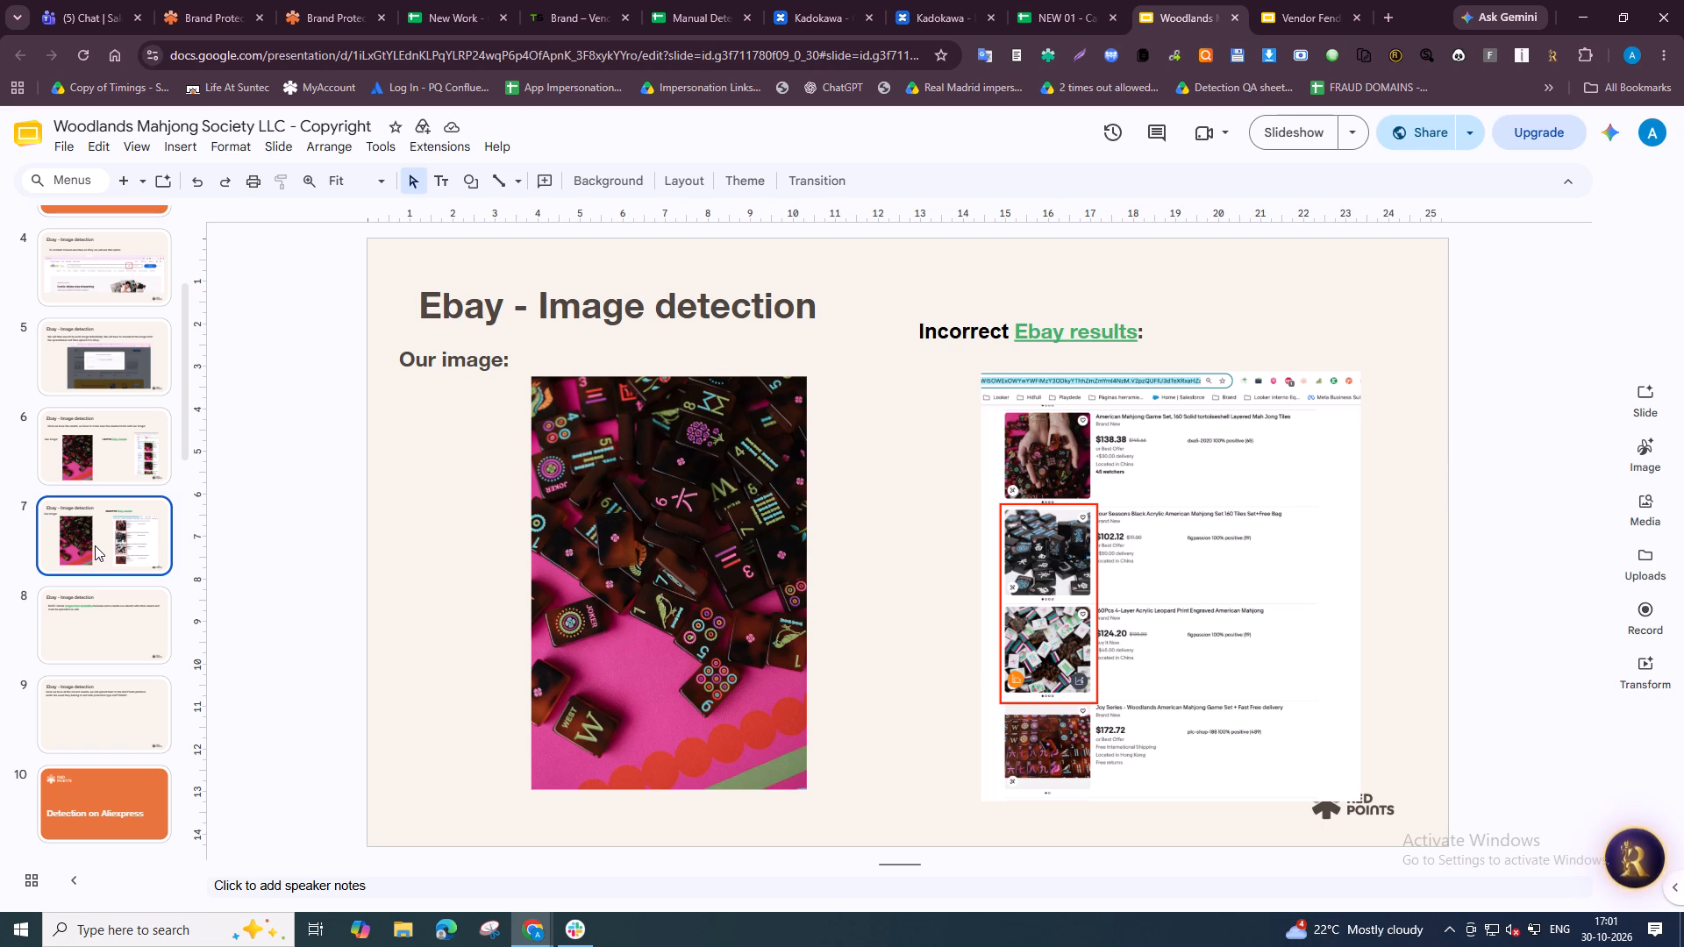
pyautogui.click(104, 631)
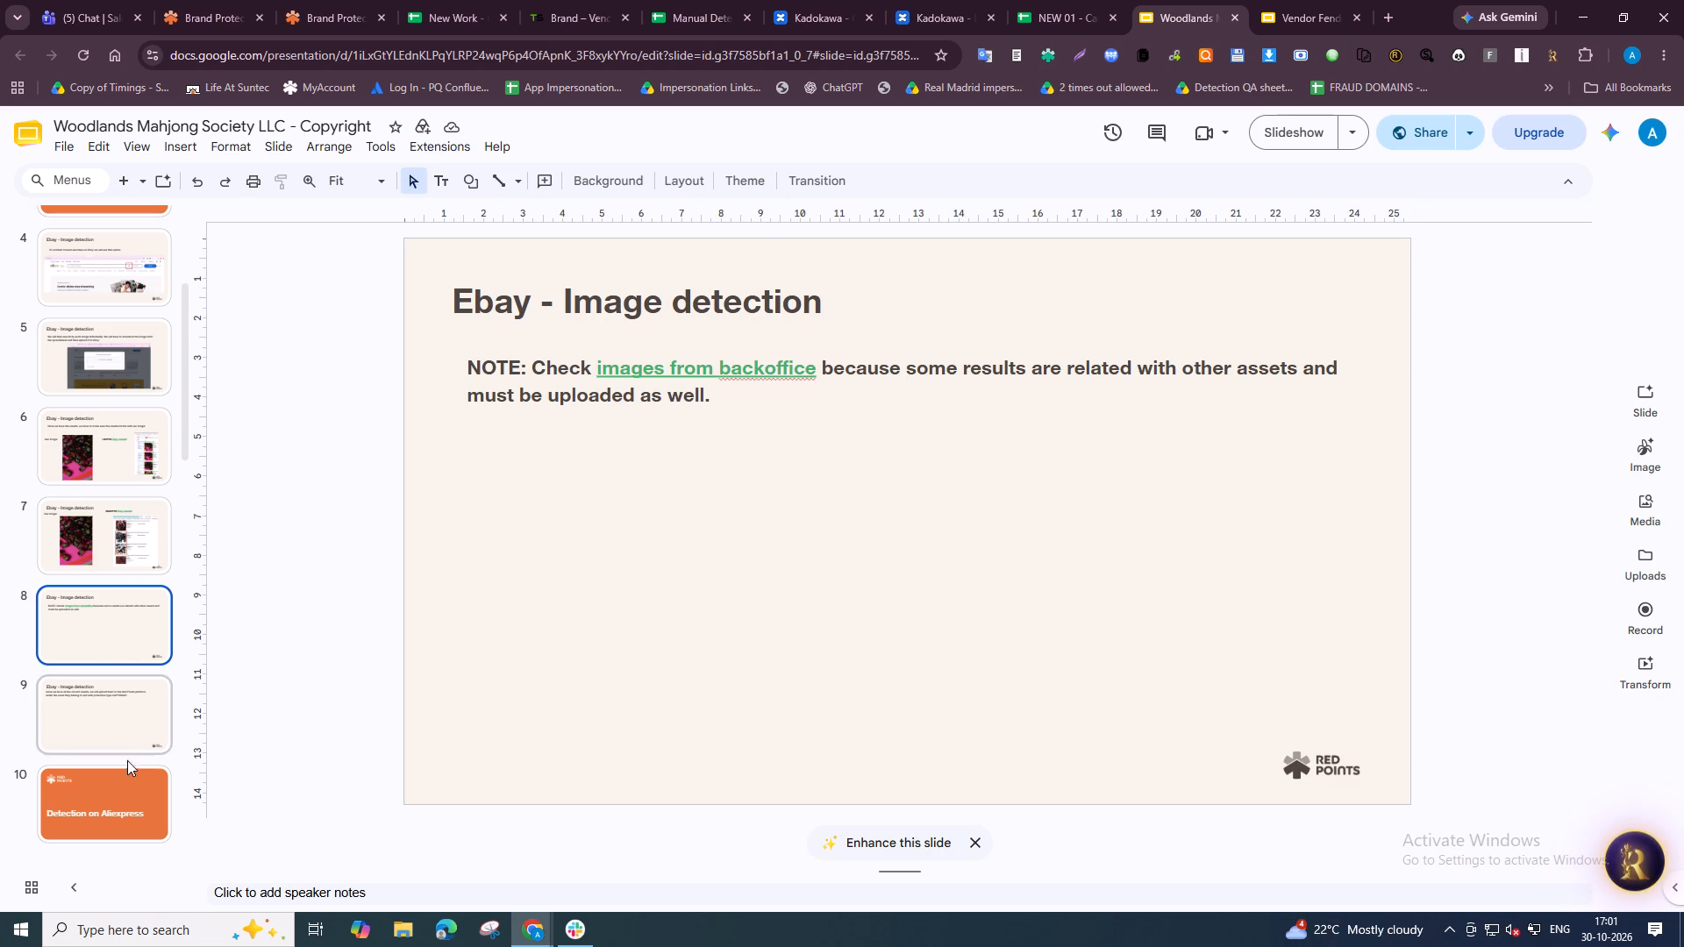
pyautogui.click(122, 738)
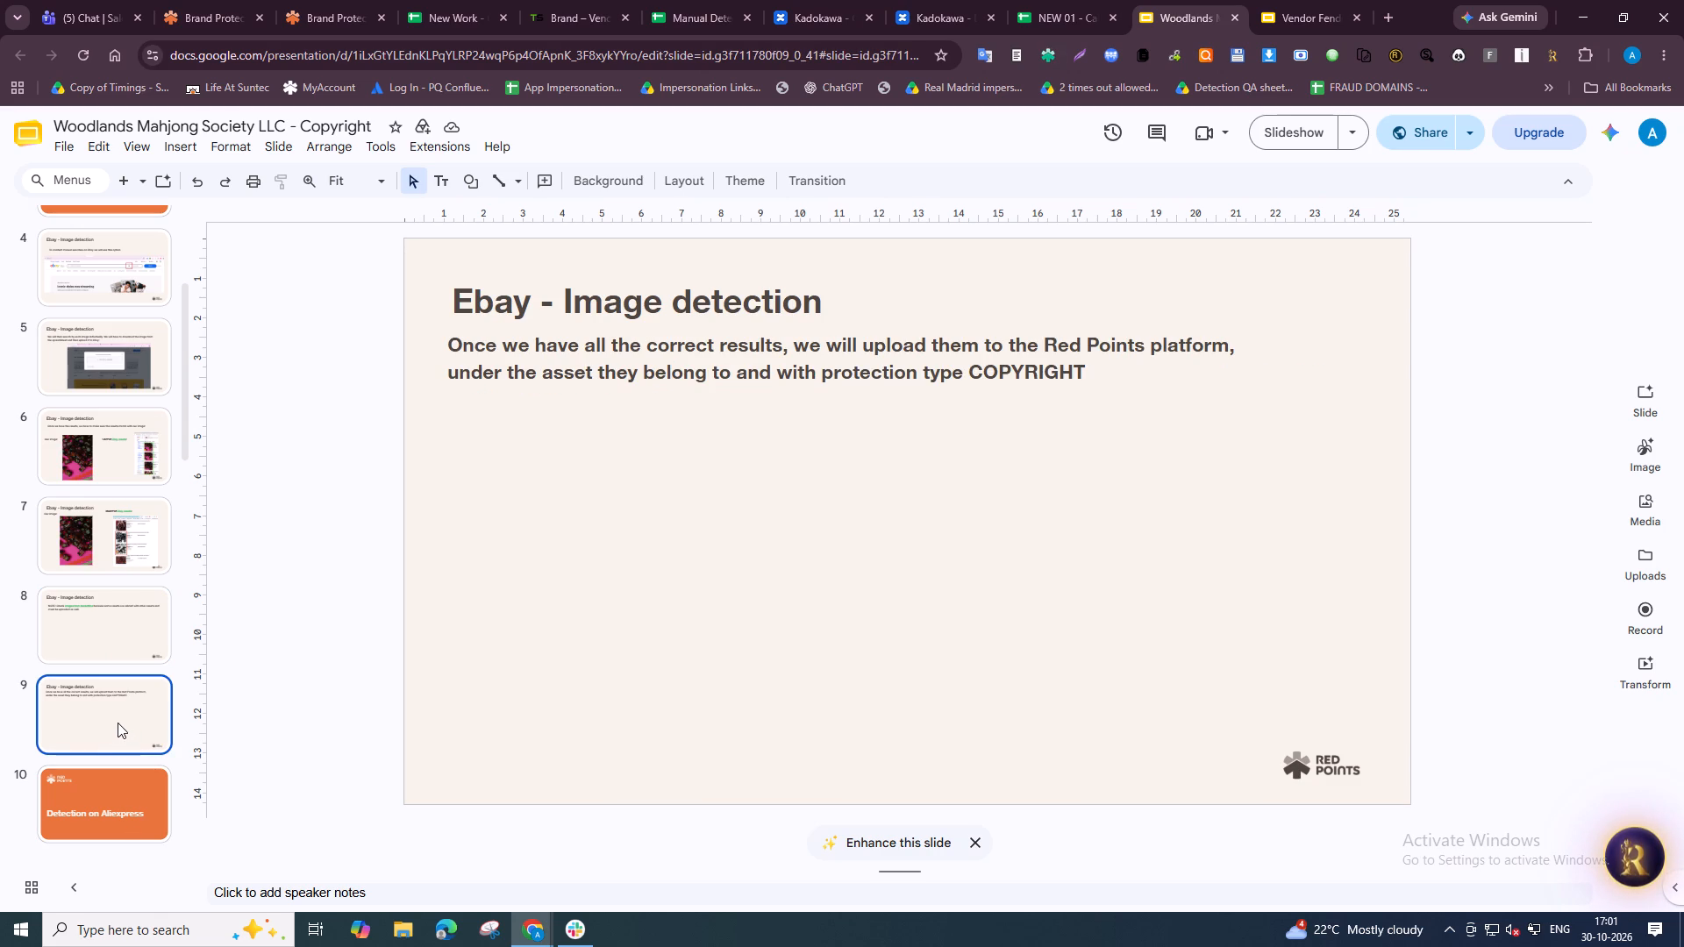
# Look through the AliExpress image detection slides and close the Woodlands guidelines presentation.
pyautogui.click(129, 811)
pyautogui.scroll(-4, 232, 694)
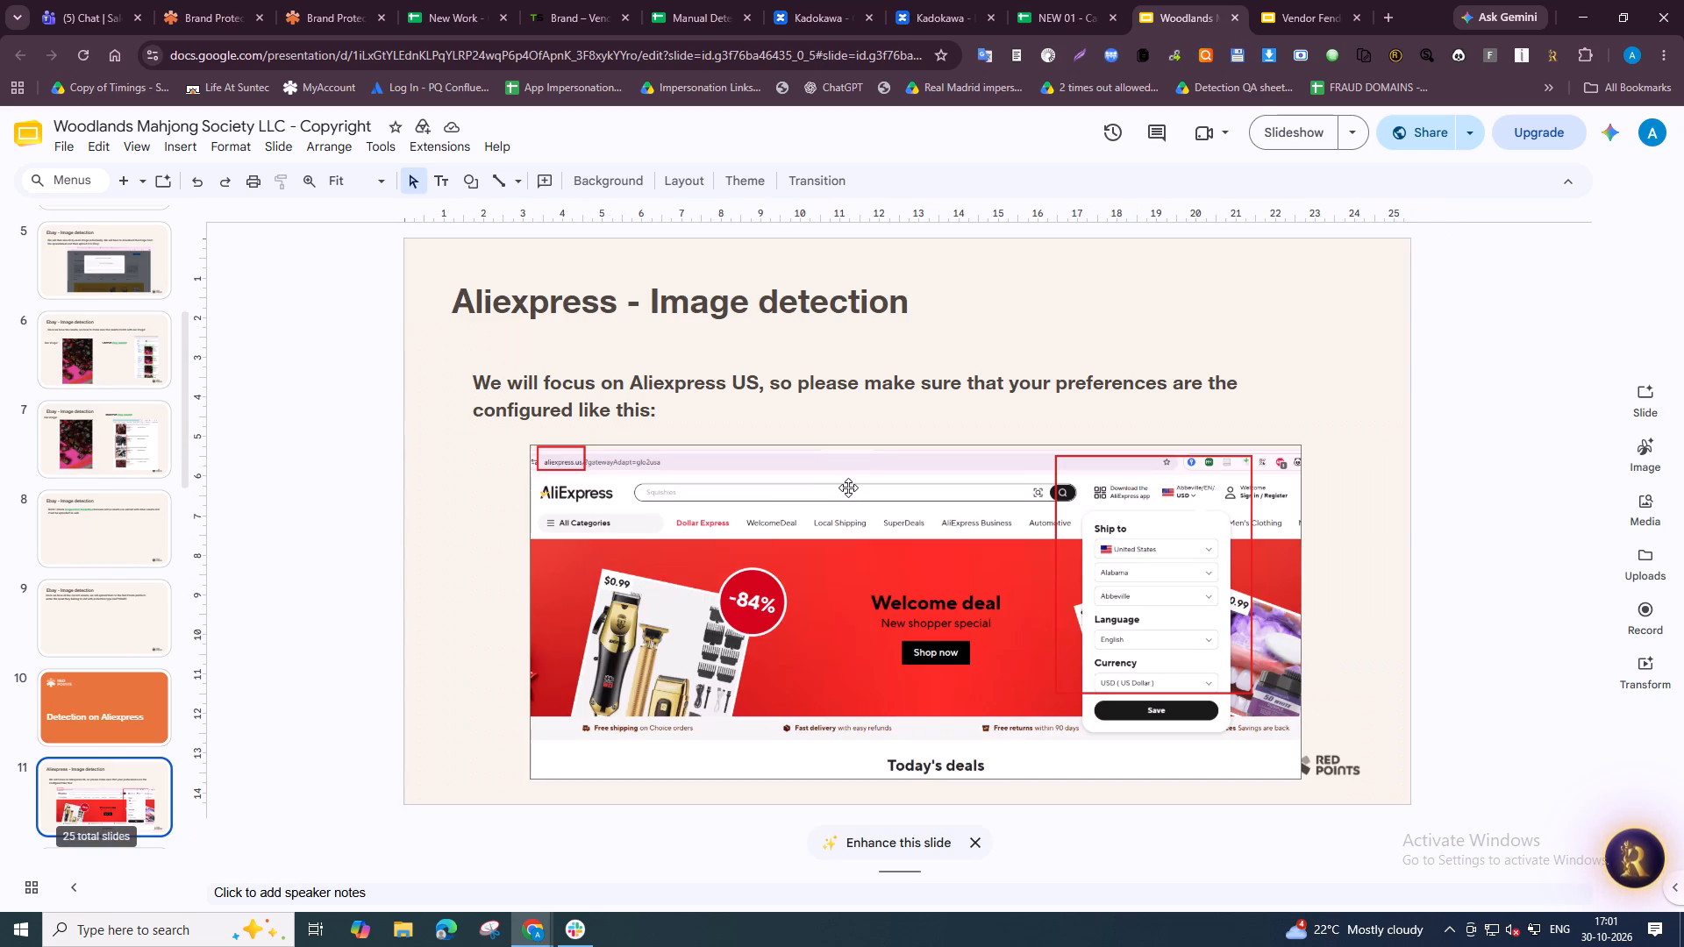
pyautogui.scroll(-5, 731, 542)
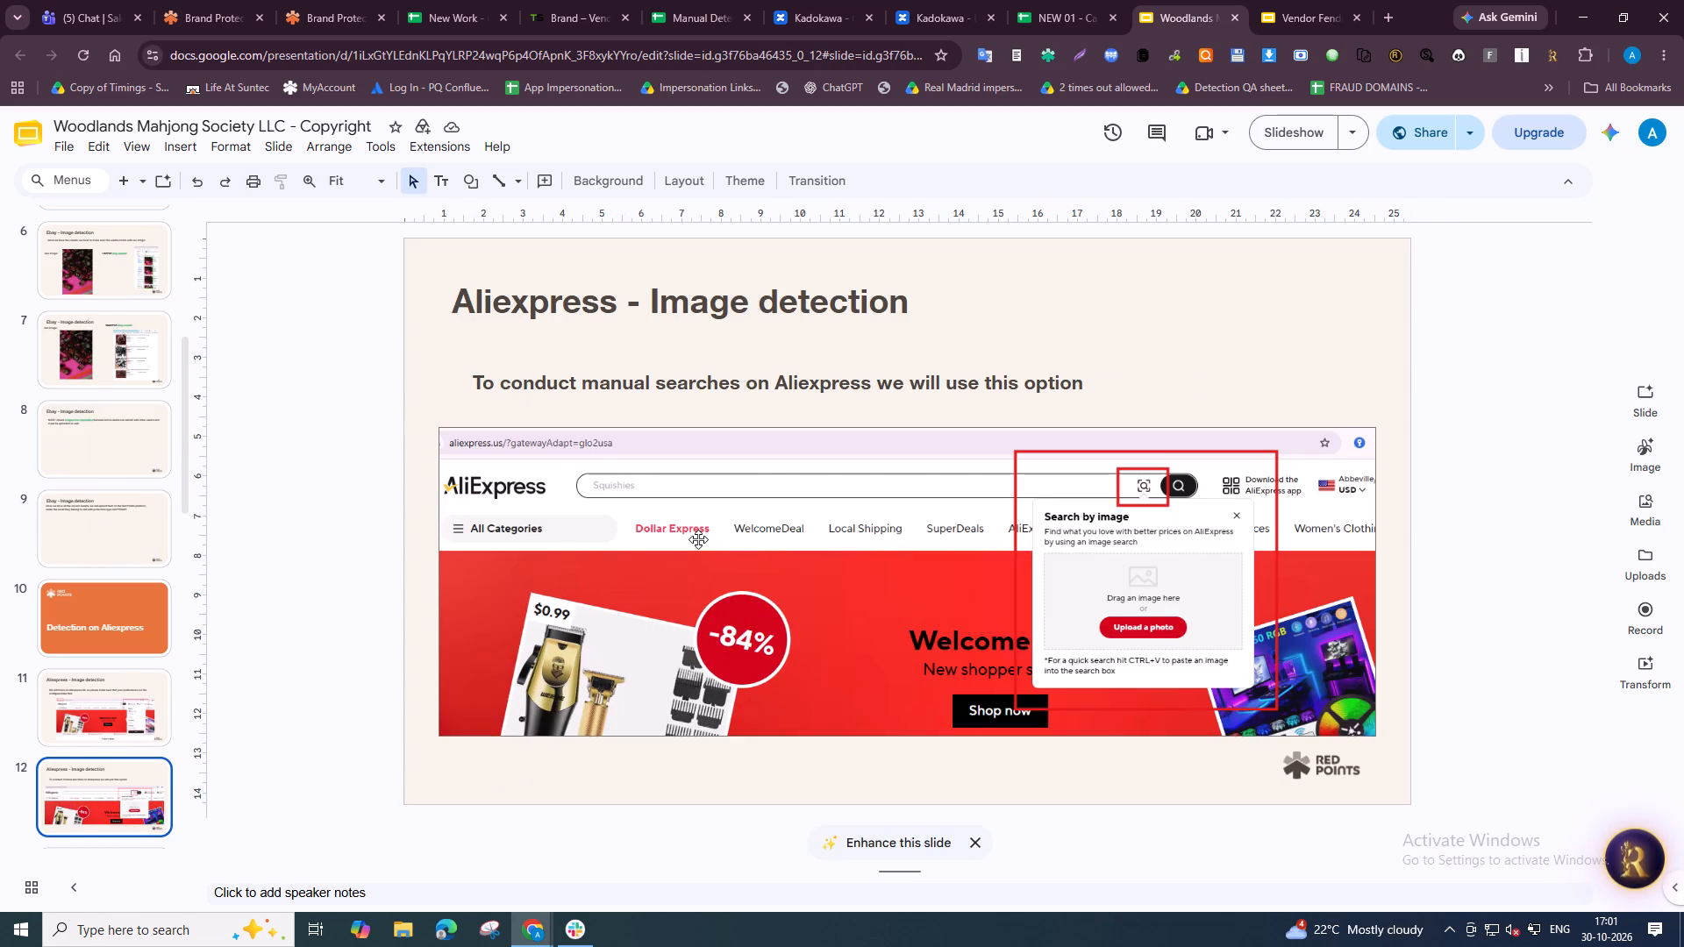
pyautogui.scroll(-4, 698, 539)
pyautogui.scroll(-6, 993, 527)
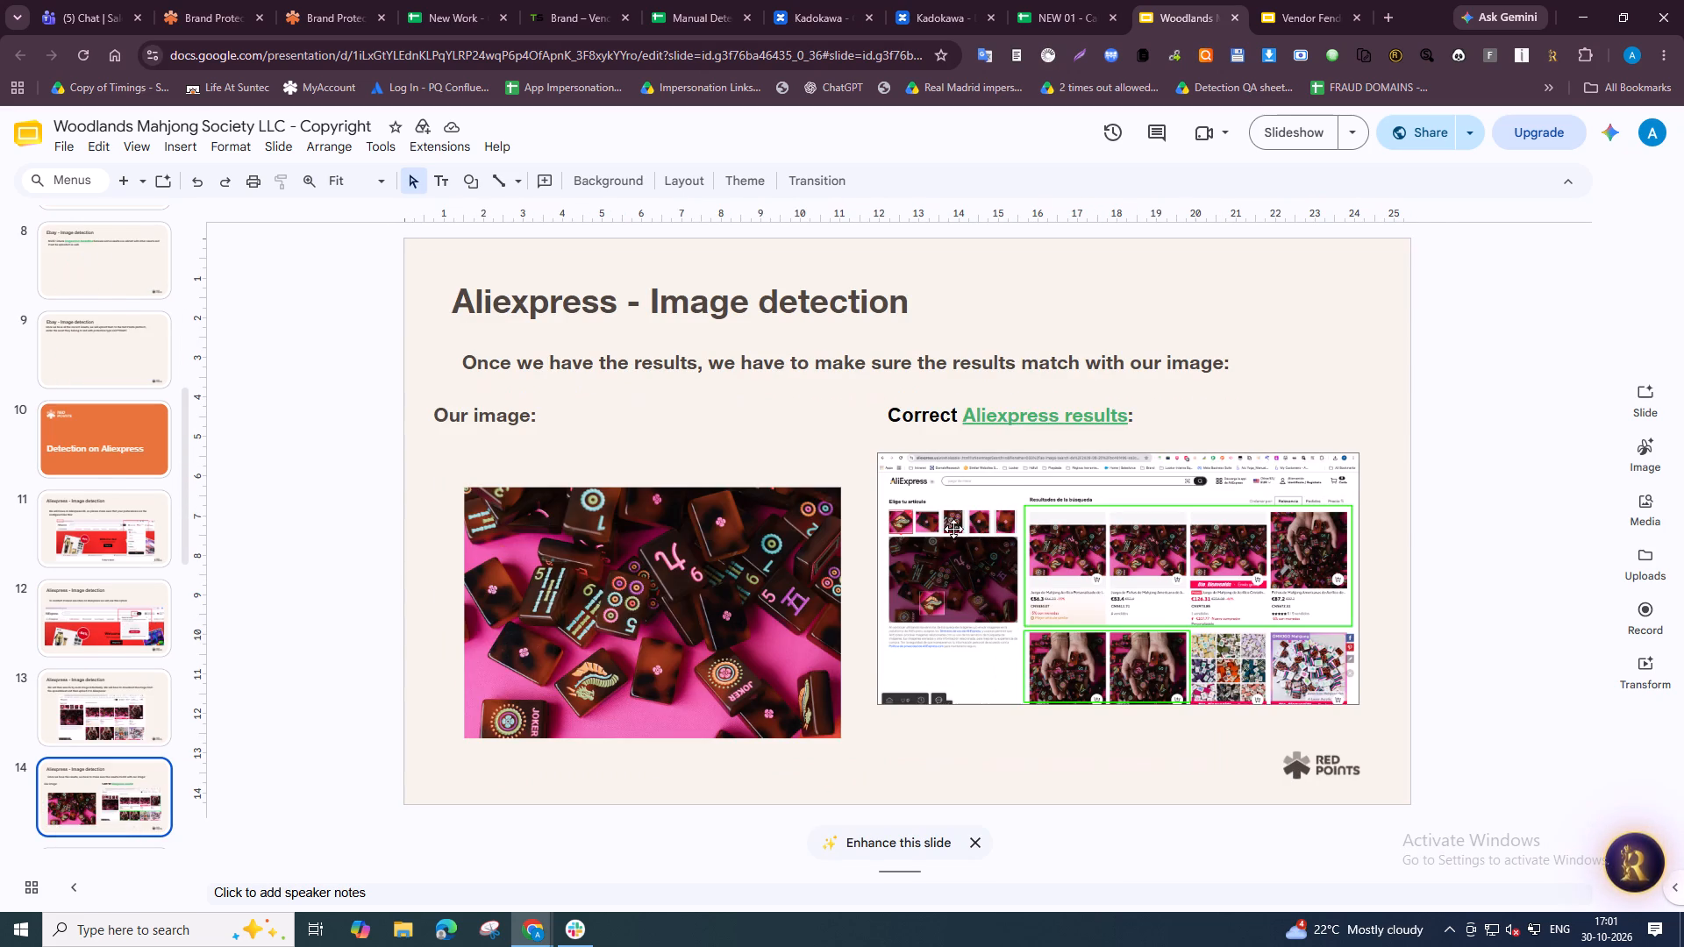
pyautogui.scroll(-4, 945, 530)
pyautogui.click(1237, 15)
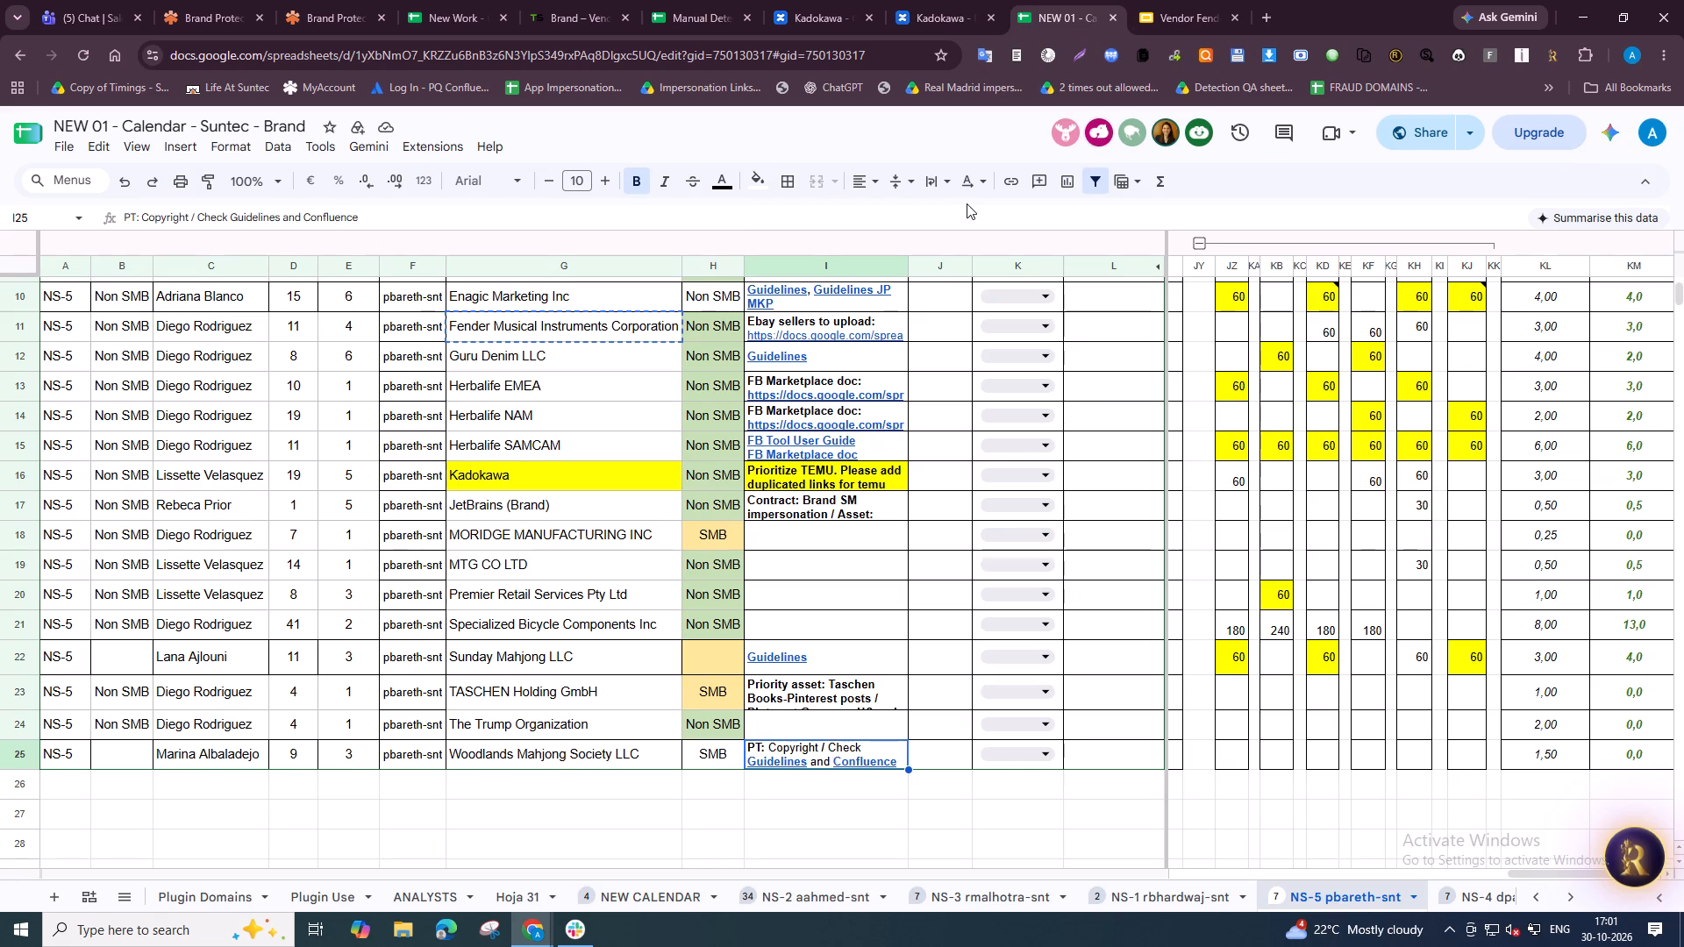
# Copy the customer name Woodlands Mahjong Society LLC from the calendar sheet and filter the Tuinet Brand table by that customer.
pyautogui.click(667, 0)
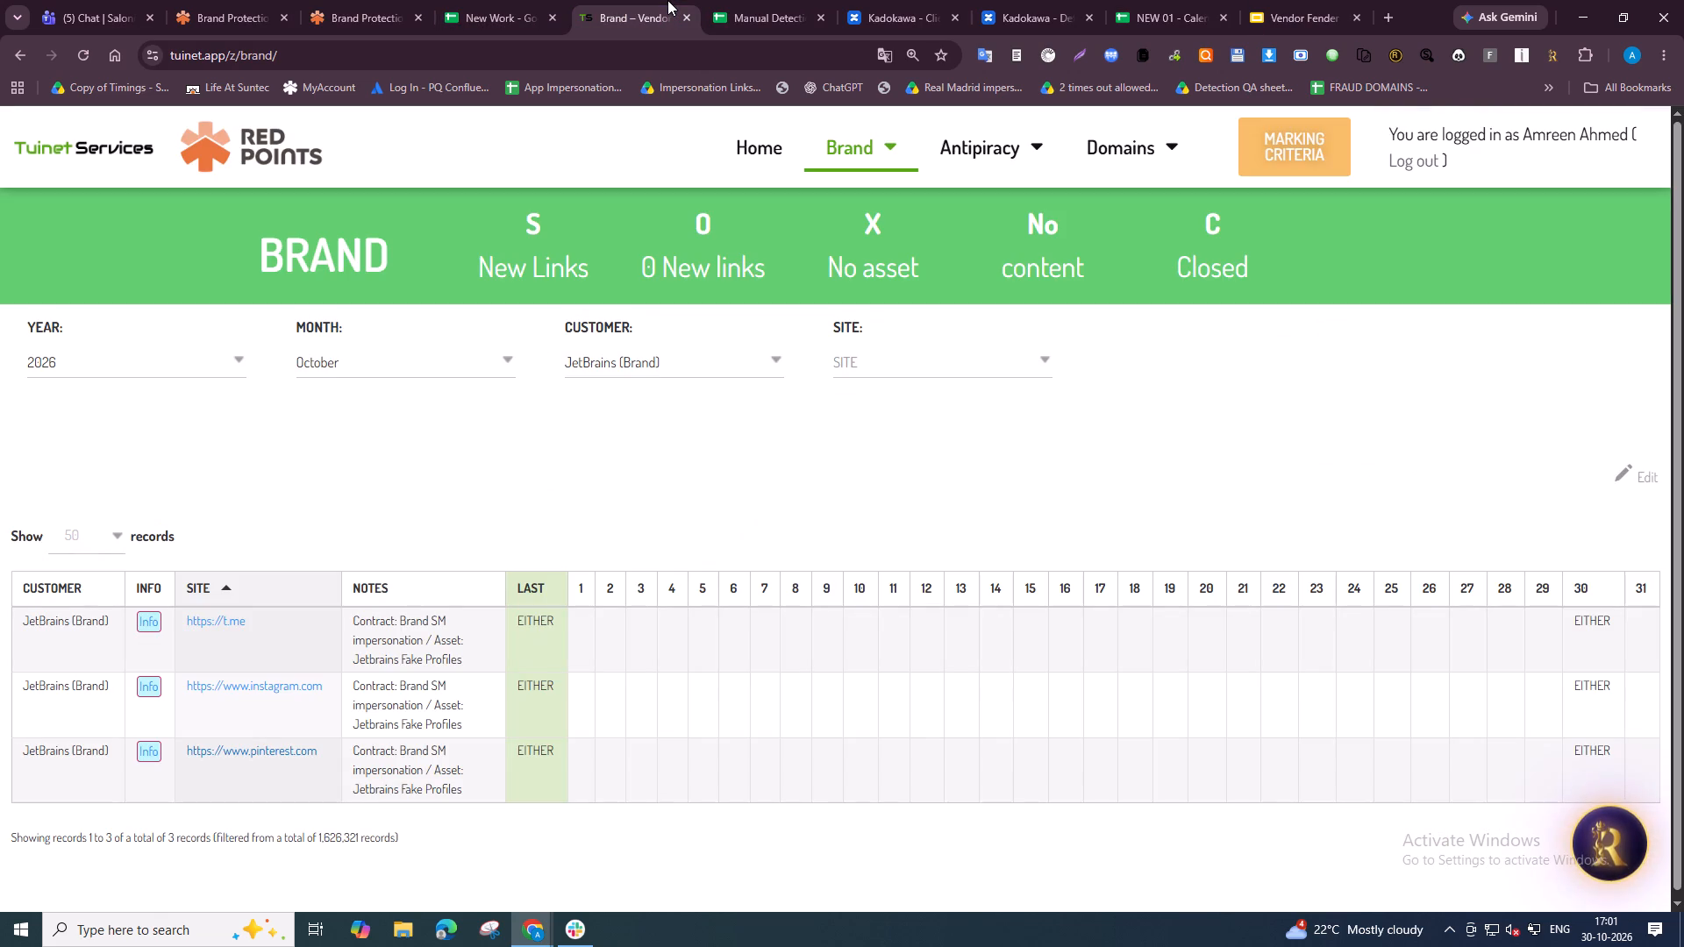
pyautogui.click(500, 0)
pyautogui.click(1141, 0)
pyautogui.click(530, 754)
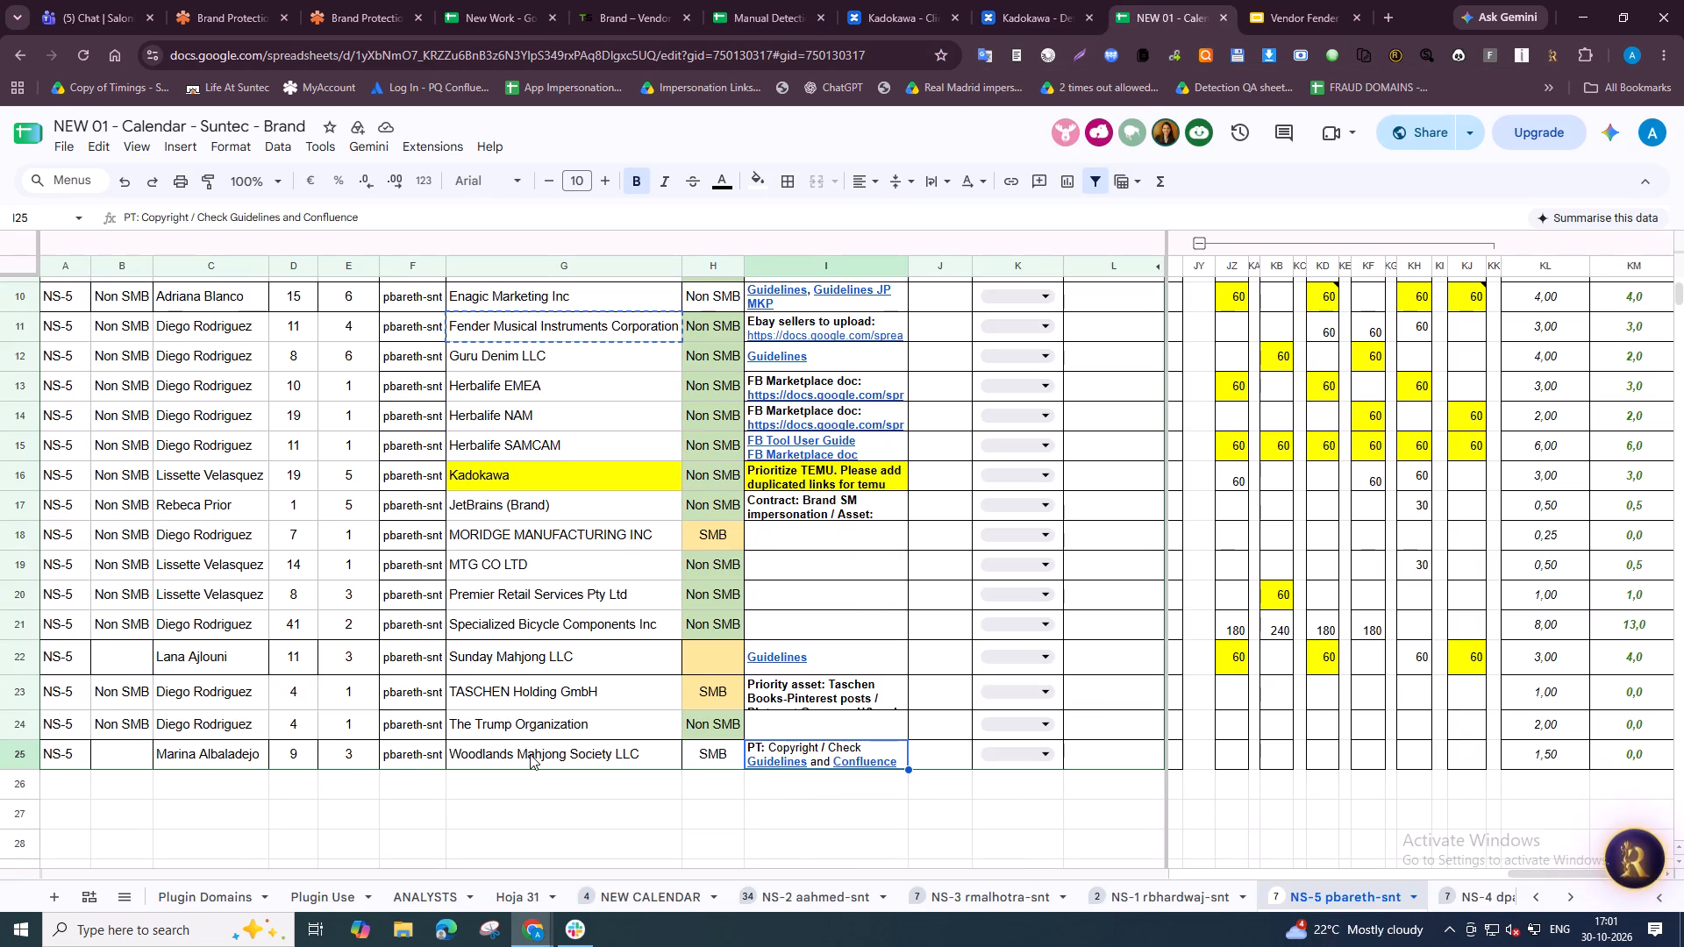
pyautogui.hotkey('ctrl', 'c')
pyautogui.click(700, 0)
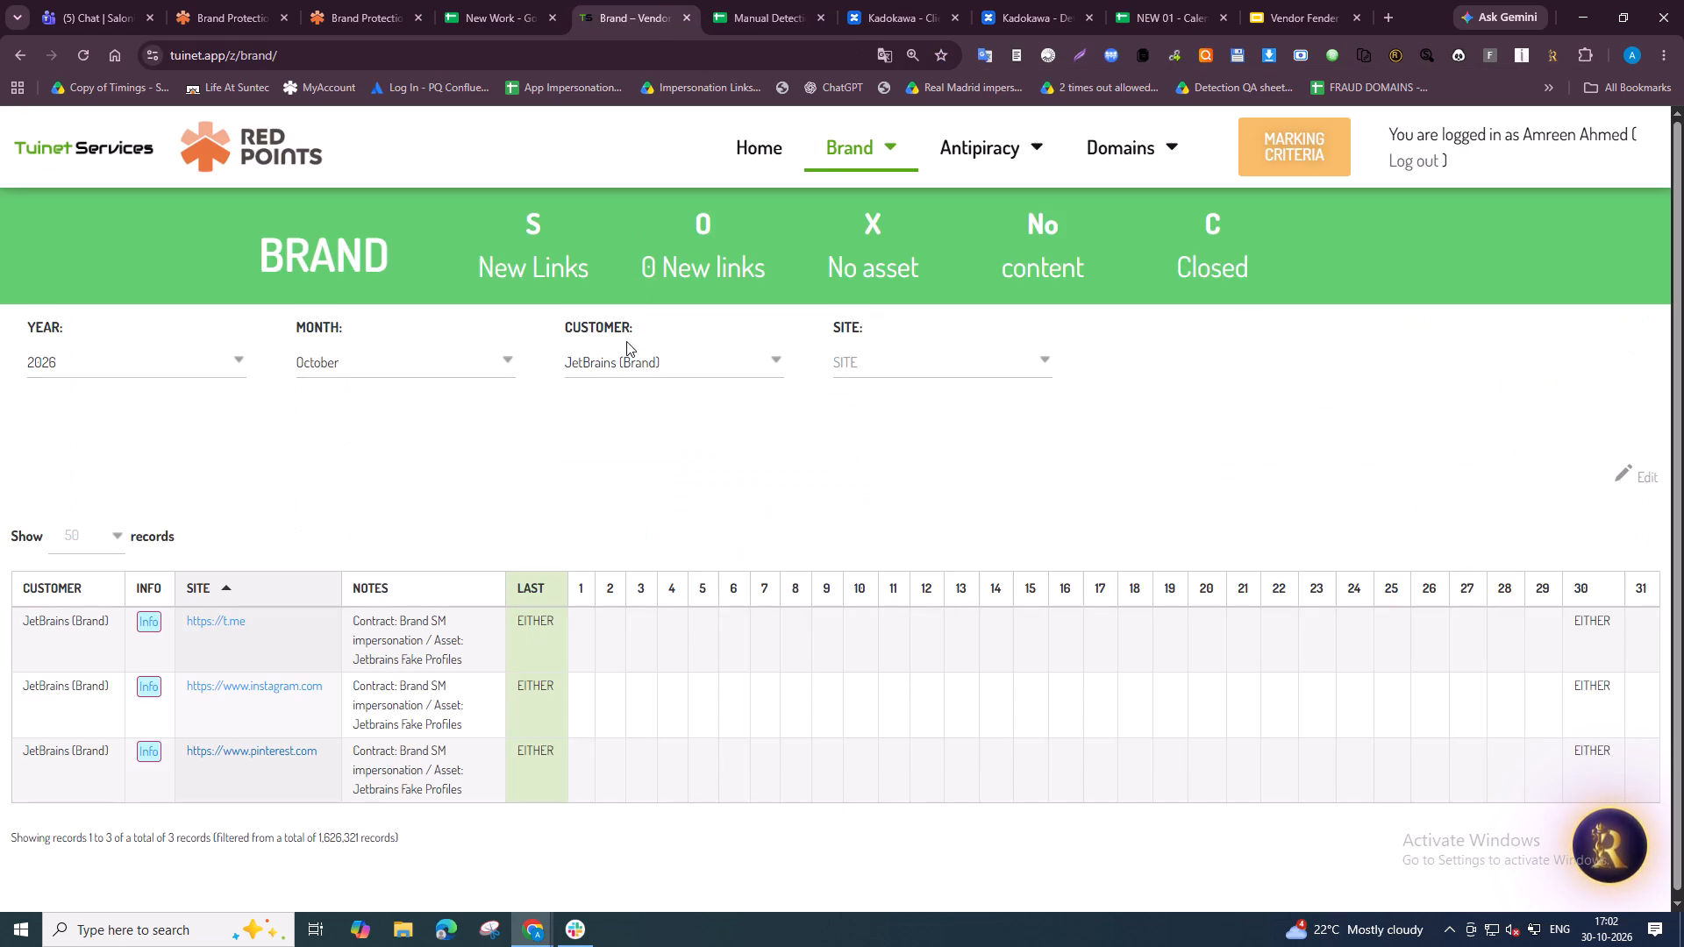
pyautogui.click(625, 359)
pyautogui.hotkey('ctrl', 'v')
pyautogui.hotkey('ctrl', 'v')
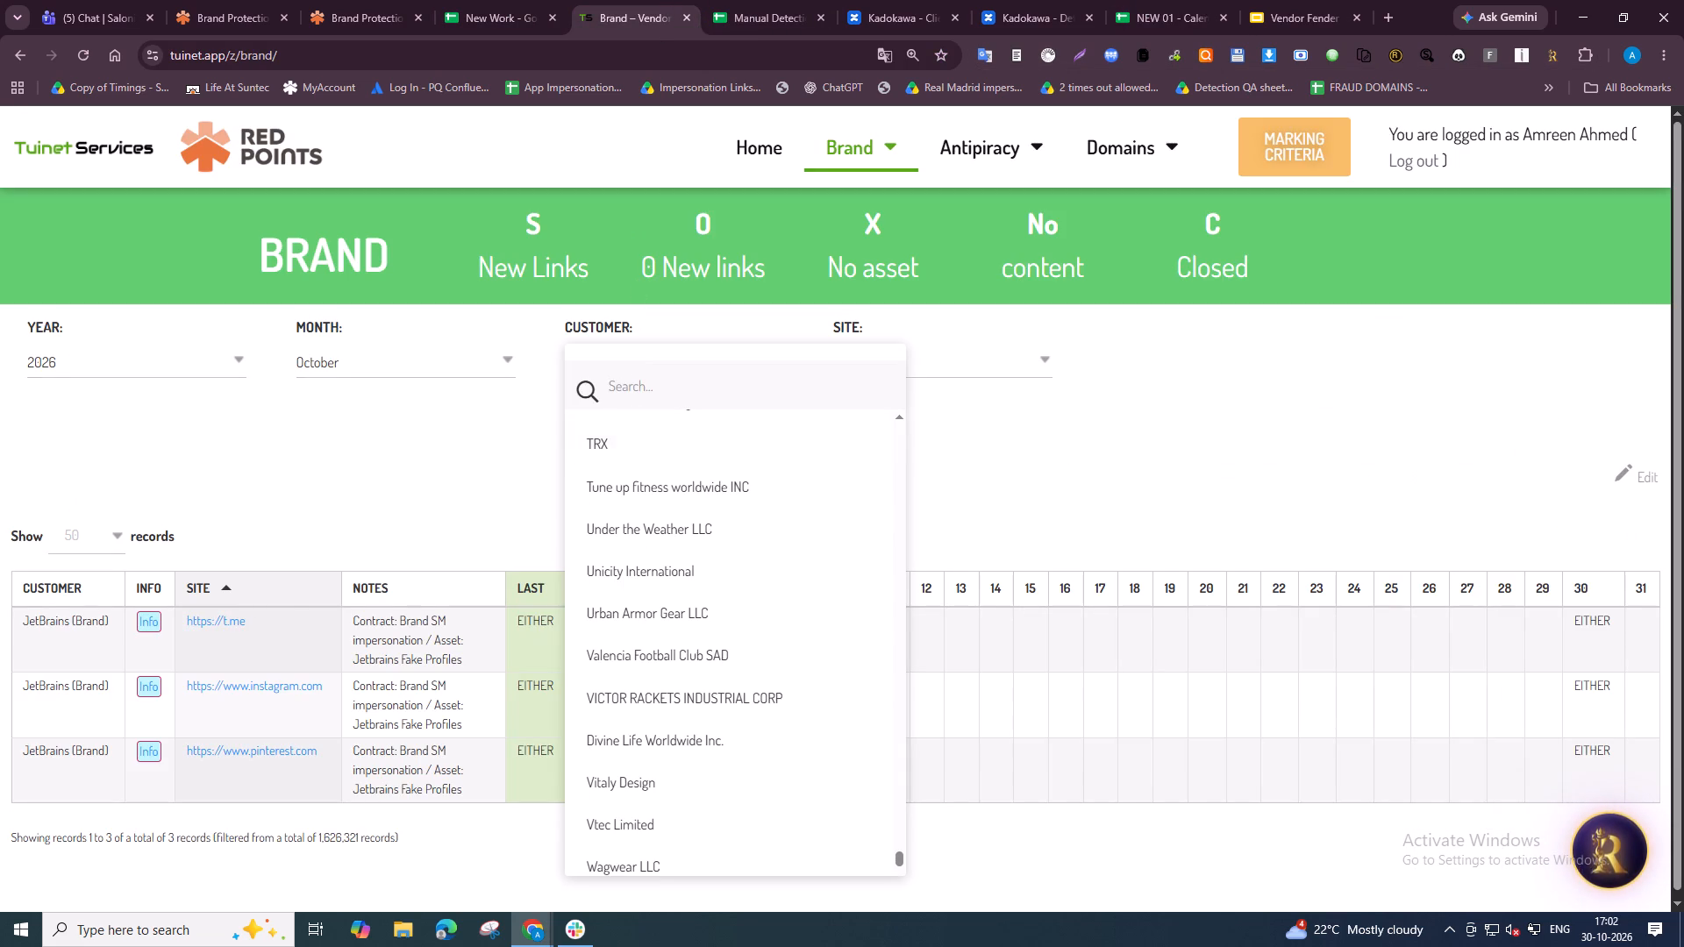
pyautogui.click(677, 424)
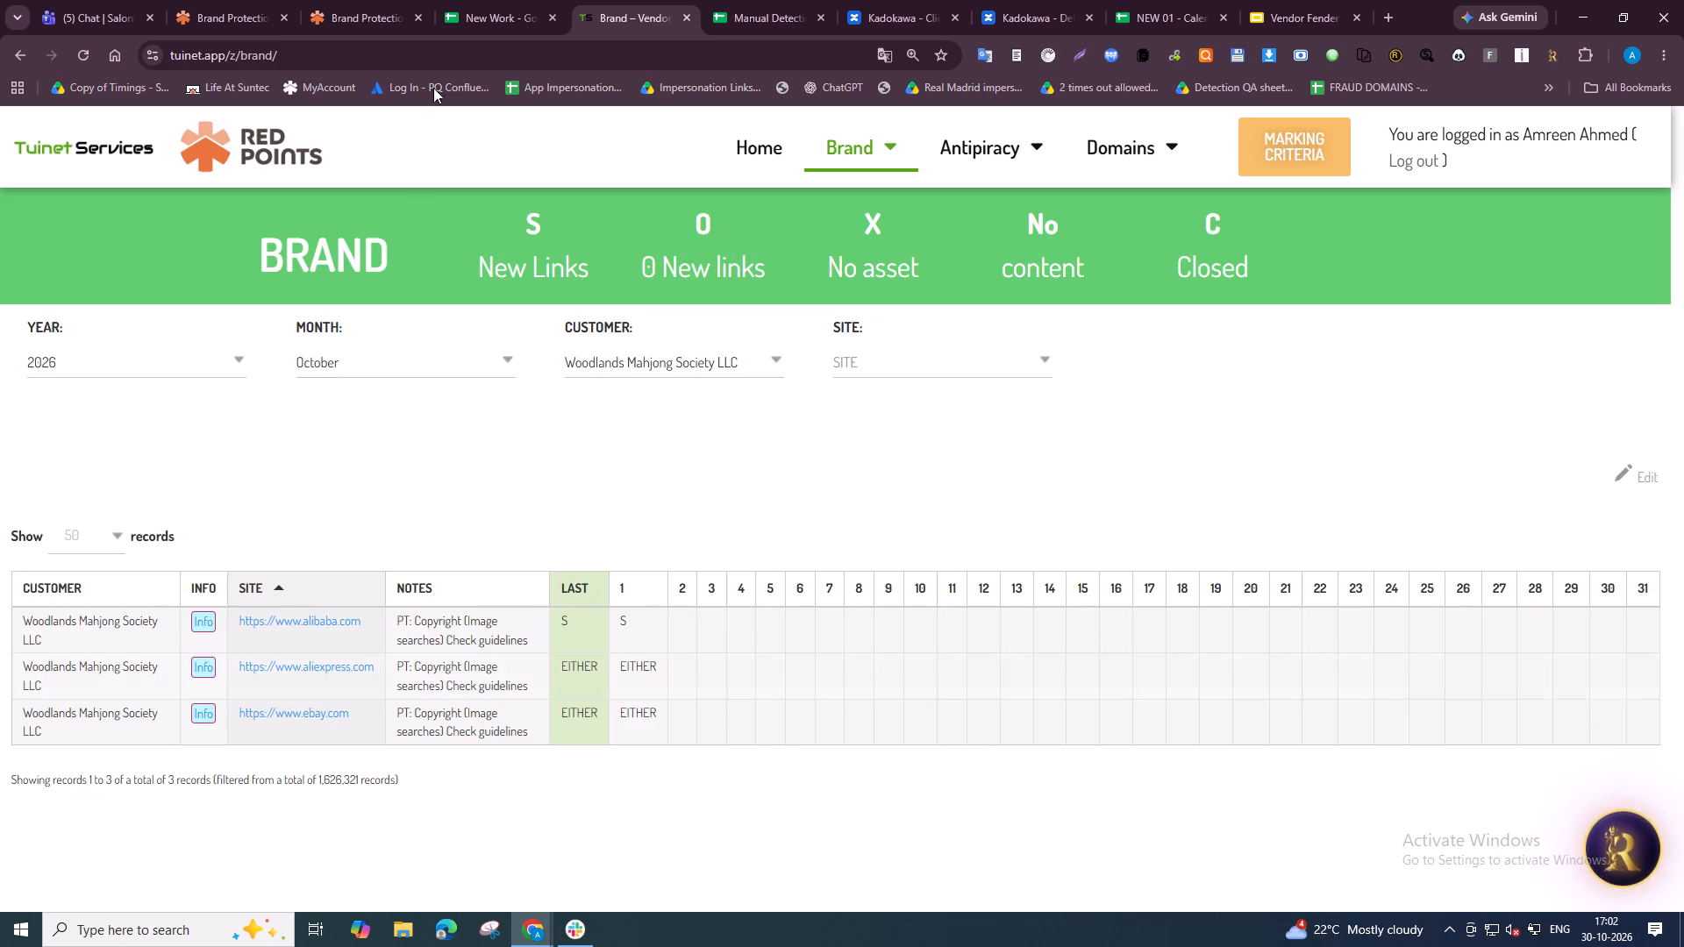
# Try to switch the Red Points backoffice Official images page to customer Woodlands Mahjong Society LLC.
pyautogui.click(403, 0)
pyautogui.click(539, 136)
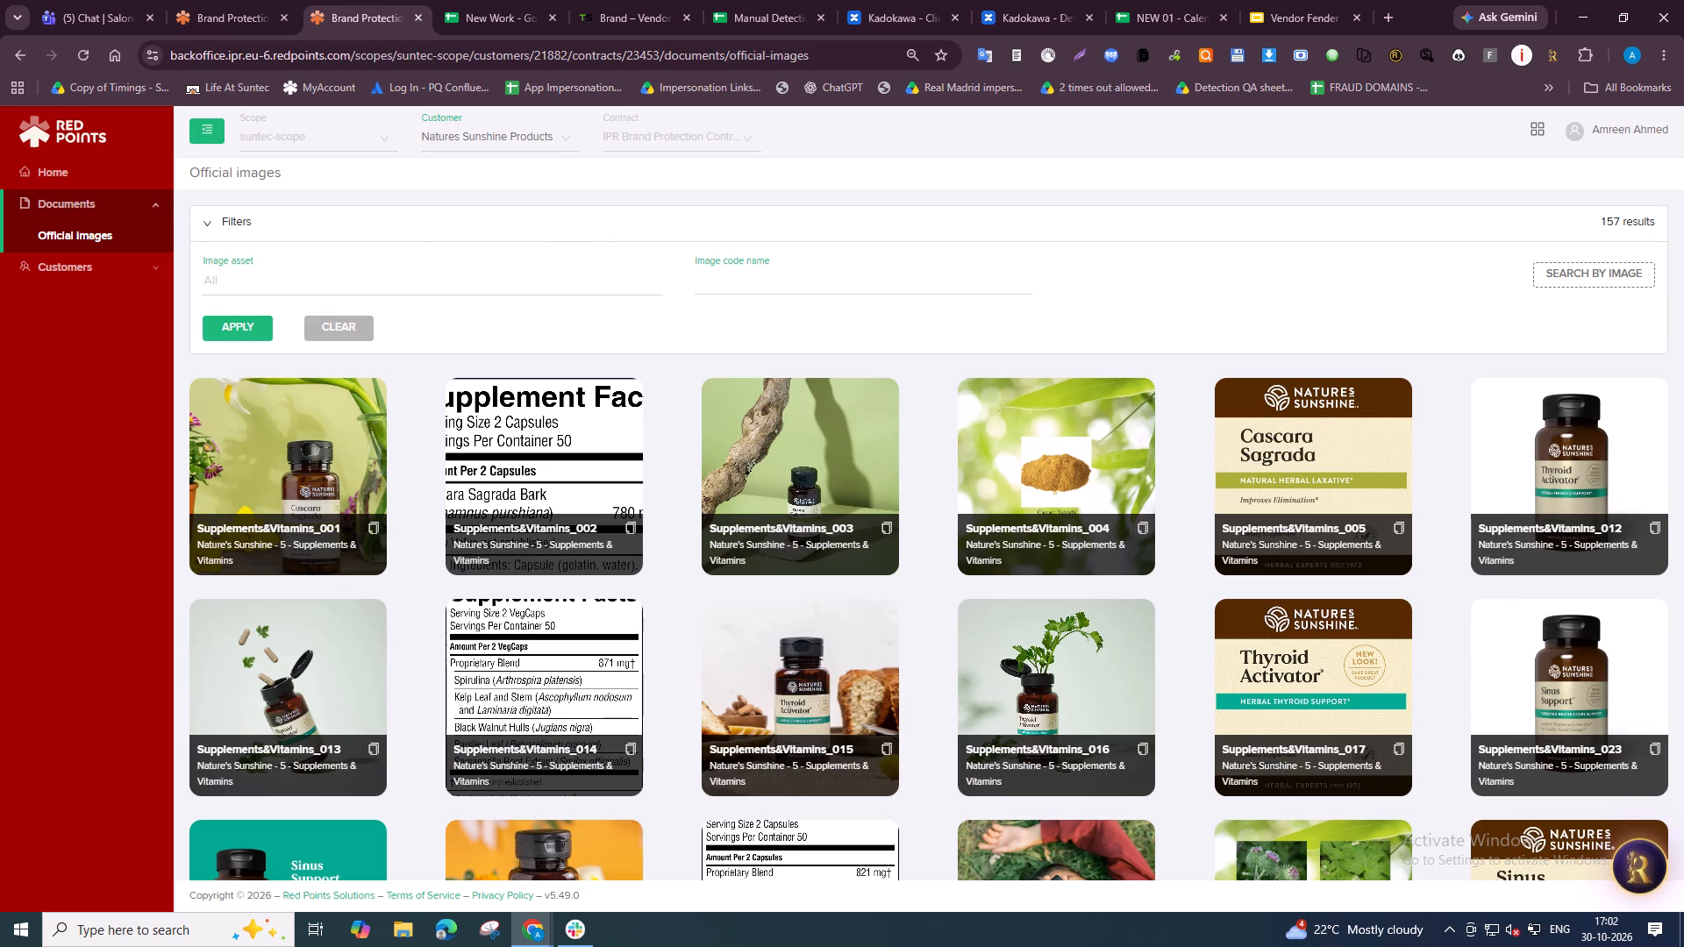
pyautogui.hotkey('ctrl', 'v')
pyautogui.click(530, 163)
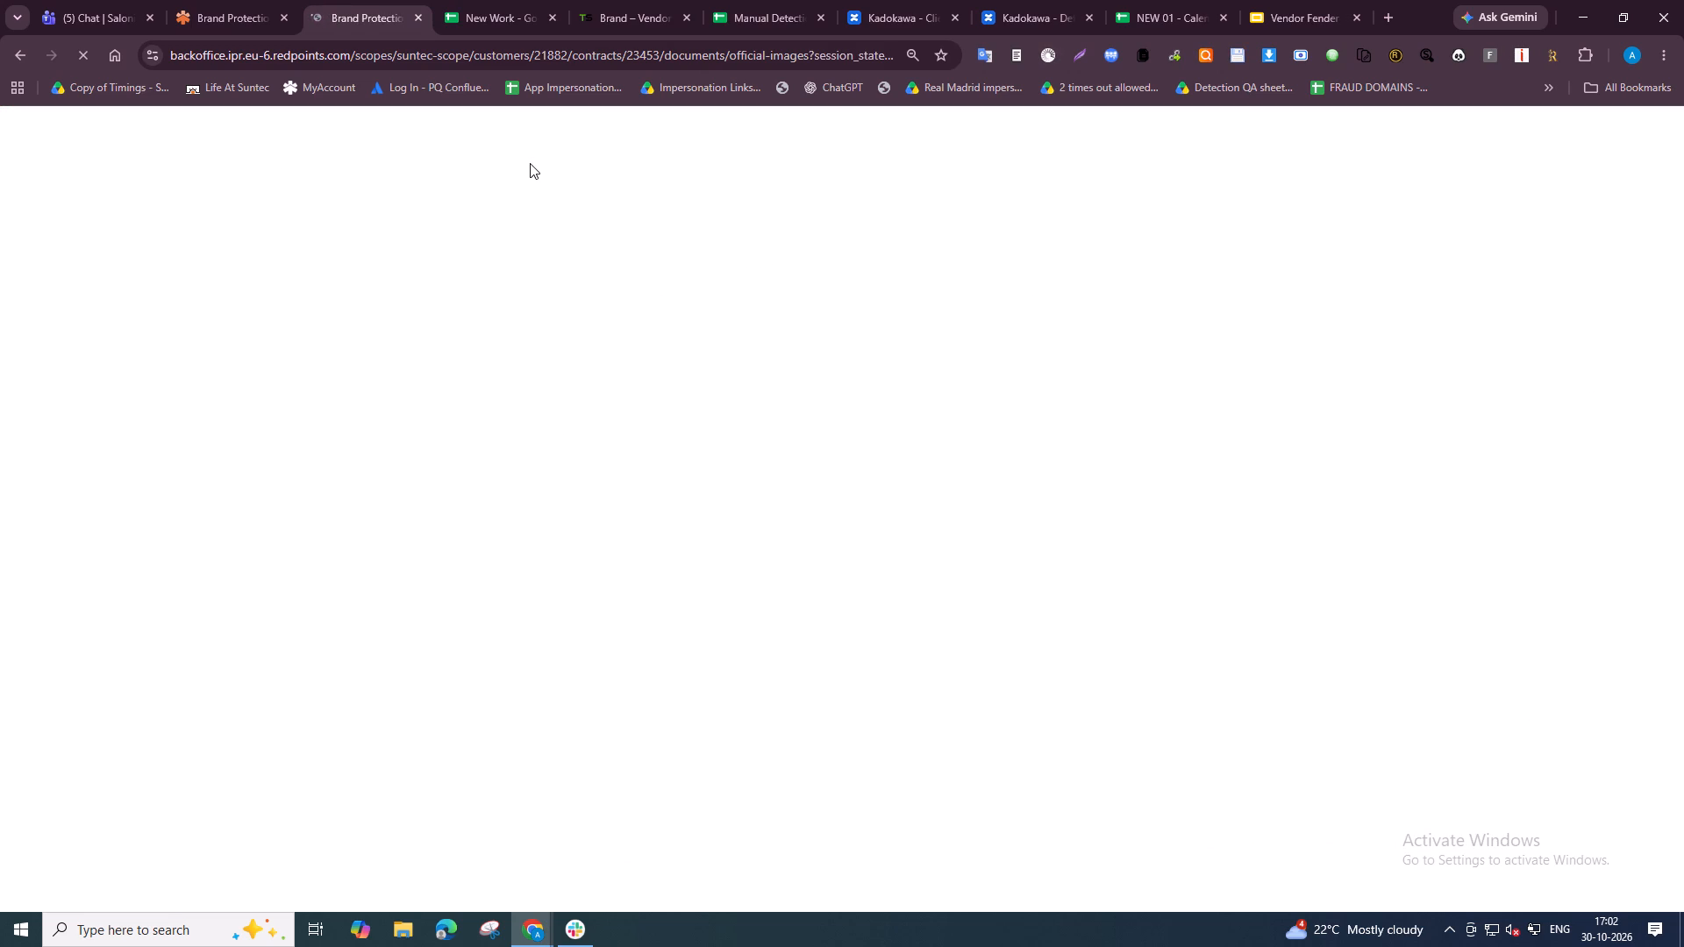
# Find the Kuro app through the Windows search and launch it.
pyautogui.click(148, 920)
pyautogui.write('kuro')
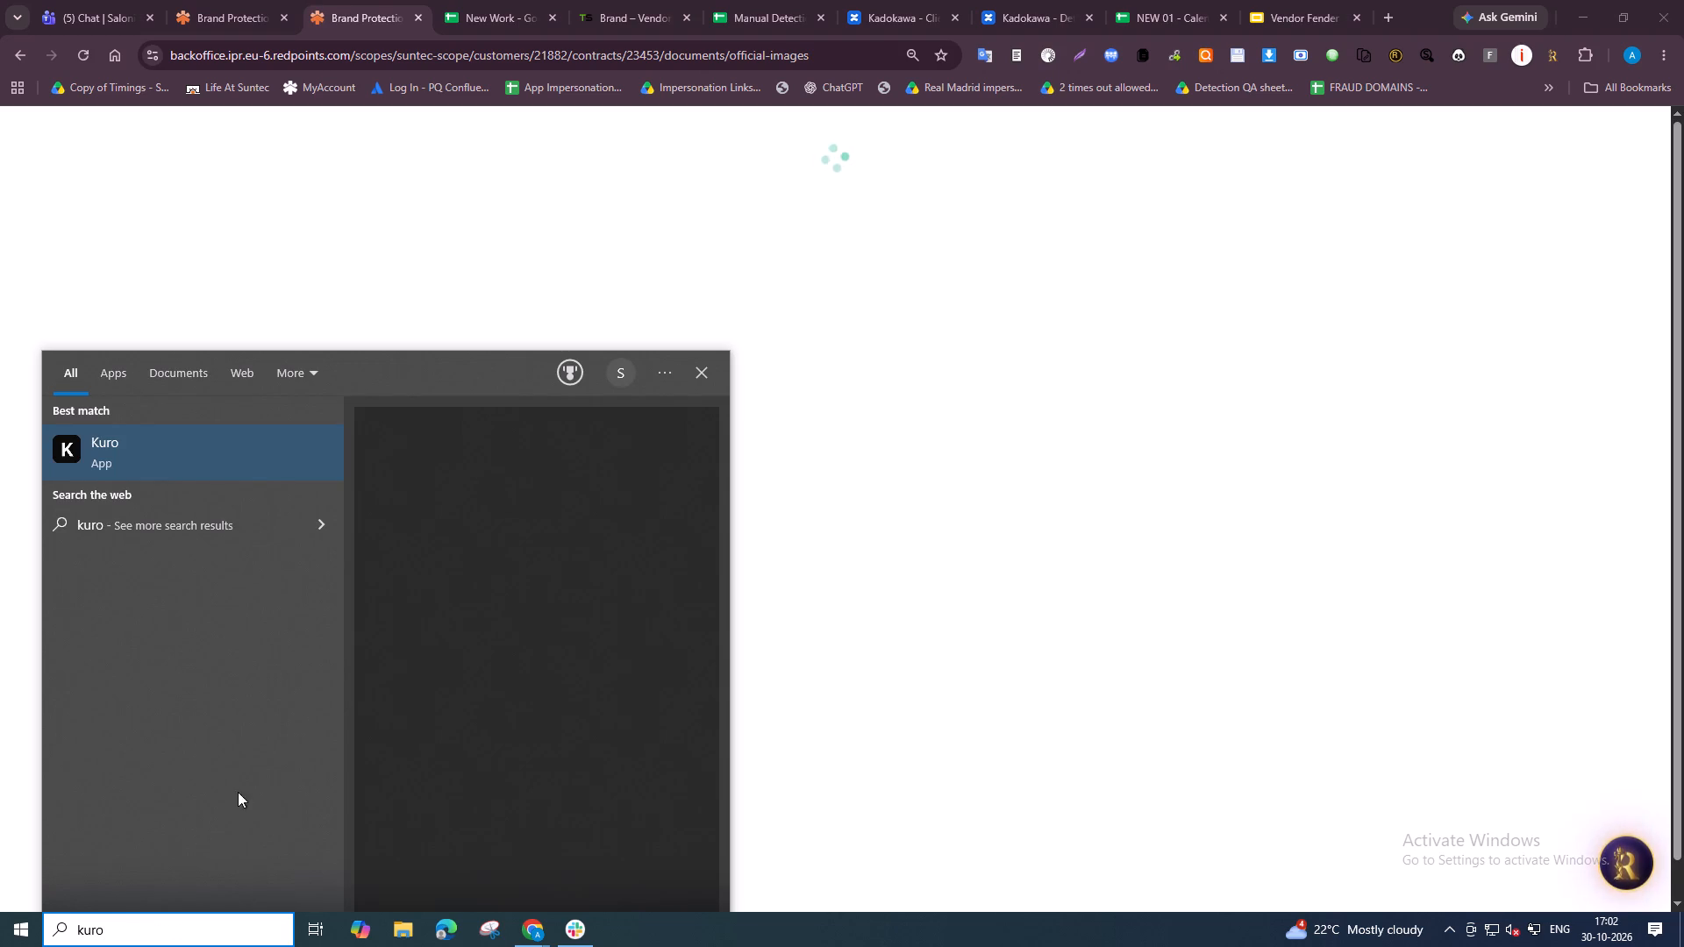
pyautogui.click(236, 452)
# Return to the Red Points backoffice and load the official images for customer Woodlands Mahjong Society LLC.
pyautogui.click(511, 161)
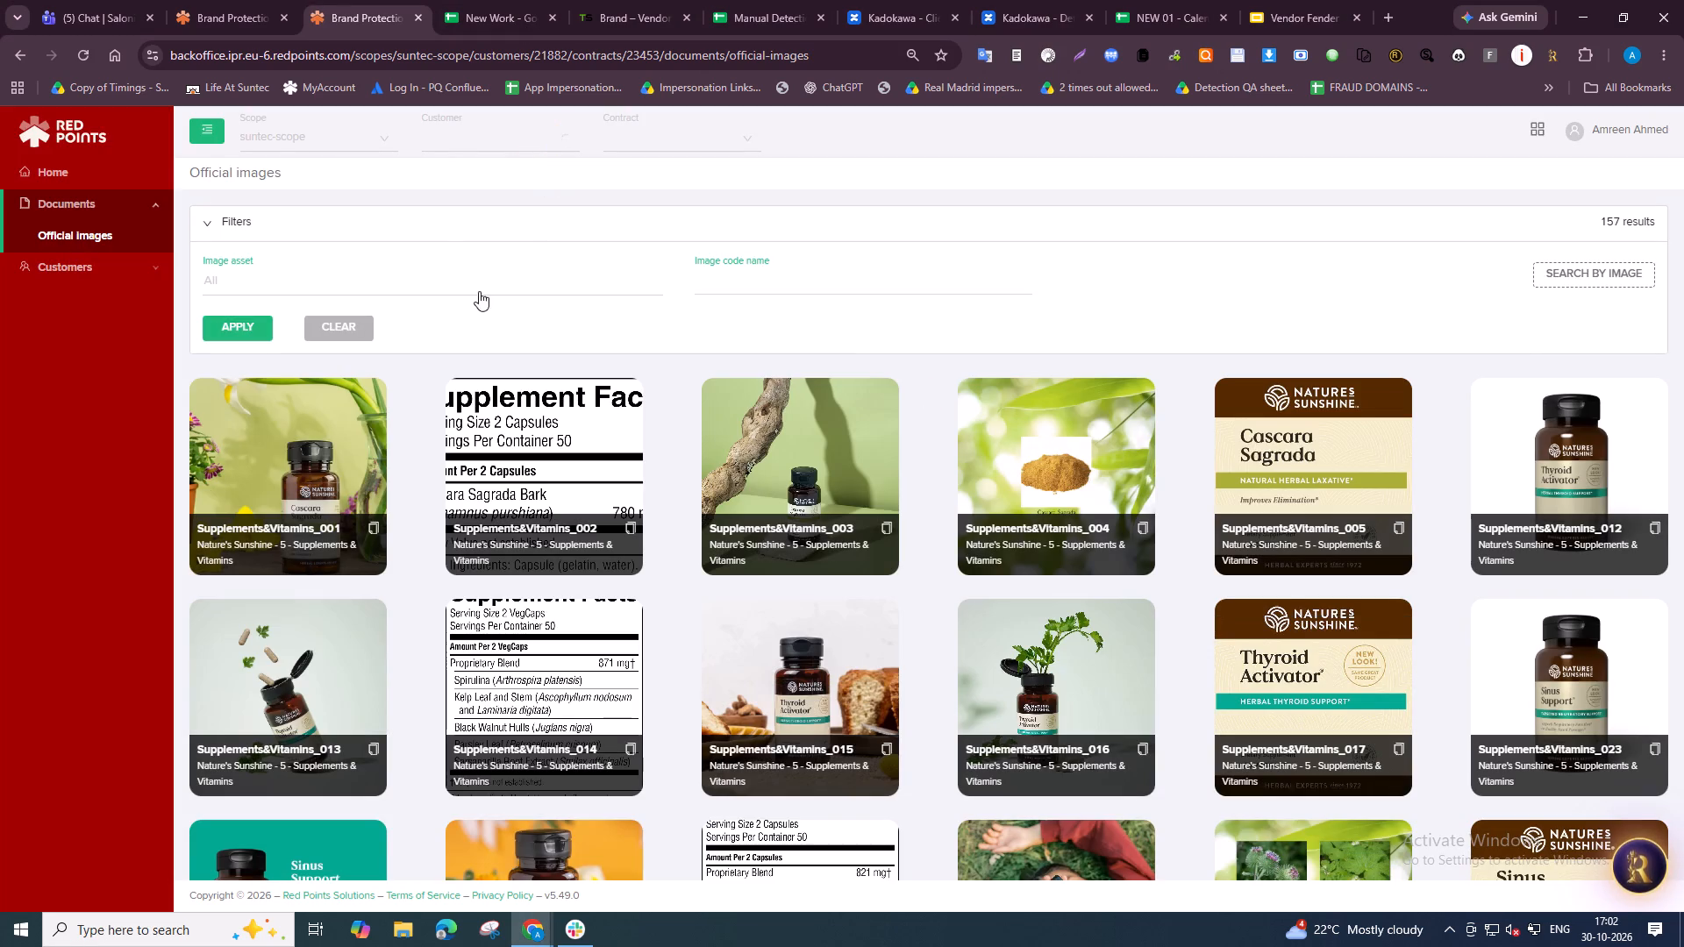
pyautogui.click(453, 132)
pyautogui.click(489, 138)
pyautogui.hotkey('ctrl', 'v')
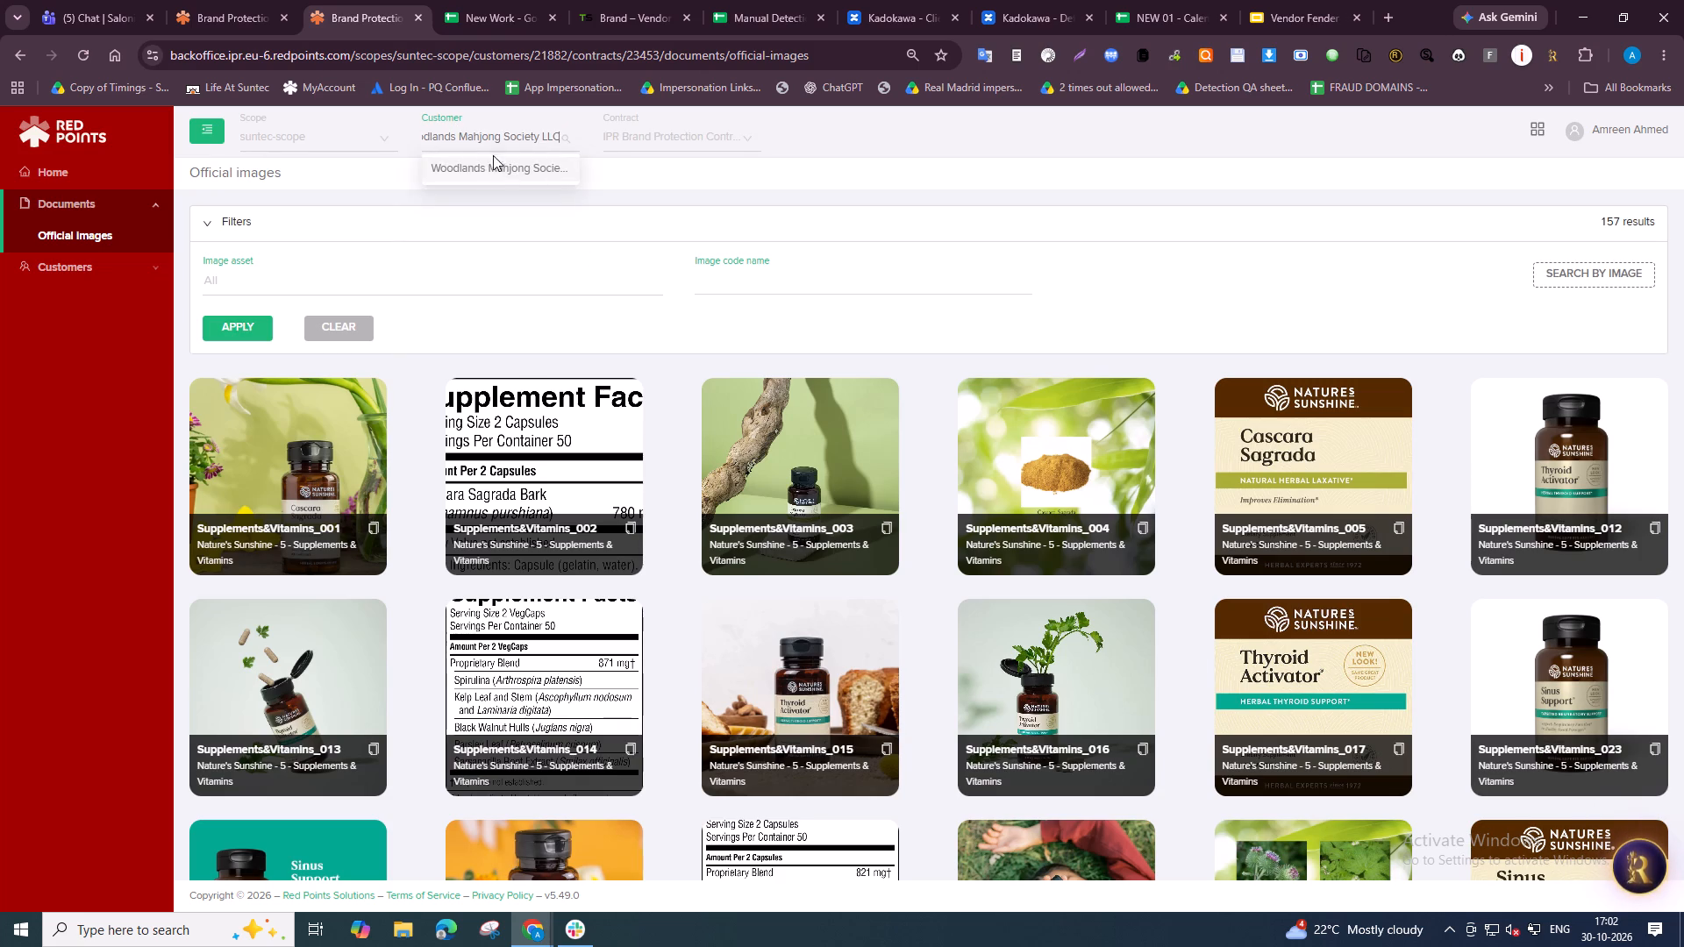
pyautogui.click(493, 160)
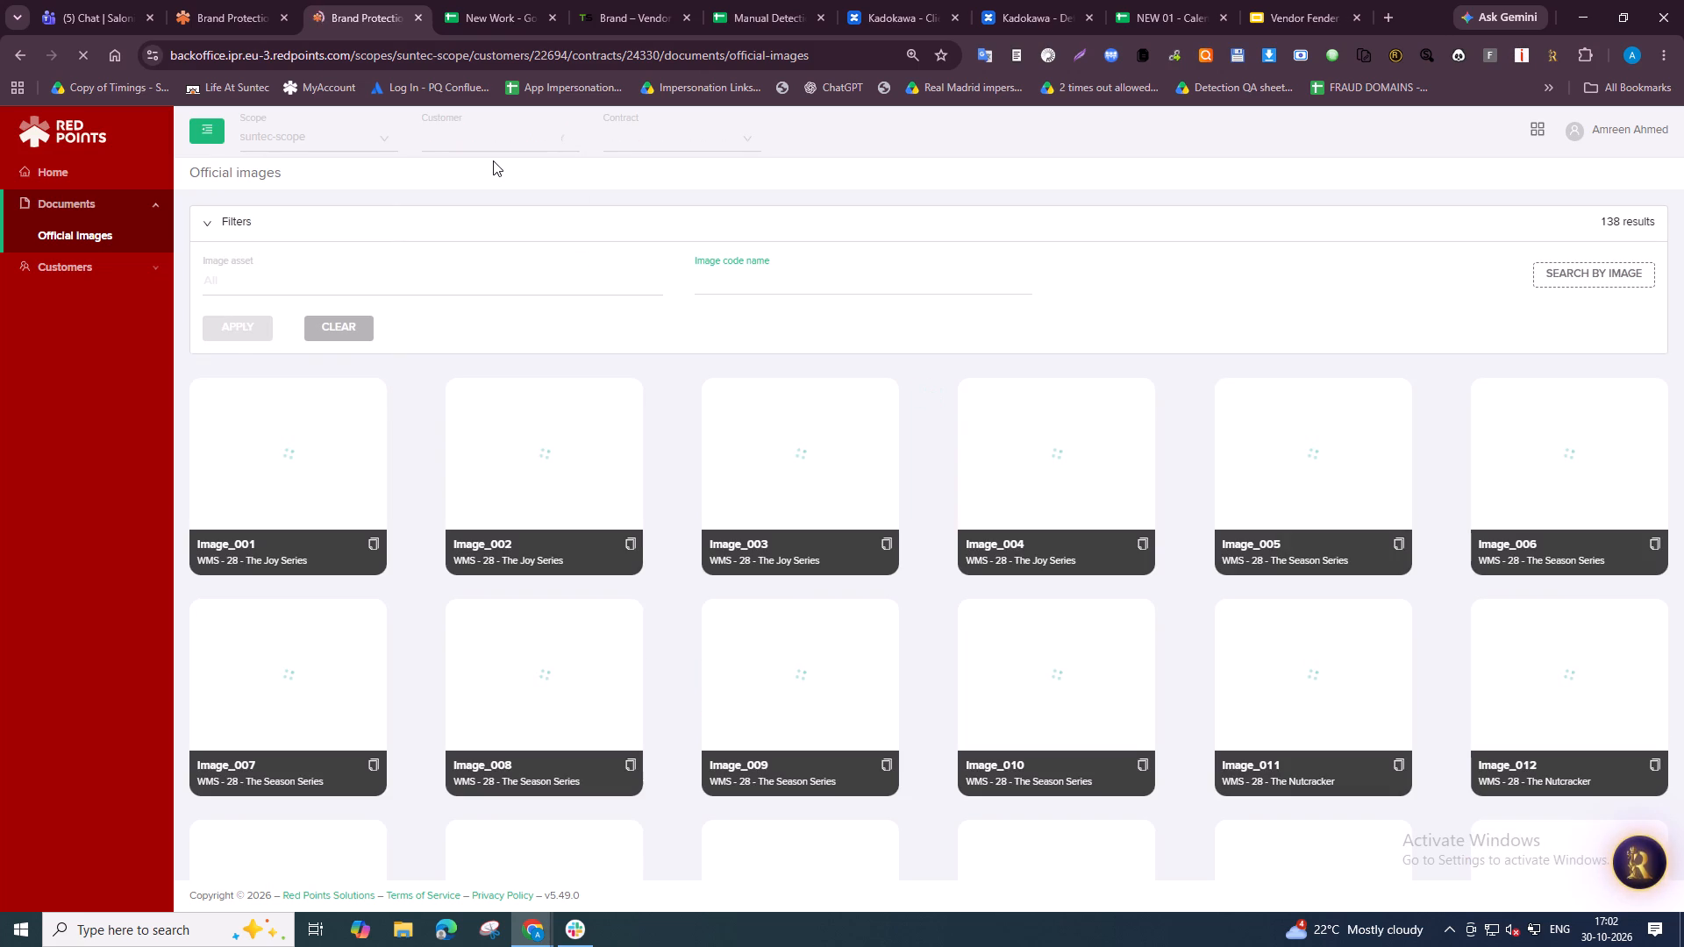
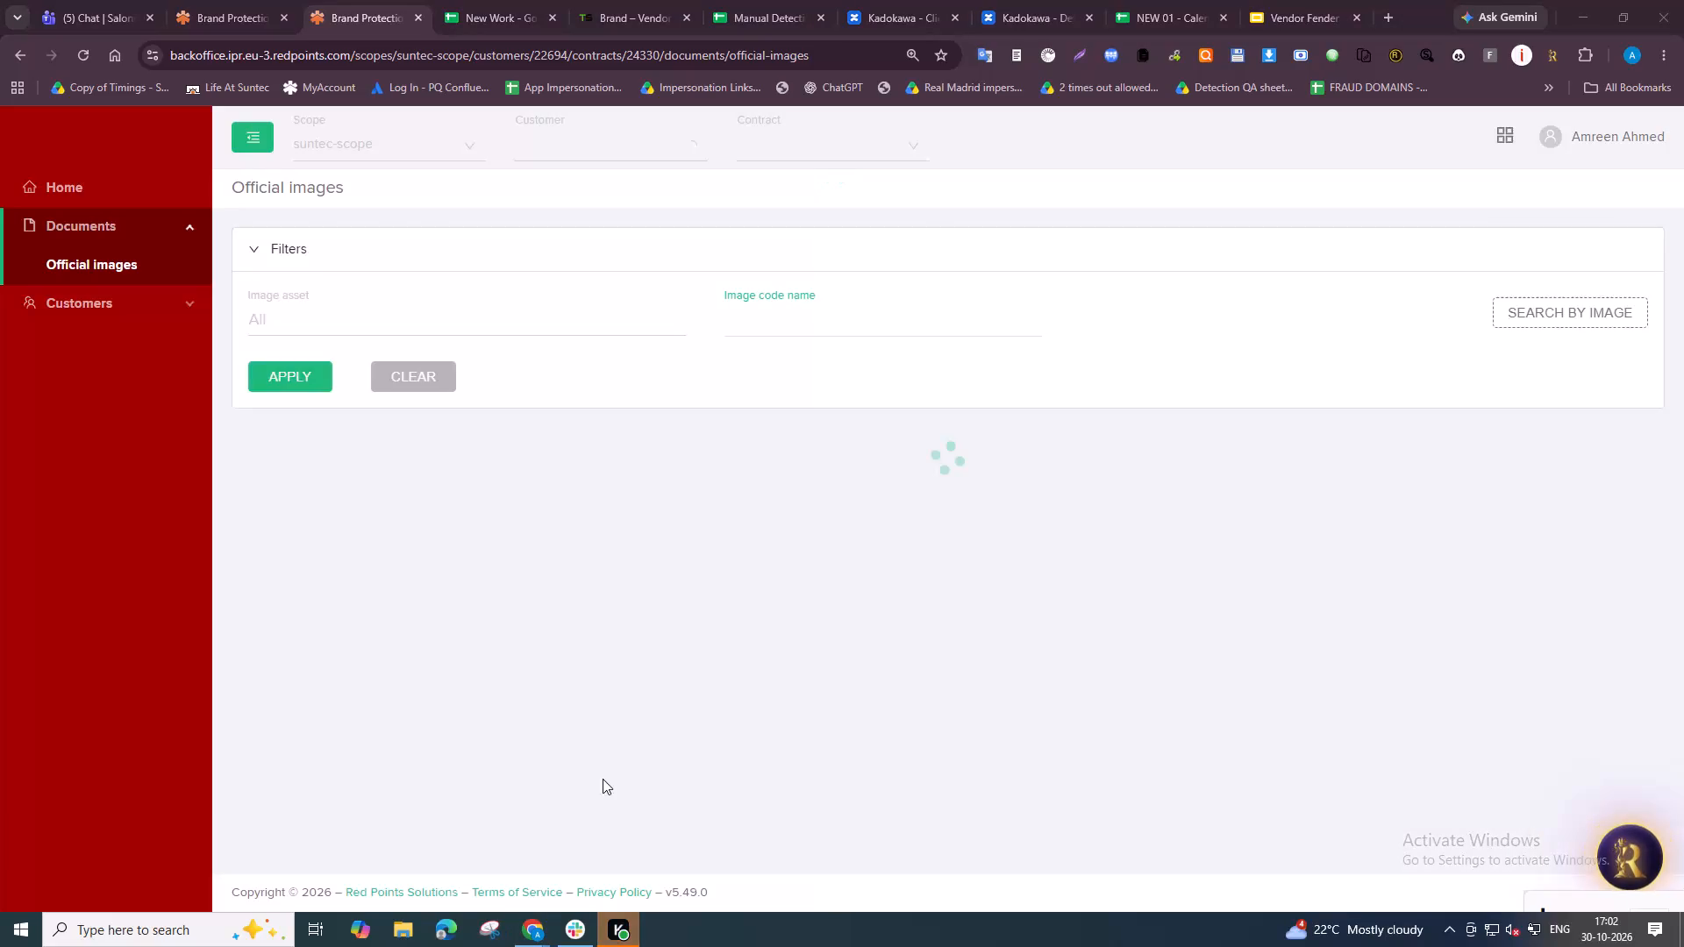
# Look through the official images listed for Woodlands Mahjong Society, from The Joy Series to The Beyond.
pyautogui.click(417, 527)
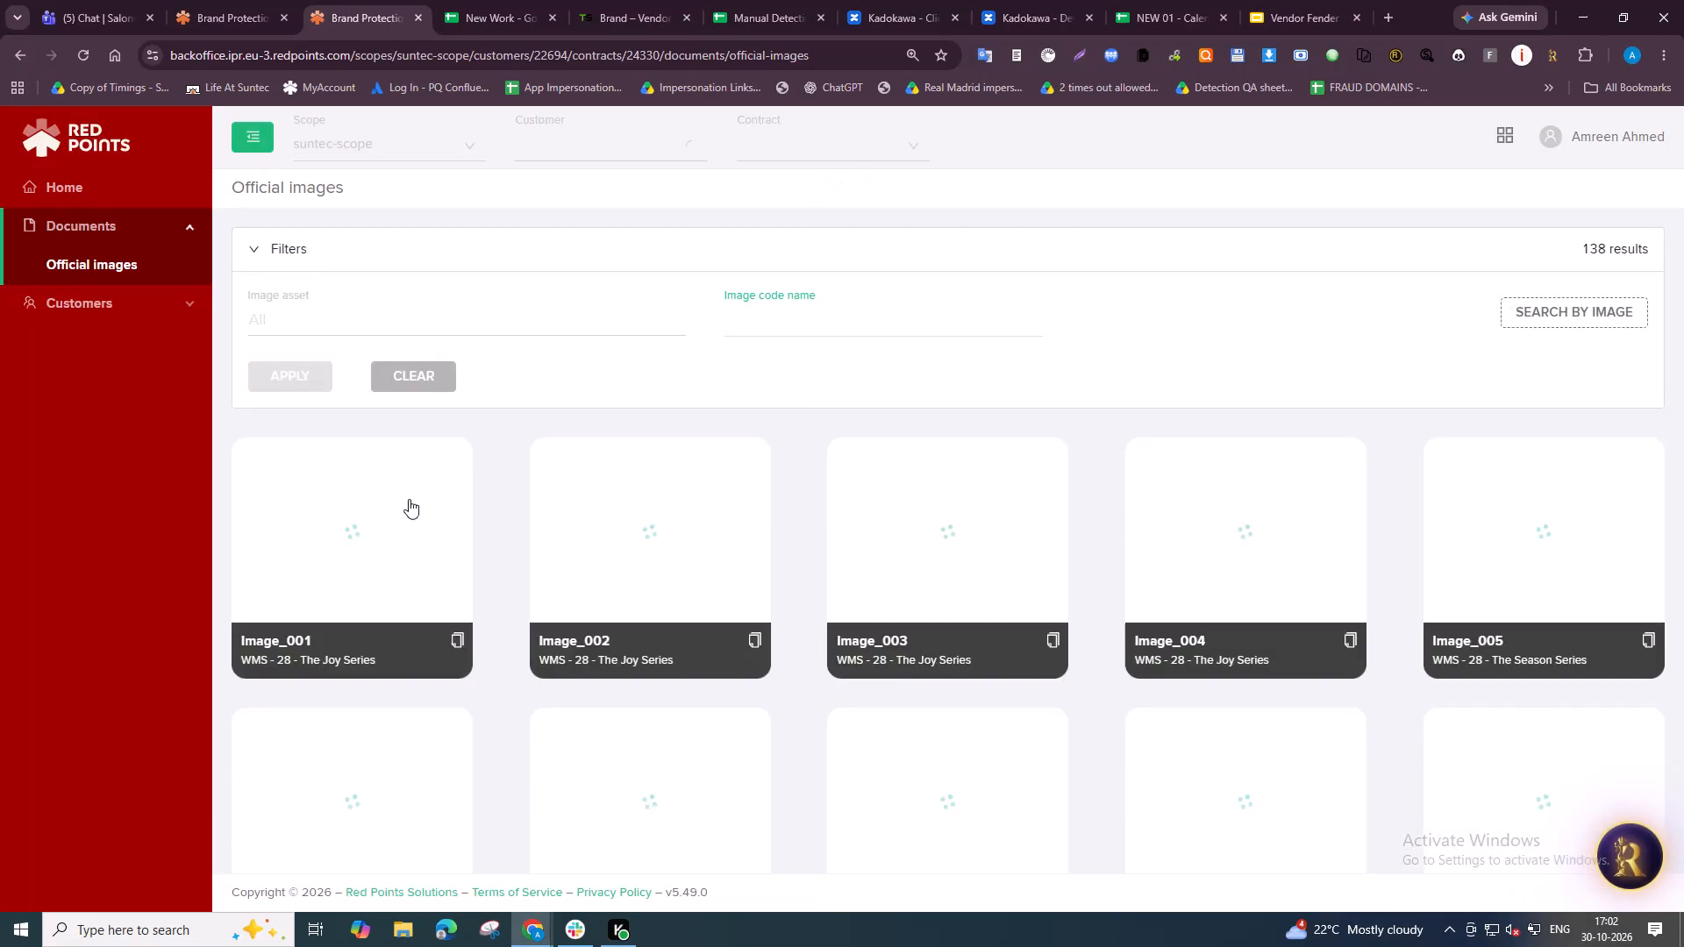
pyautogui.click(1644, 153)
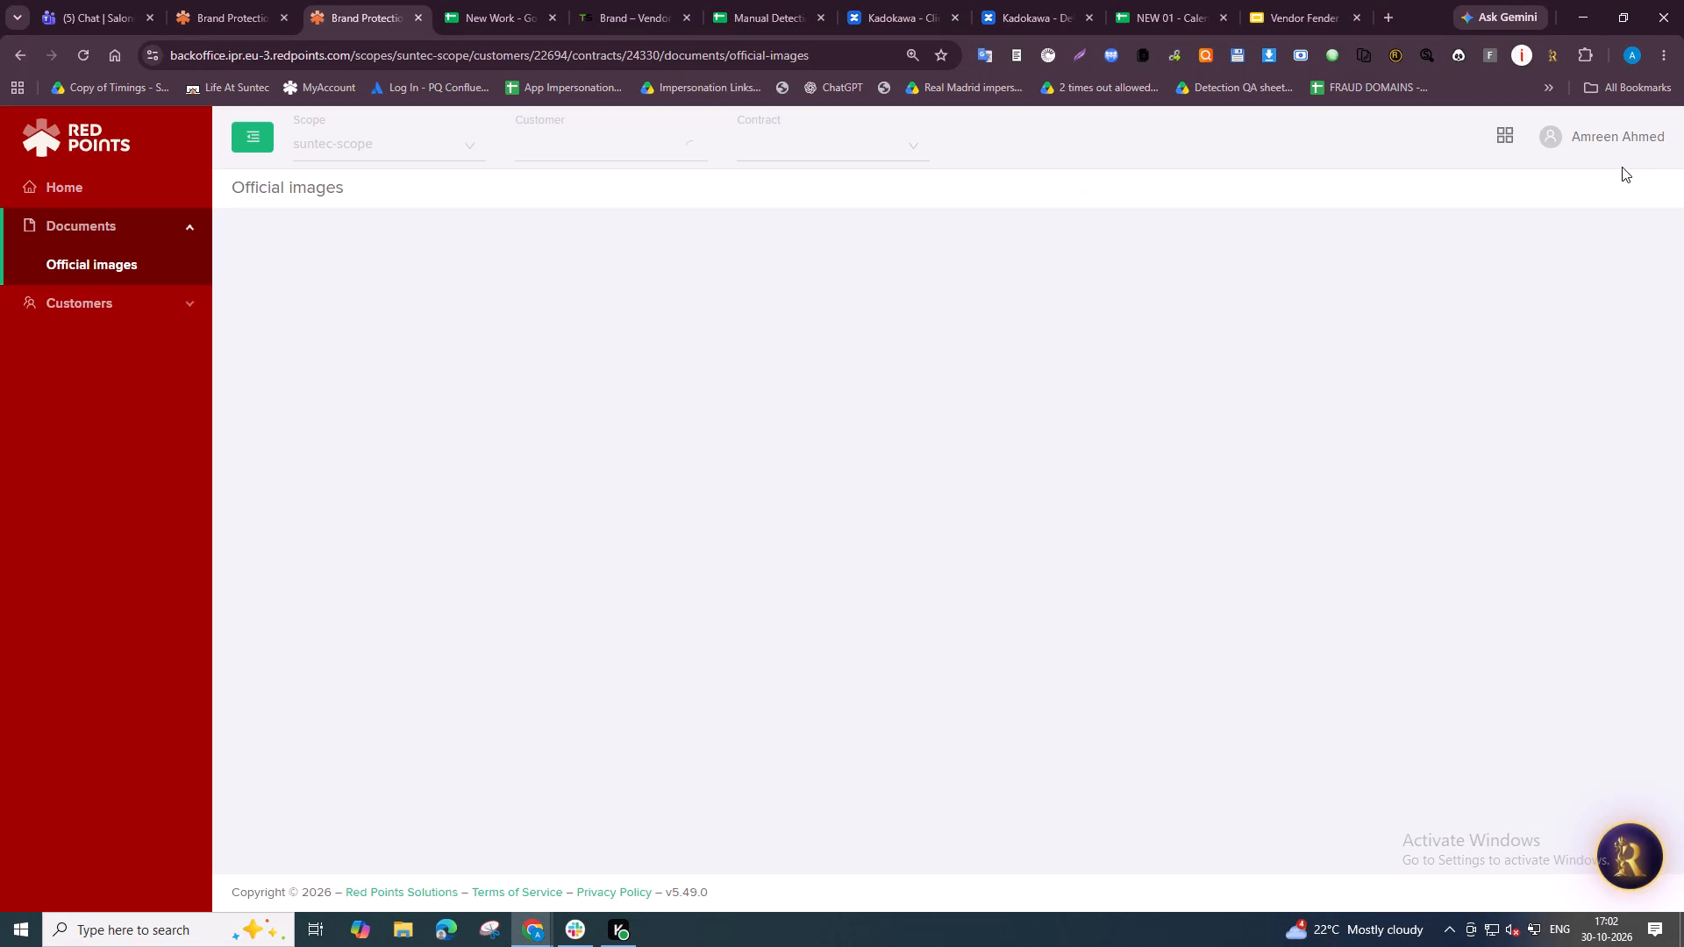
pyautogui.scroll(-6, 896, 523)
pyautogui.scroll(4, 909, 542)
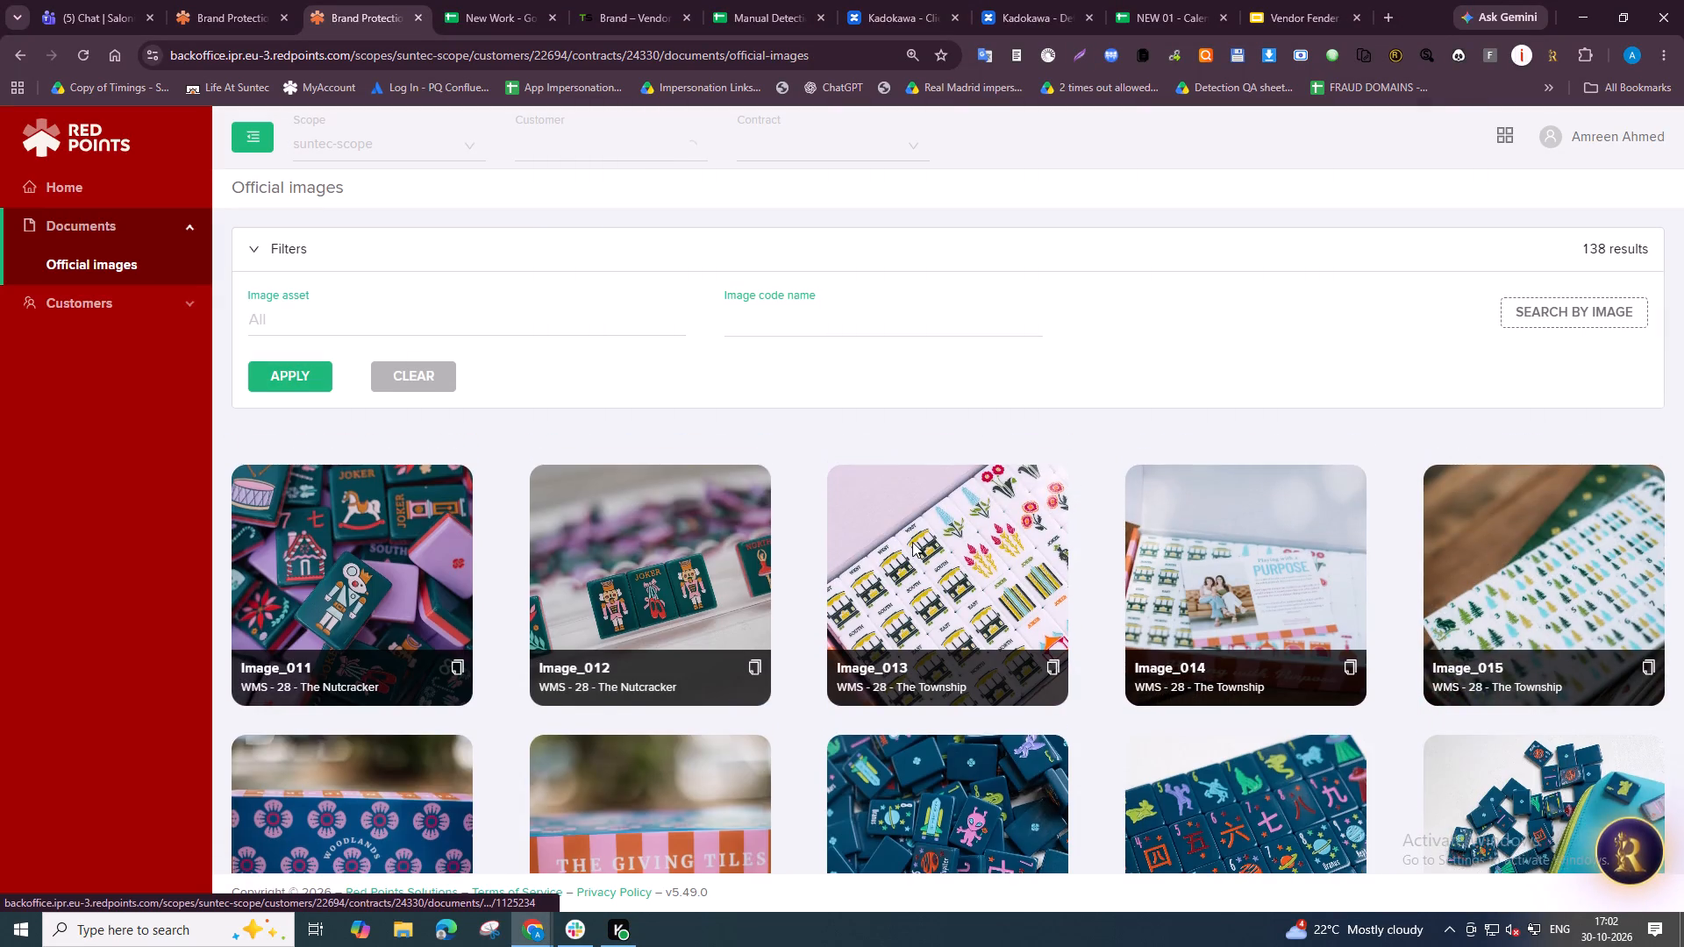
pyautogui.scroll(6, 912, 542)
pyautogui.scroll(-7, 931, 523)
pyautogui.scroll(5, 941, 522)
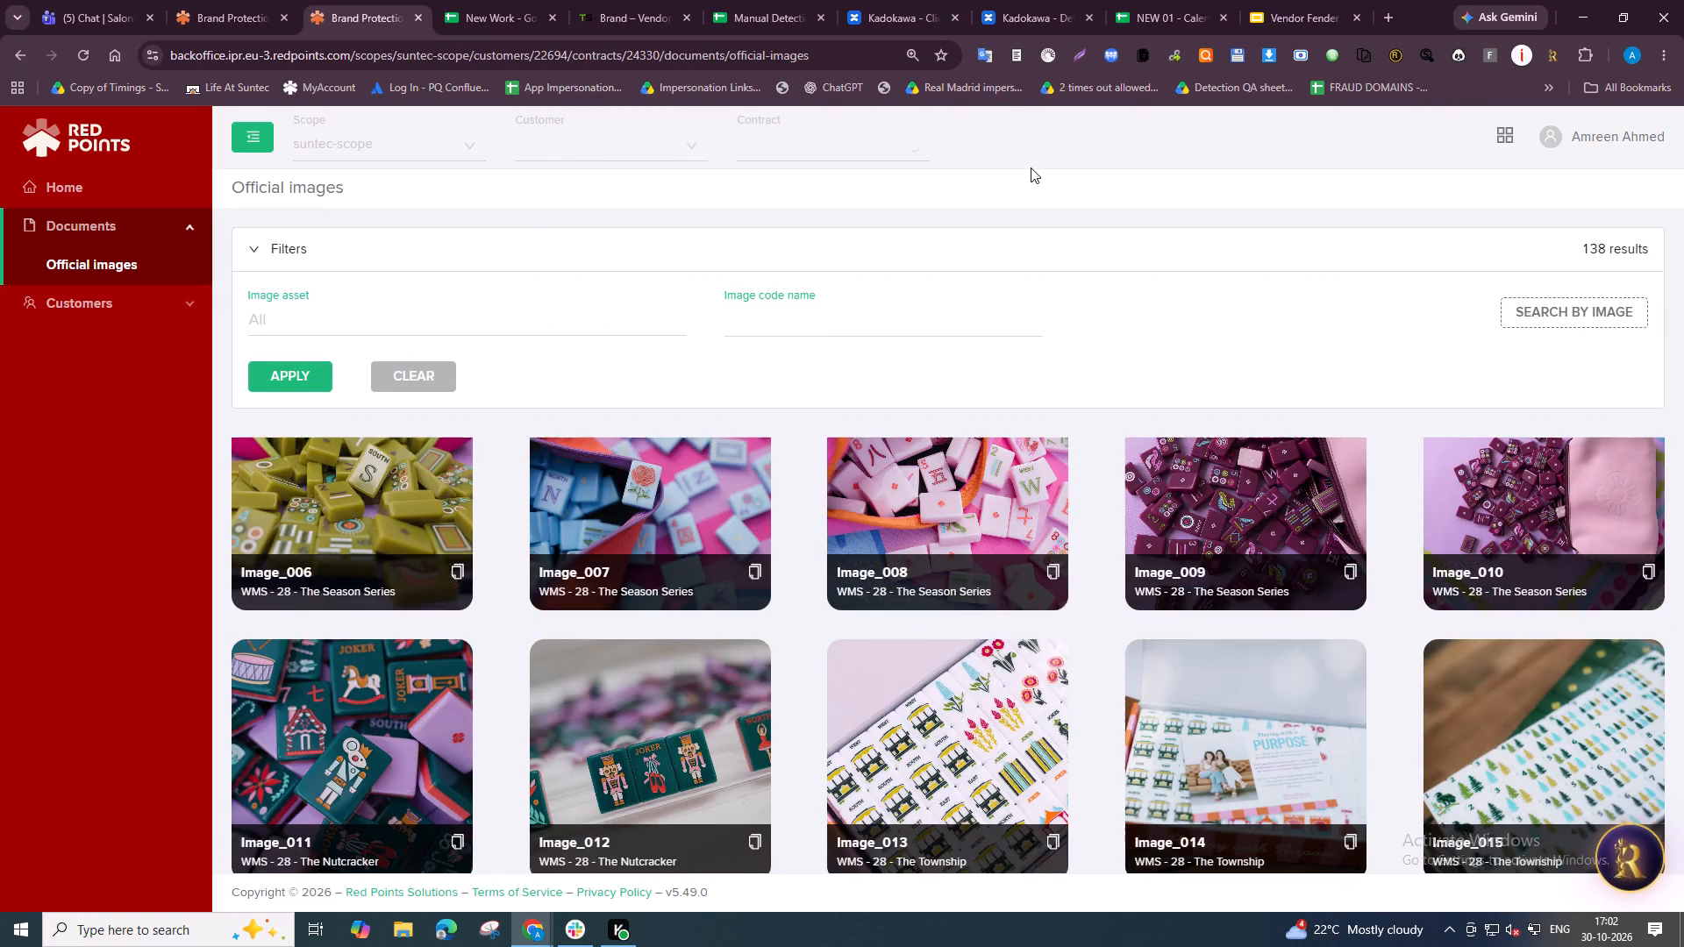
# Open the alibaba.com site from the Woodlands Mahjong Society rows in the Tuinet Brand table and move it into its own browser window.
pyautogui.click(649, 0)
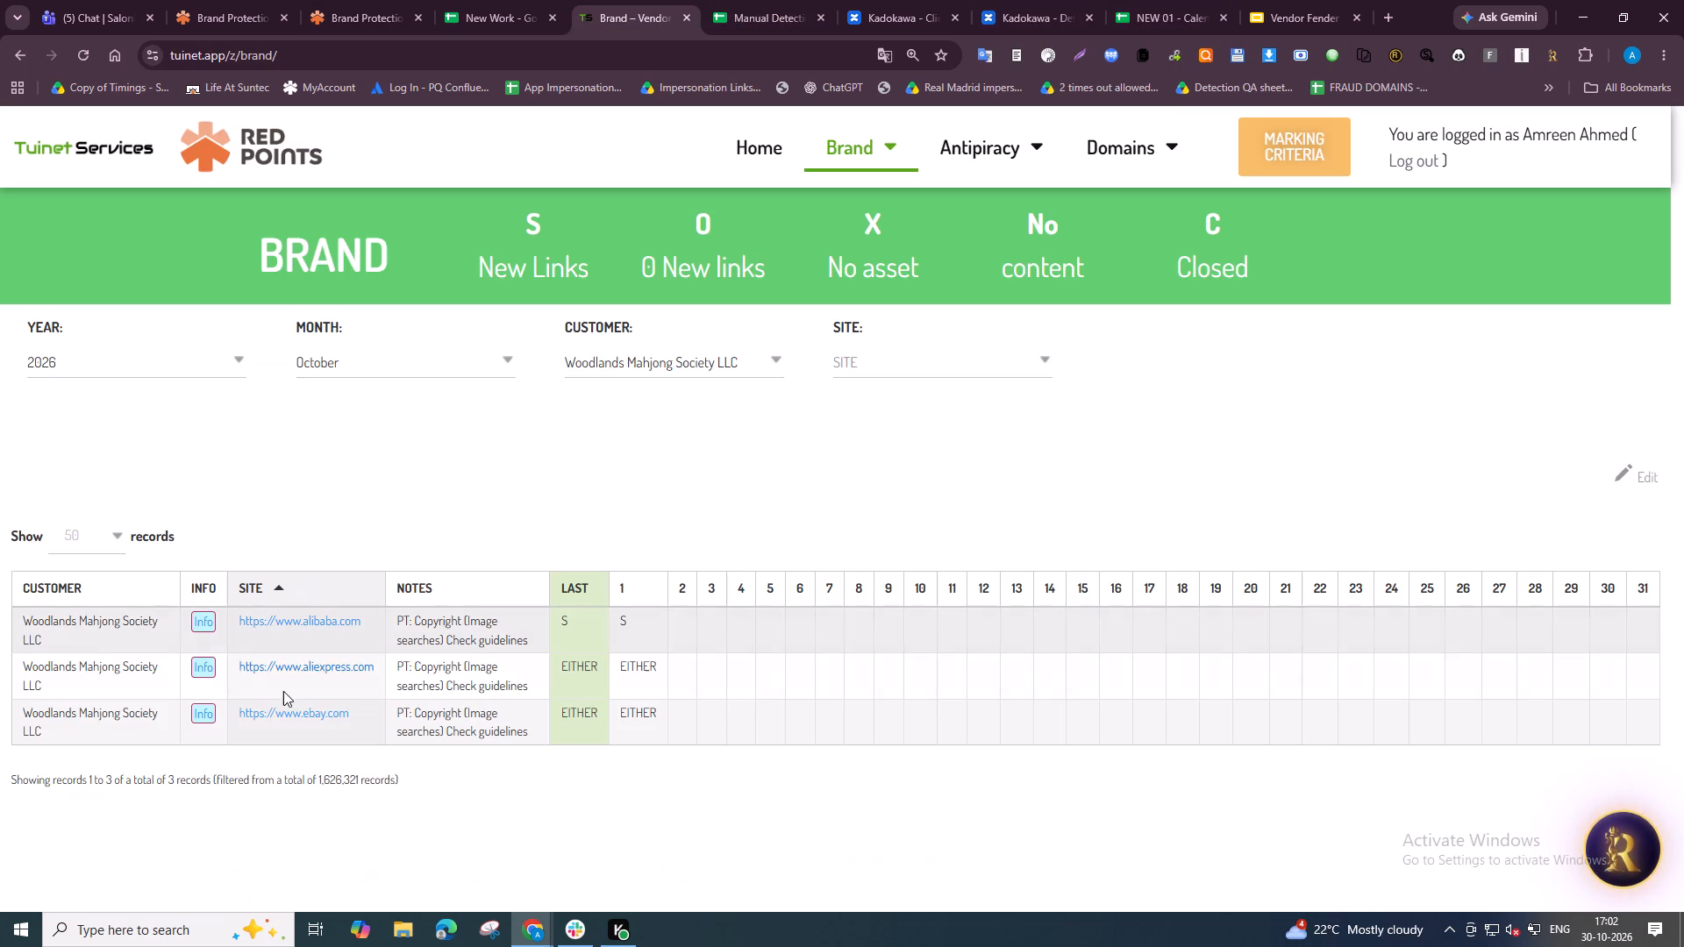
pyautogui.middleClick(288, 618)
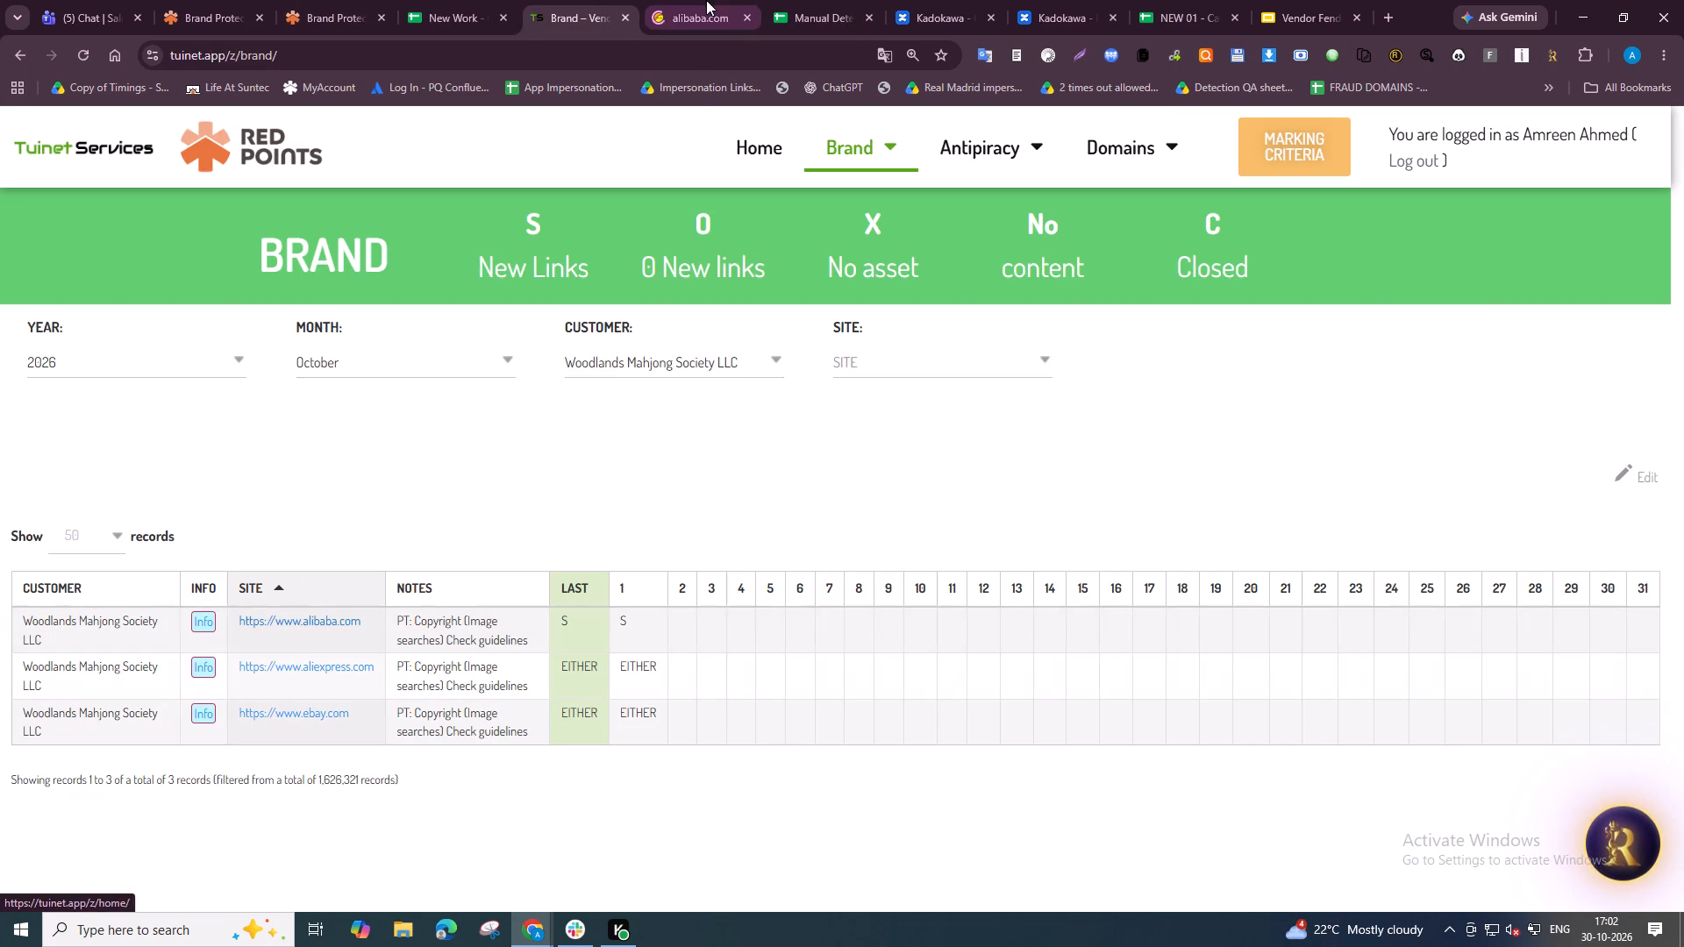
pyautogui.moveTo(690, 0); pyautogui.dragTo(687, 157)
pyautogui.click(1167, 178)
pyautogui.hotkey('alt', 'Tab')
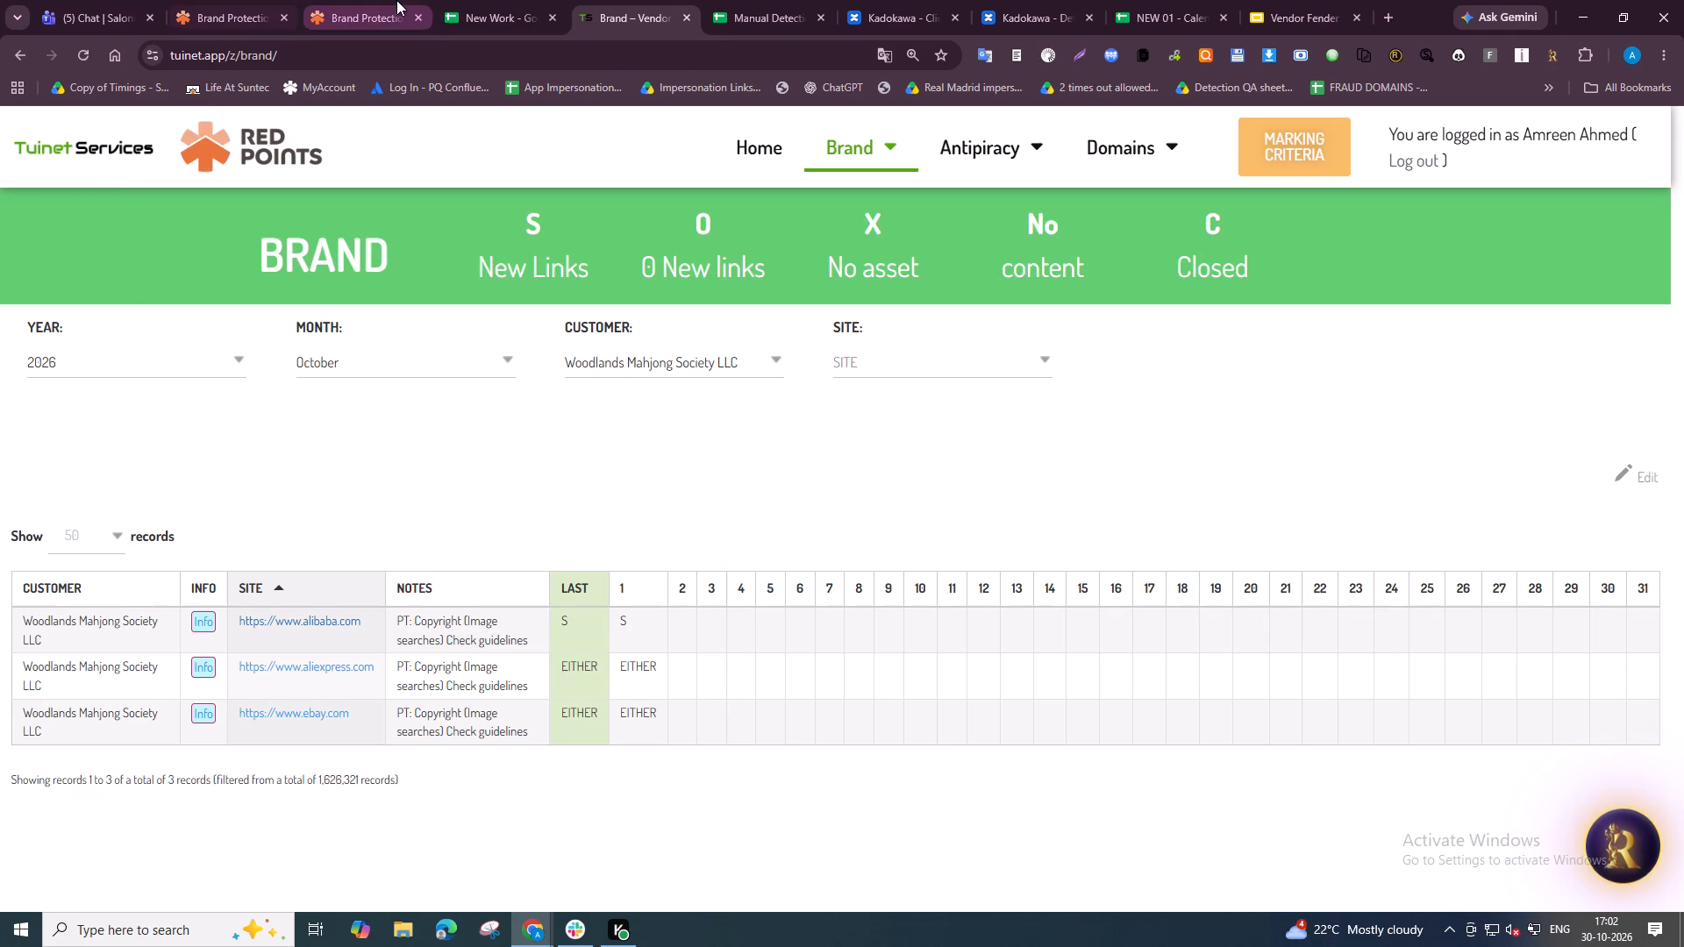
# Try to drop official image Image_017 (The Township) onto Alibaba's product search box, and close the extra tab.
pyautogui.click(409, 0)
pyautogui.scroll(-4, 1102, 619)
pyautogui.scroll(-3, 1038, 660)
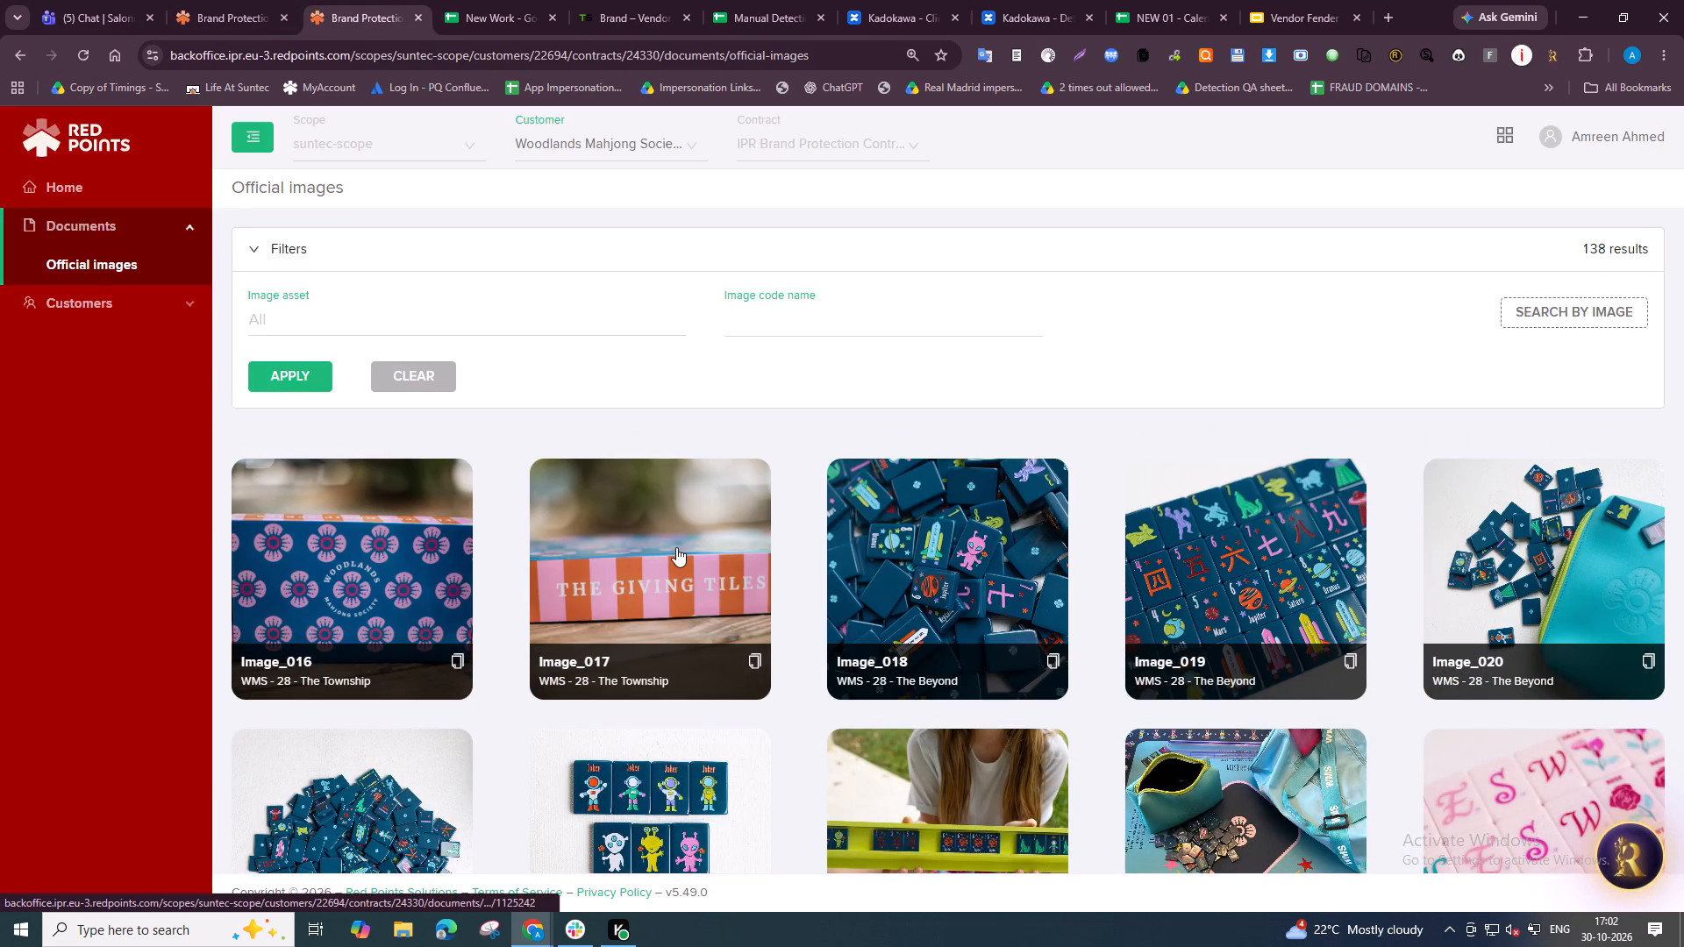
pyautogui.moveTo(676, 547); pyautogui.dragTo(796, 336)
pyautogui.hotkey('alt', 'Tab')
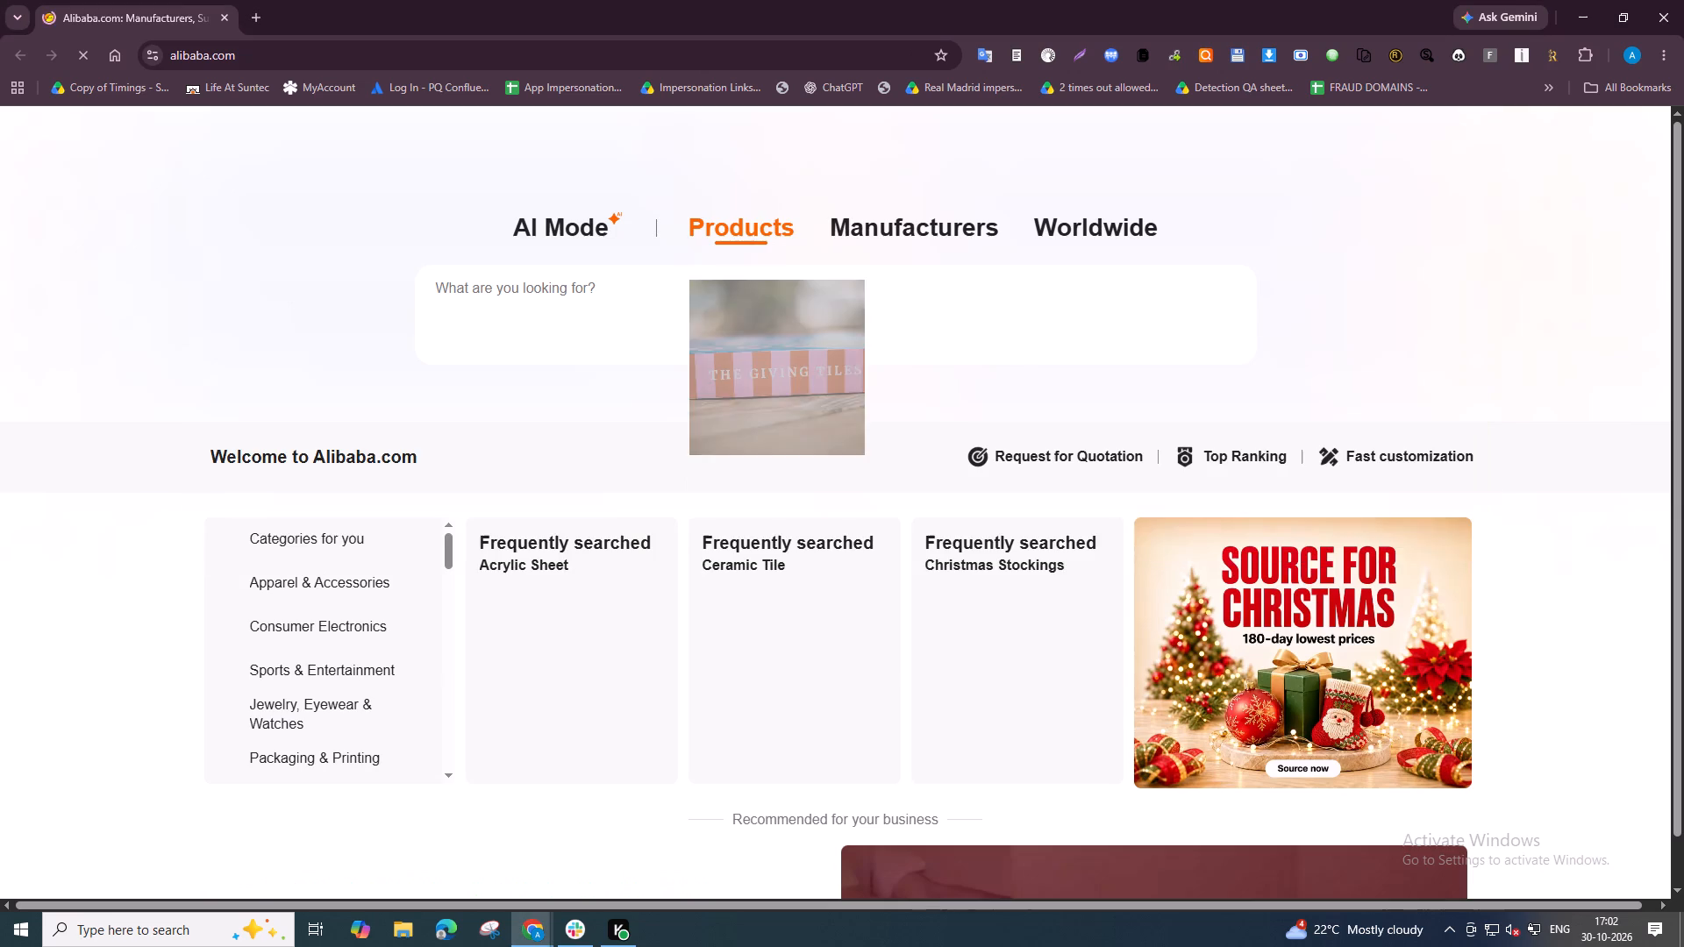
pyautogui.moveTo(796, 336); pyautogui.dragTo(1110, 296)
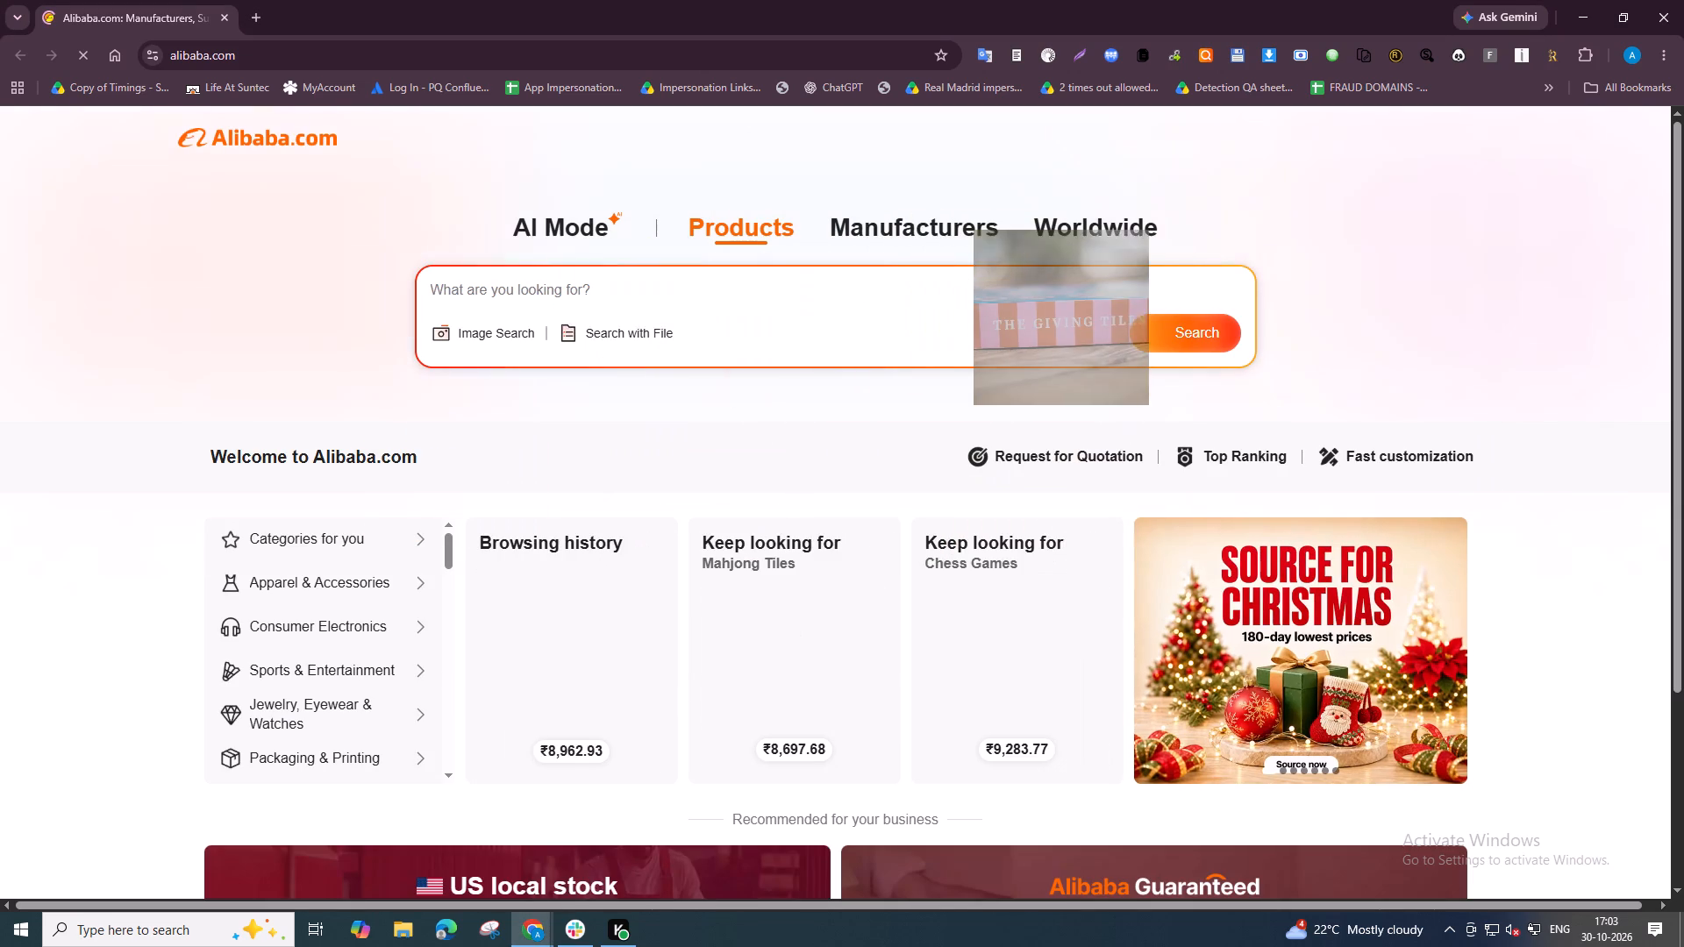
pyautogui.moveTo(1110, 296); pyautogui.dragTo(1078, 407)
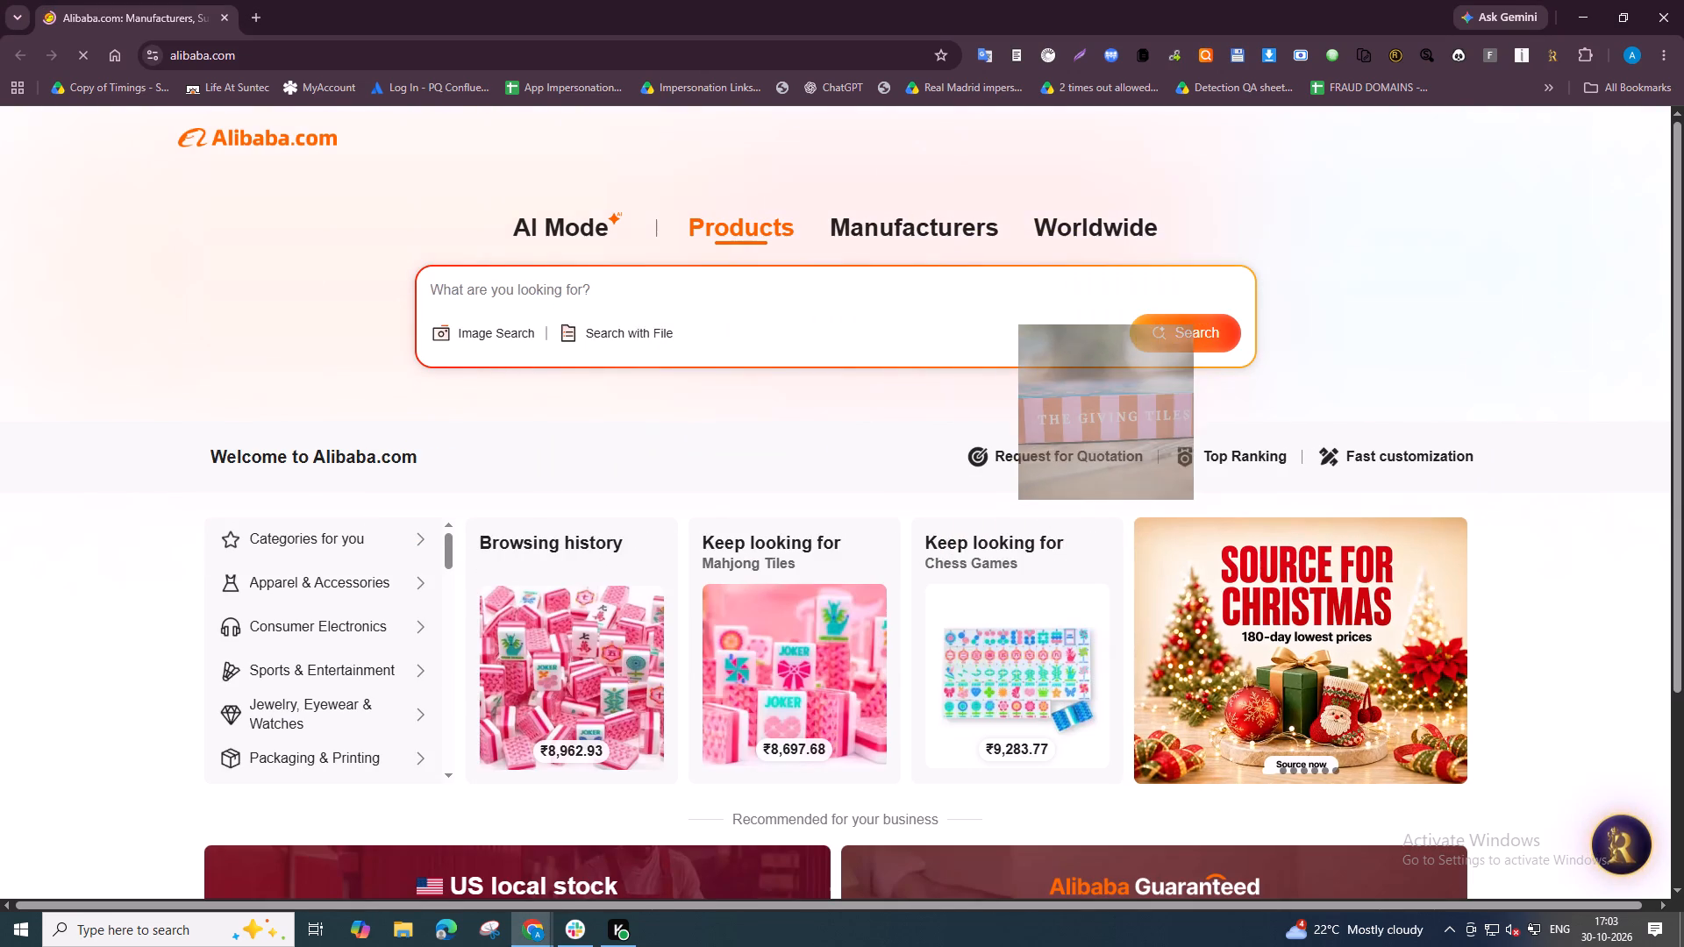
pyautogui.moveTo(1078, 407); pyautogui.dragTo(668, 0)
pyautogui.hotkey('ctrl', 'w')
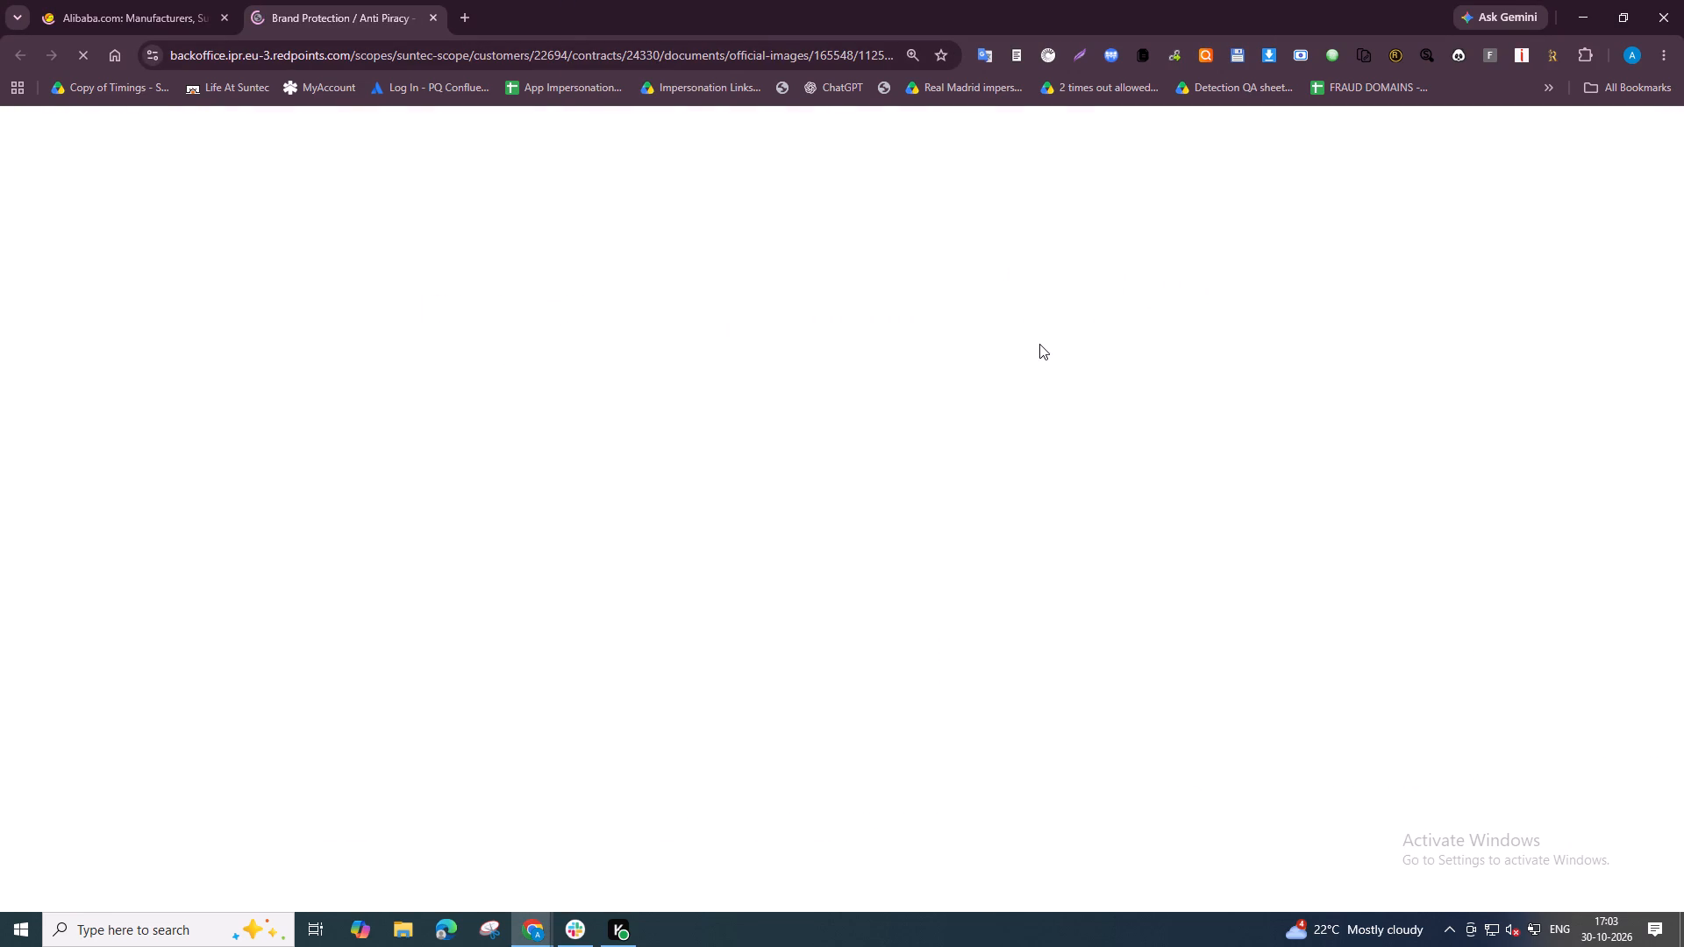
# Open Alibaba's Image Search and try to drop official image Image_017 into it from the backoffice.
pyautogui.click(503, 334)
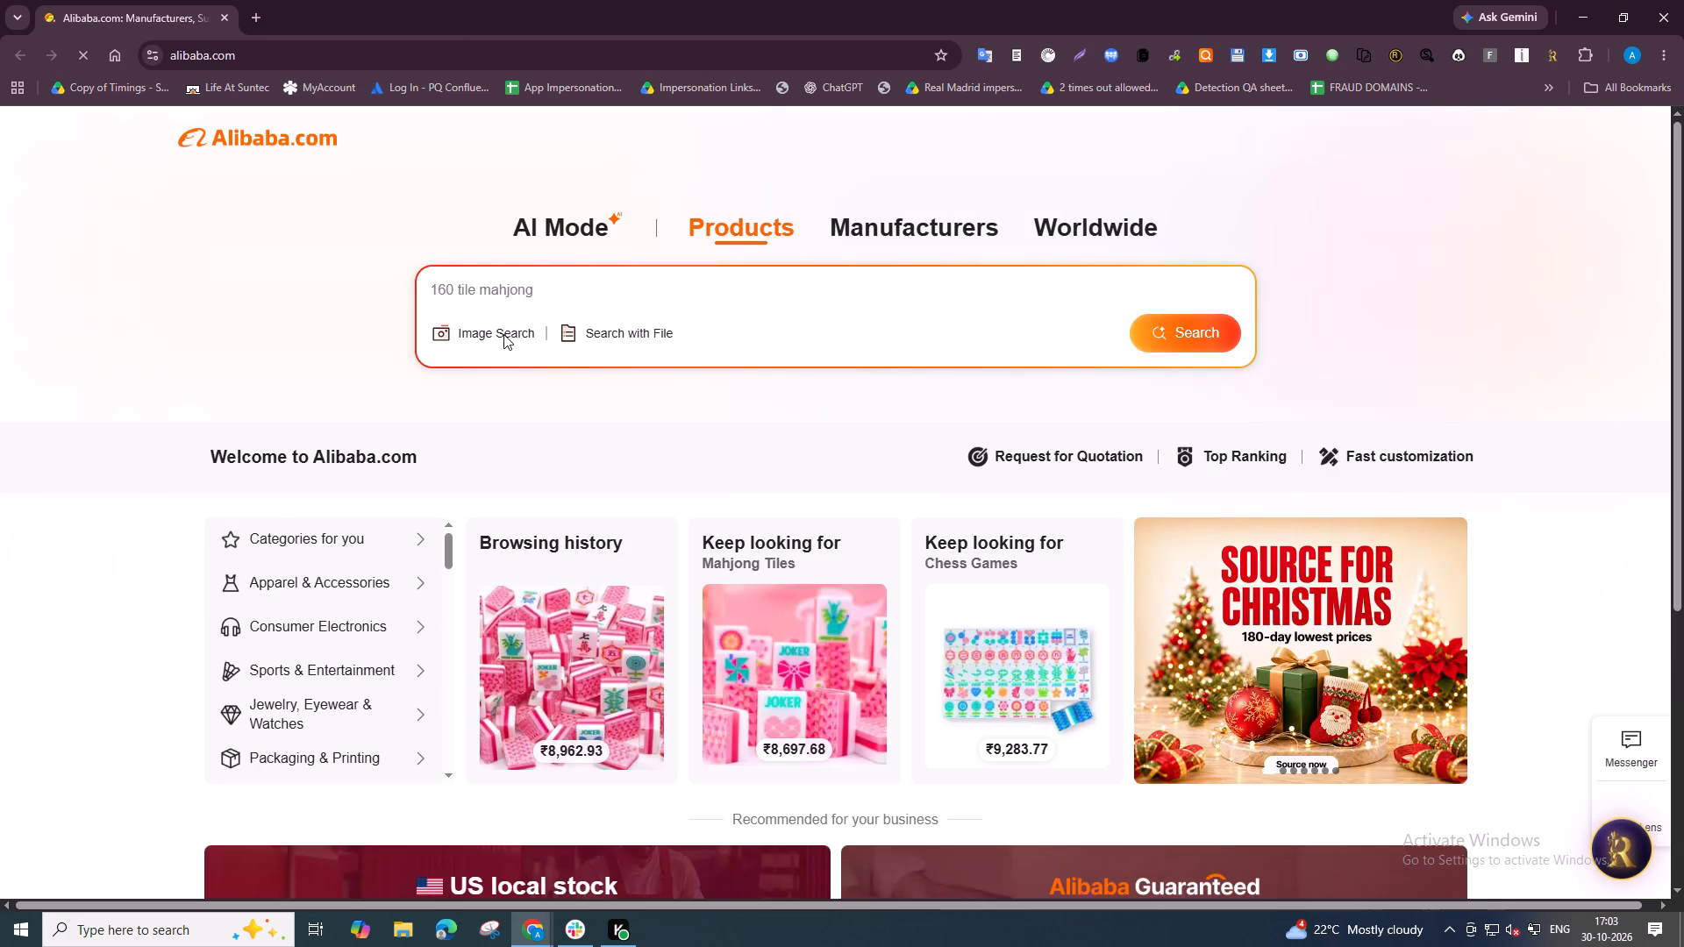
pyautogui.hotkey('alt', 'Tab')
pyautogui.moveTo(629, 573); pyautogui.dragTo(786, 502)
pyautogui.hotkey('alt', 'Tab')
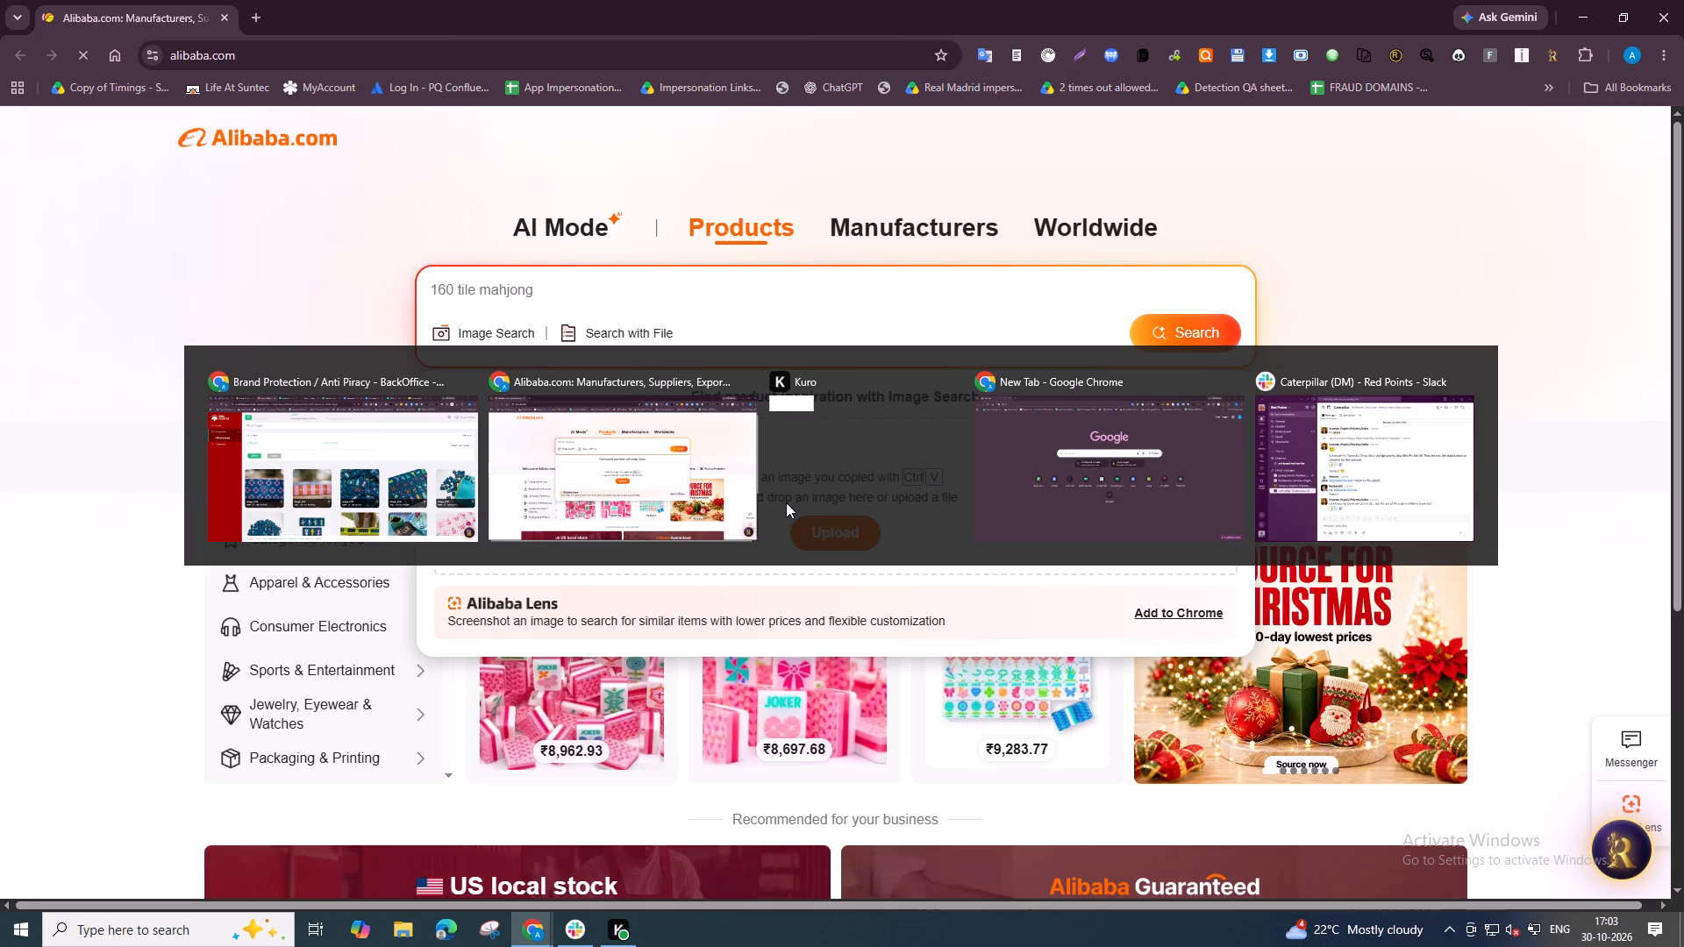
pyautogui.moveTo(786, 502); pyautogui.dragTo(389, 506)
pyautogui.click(401, 438)
pyautogui.hotkey('alt', 'Tab')
pyautogui.hotkey('alt', 'Tab')
pyautogui.moveTo(636, 530); pyautogui.dragTo(714, 635)
pyautogui.hotkey('alt', 'Tab')
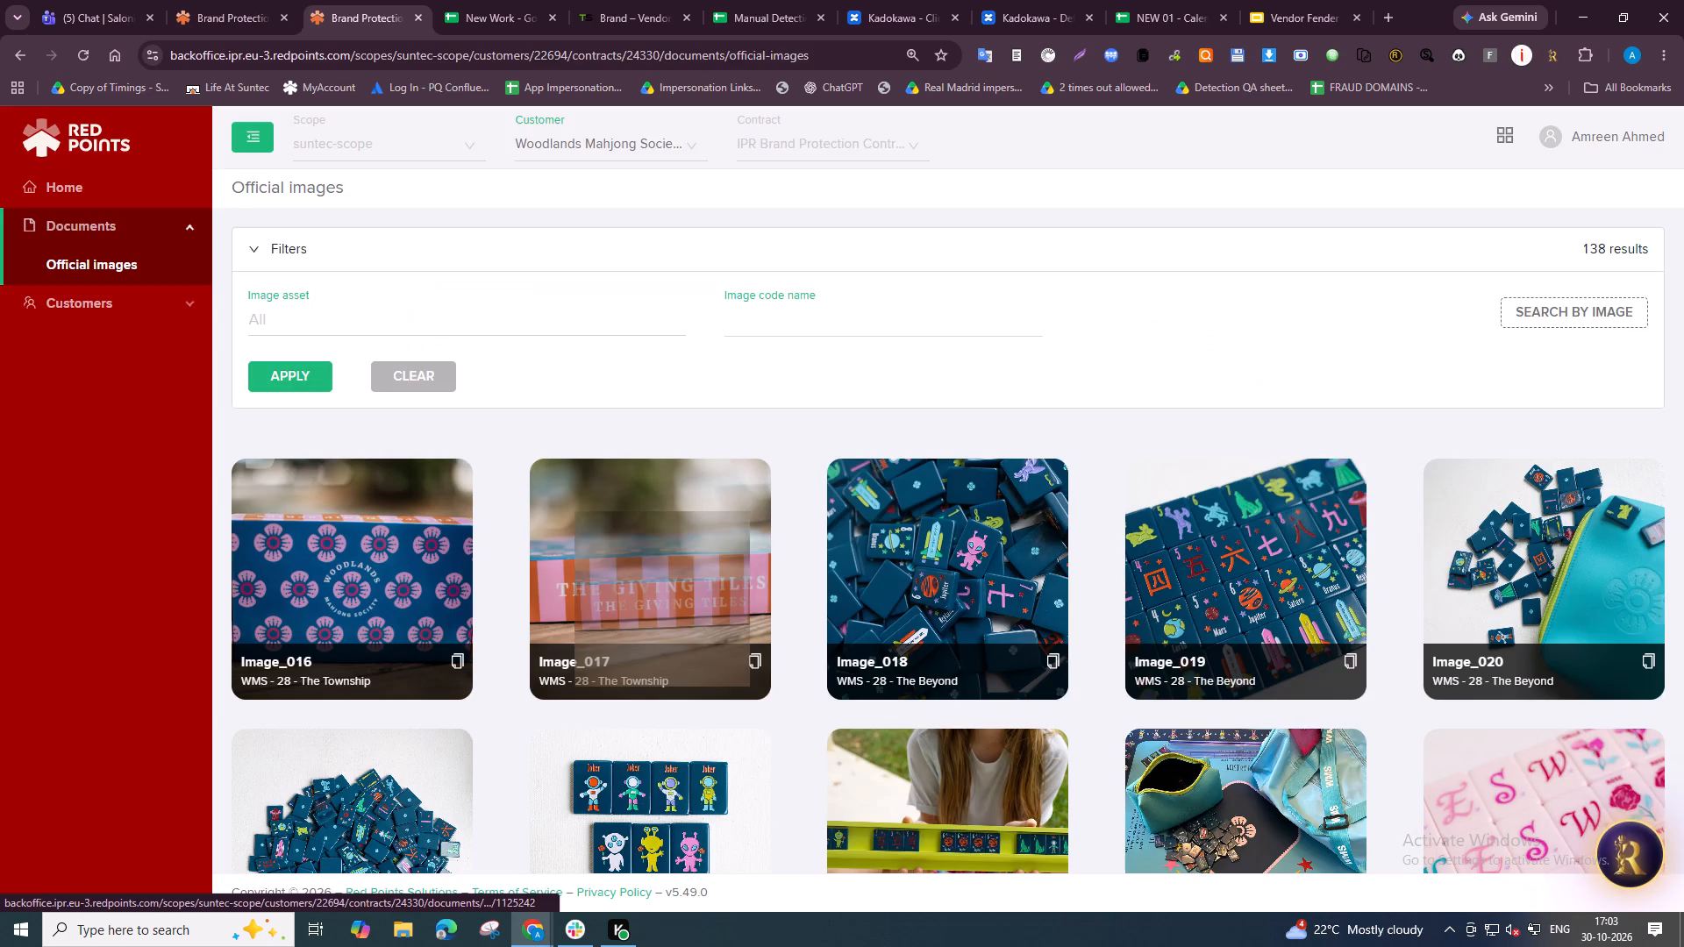
pyautogui.moveTo(714, 635); pyautogui.dragTo(832, 487)
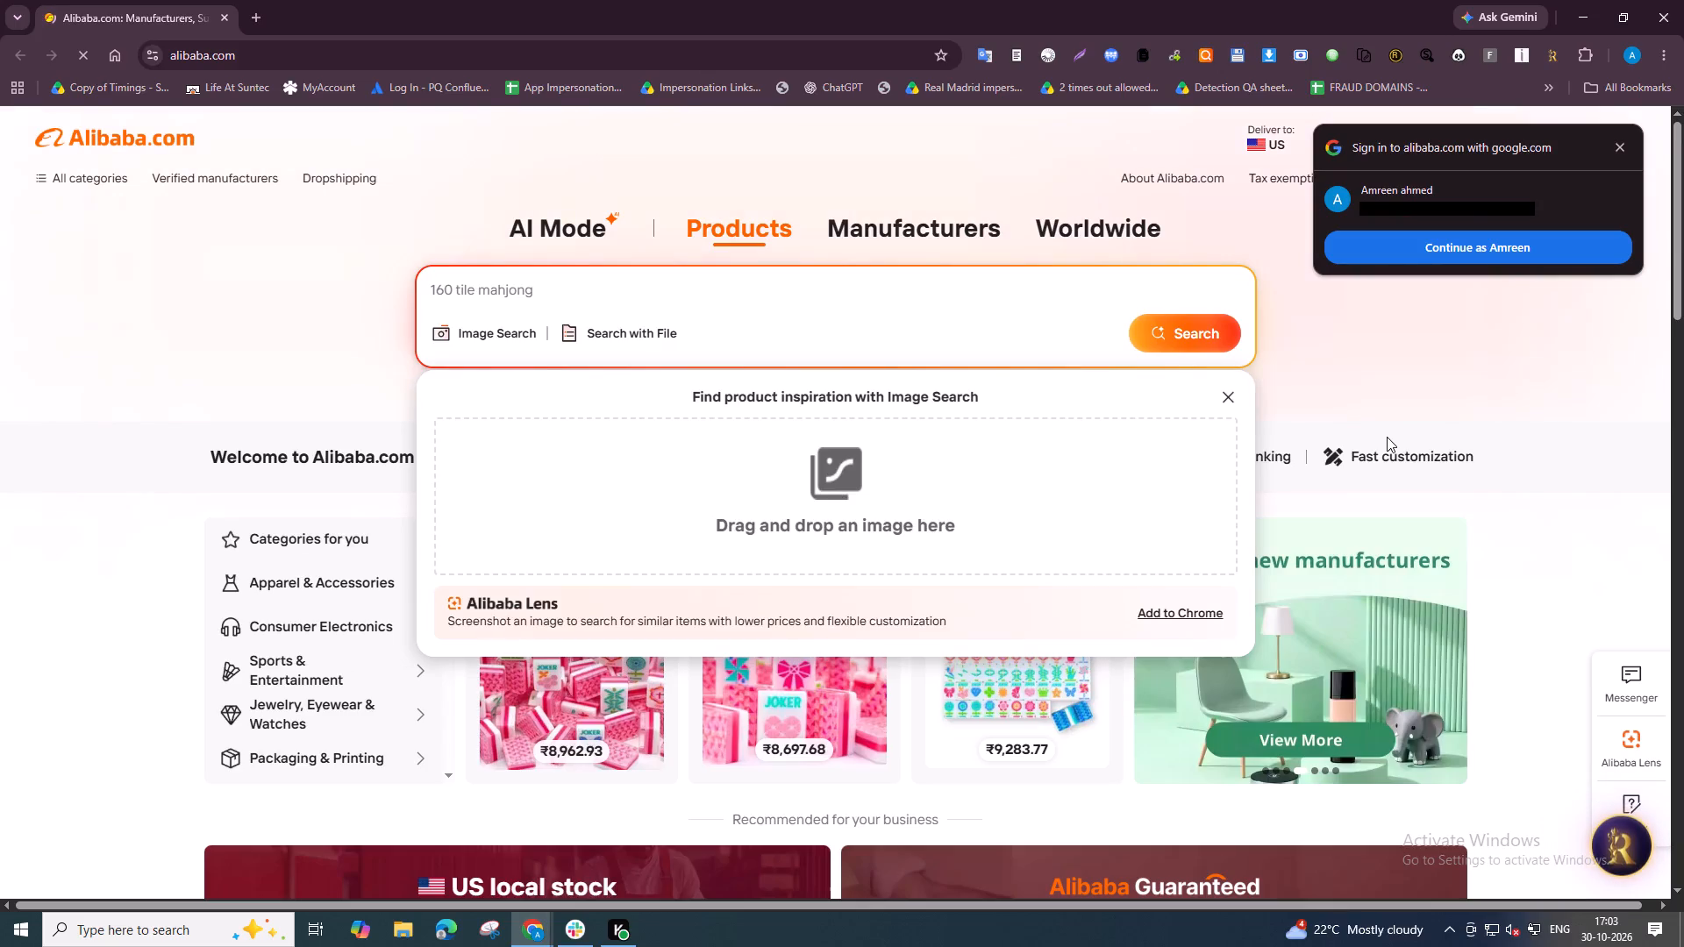
# Dismiss the Google sign-in prompt and search Alibaba by image using Image_017 (The Township), checking the listed products.
pyautogui.click(1623, 149)
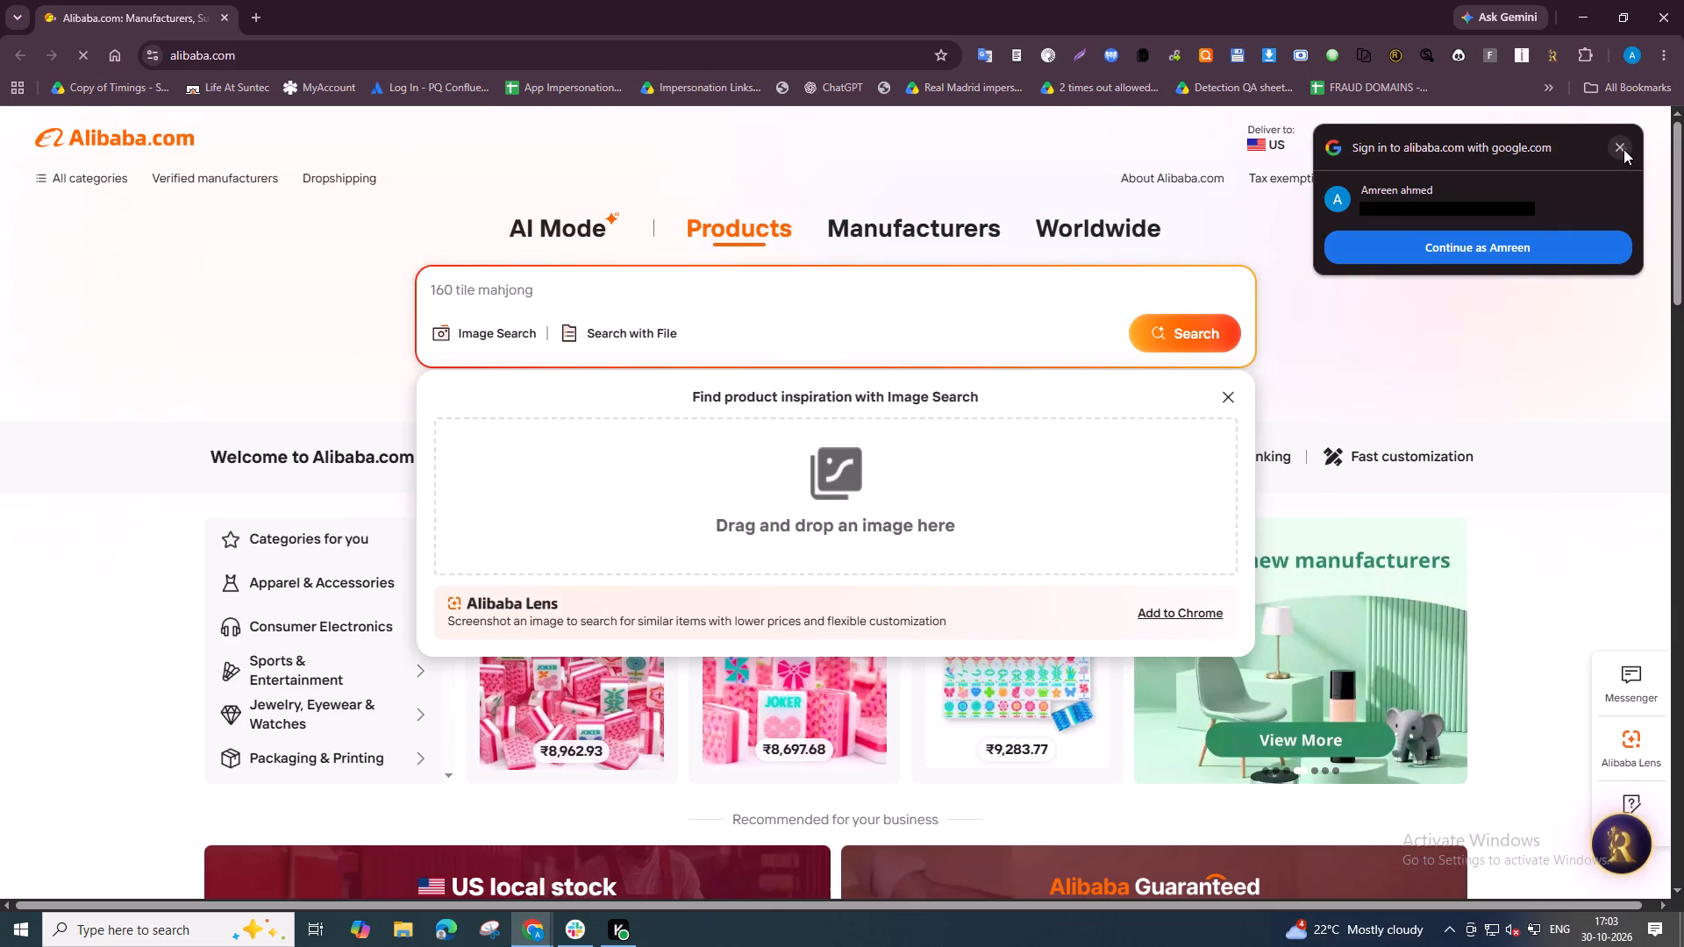
pyautogui.scroll(-2, 852, 523)
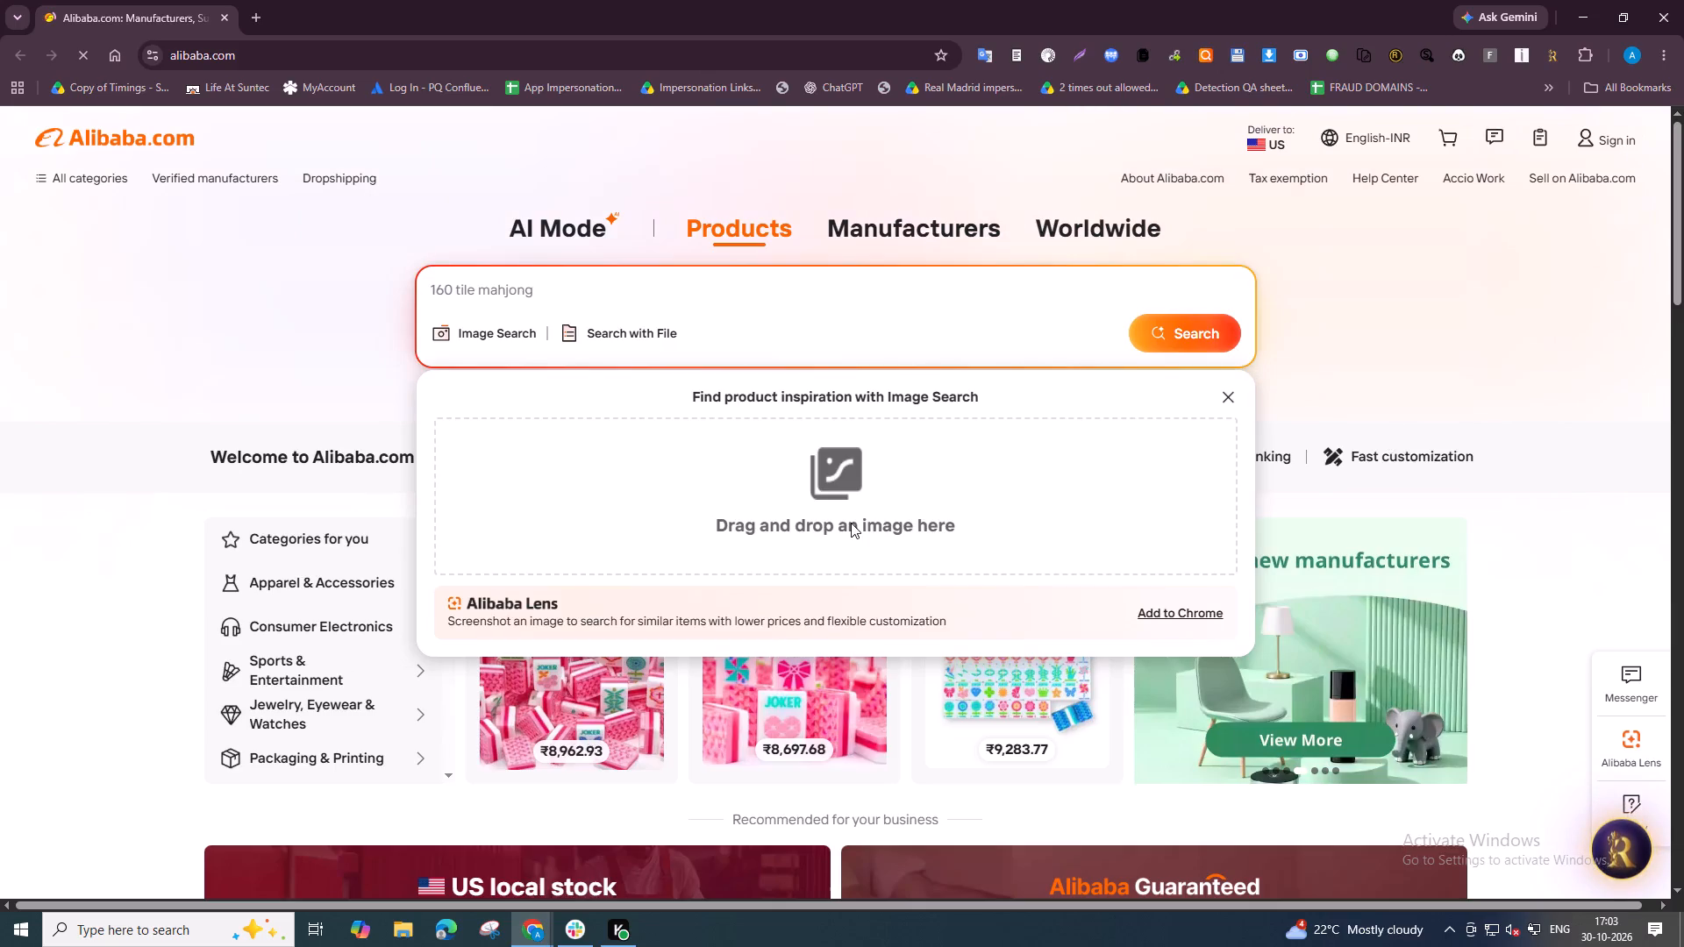
pyautogui.click(868, 324)
pyautogui.hotkey('alt', 'Tab')
pyautogui.click(706, 469)
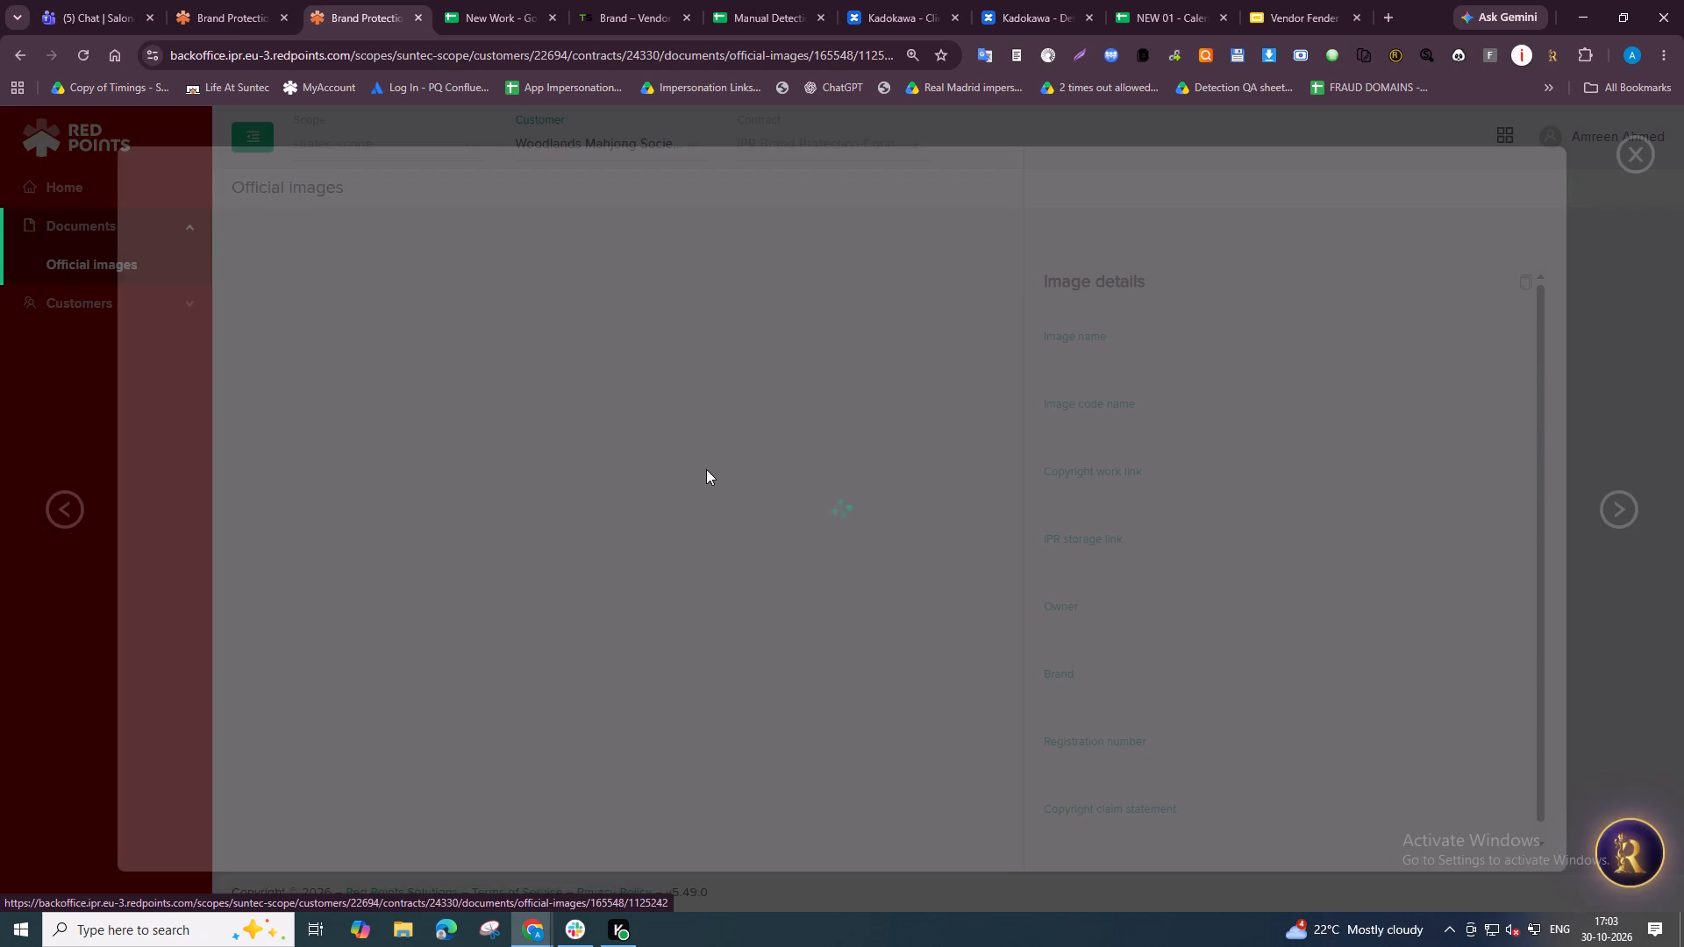
pyautogui.moveTo(664, 467); pyautogui.dragTo(867, 357)
pyautogui.hotkey('alt', 'Tab')
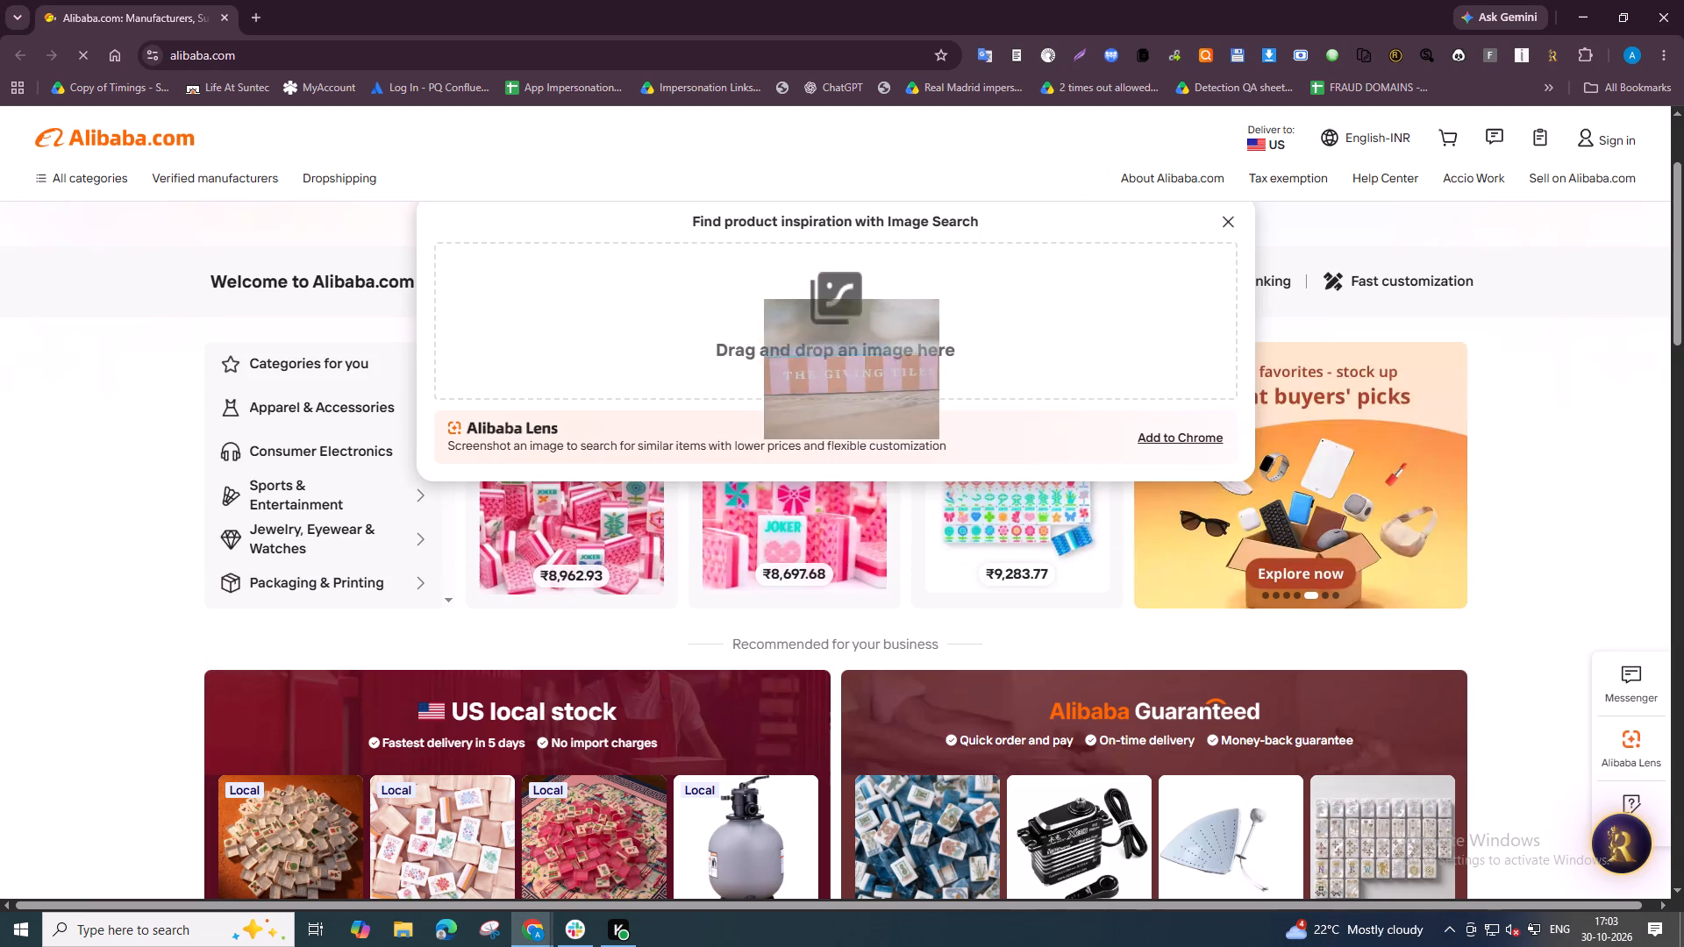
pyautogui.moveTo(867, 357); pyautogui.dragTo(850, 325)
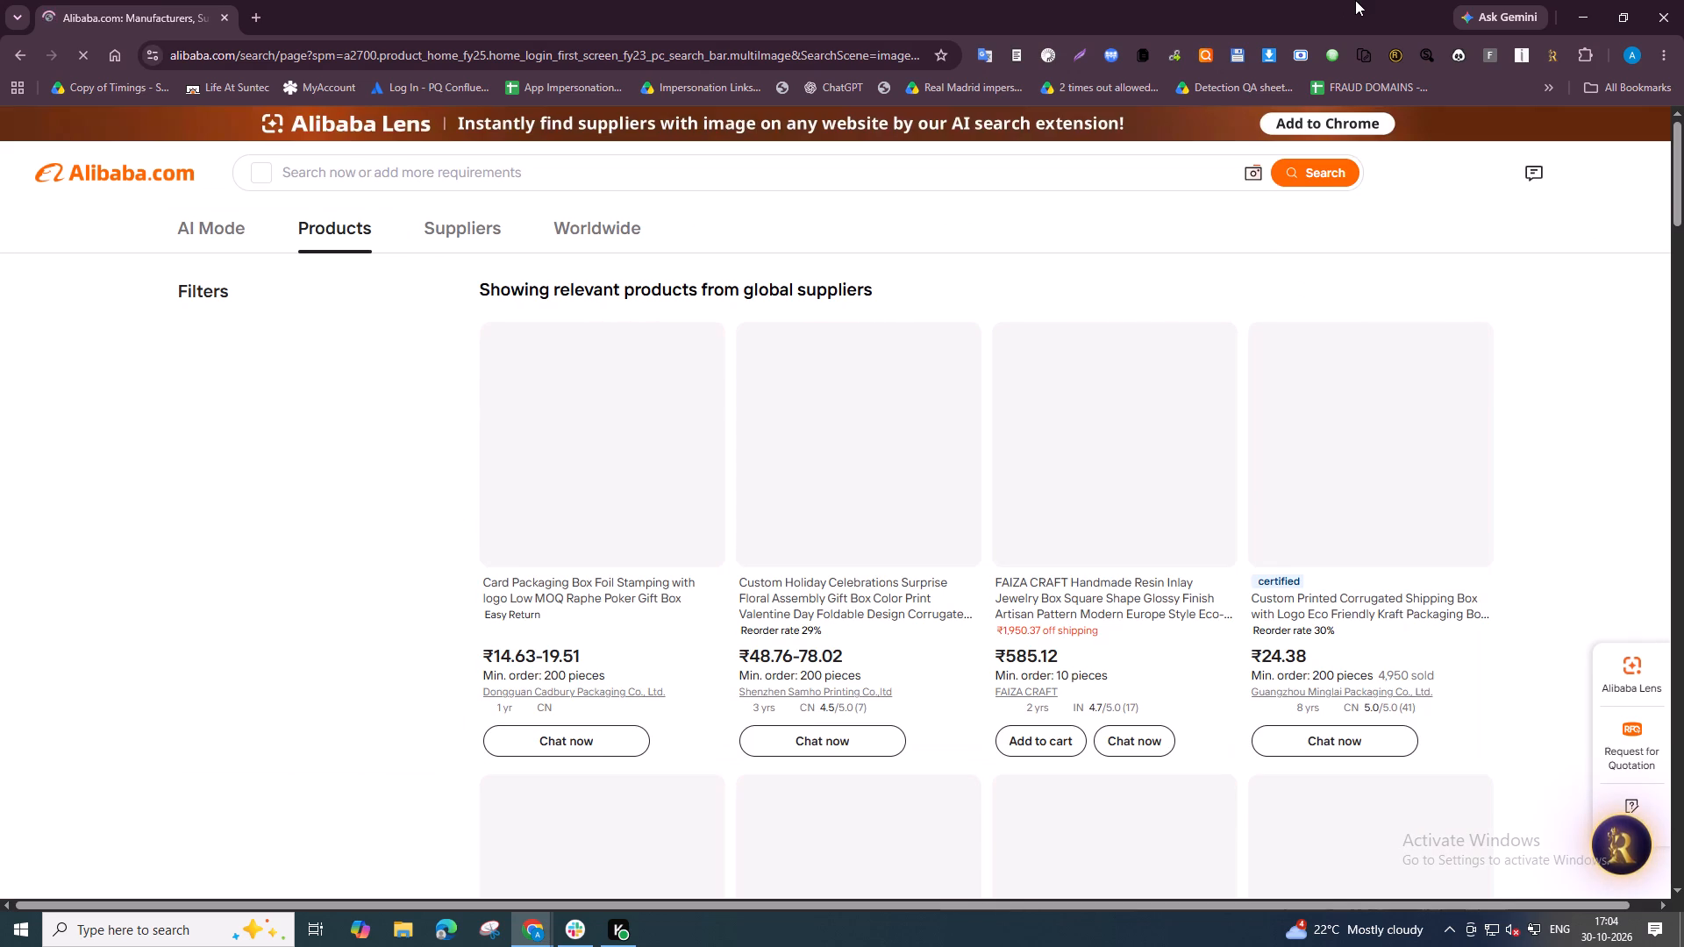
pyautogui.scroll(-5, 1071, 820)
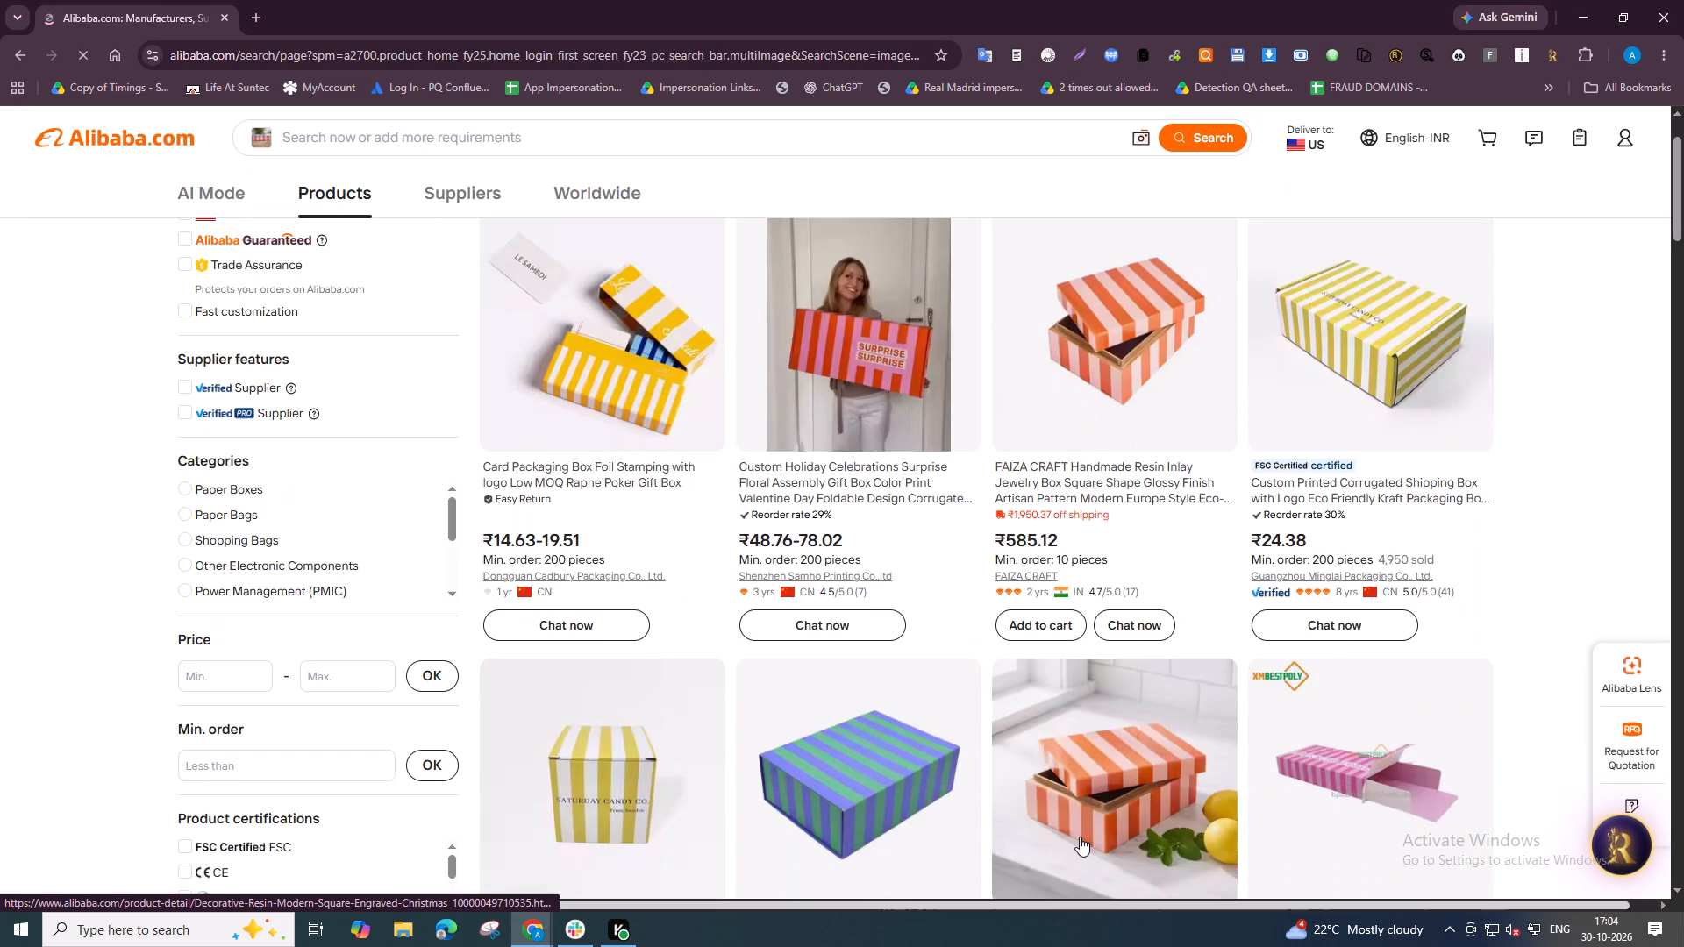
# Close the Image_017 details and search Alibaba by image using Image_002 from The Joy Series.
pyautogui.hotkey('alt', 'Tab')
pyautogui.click(1619, 153)
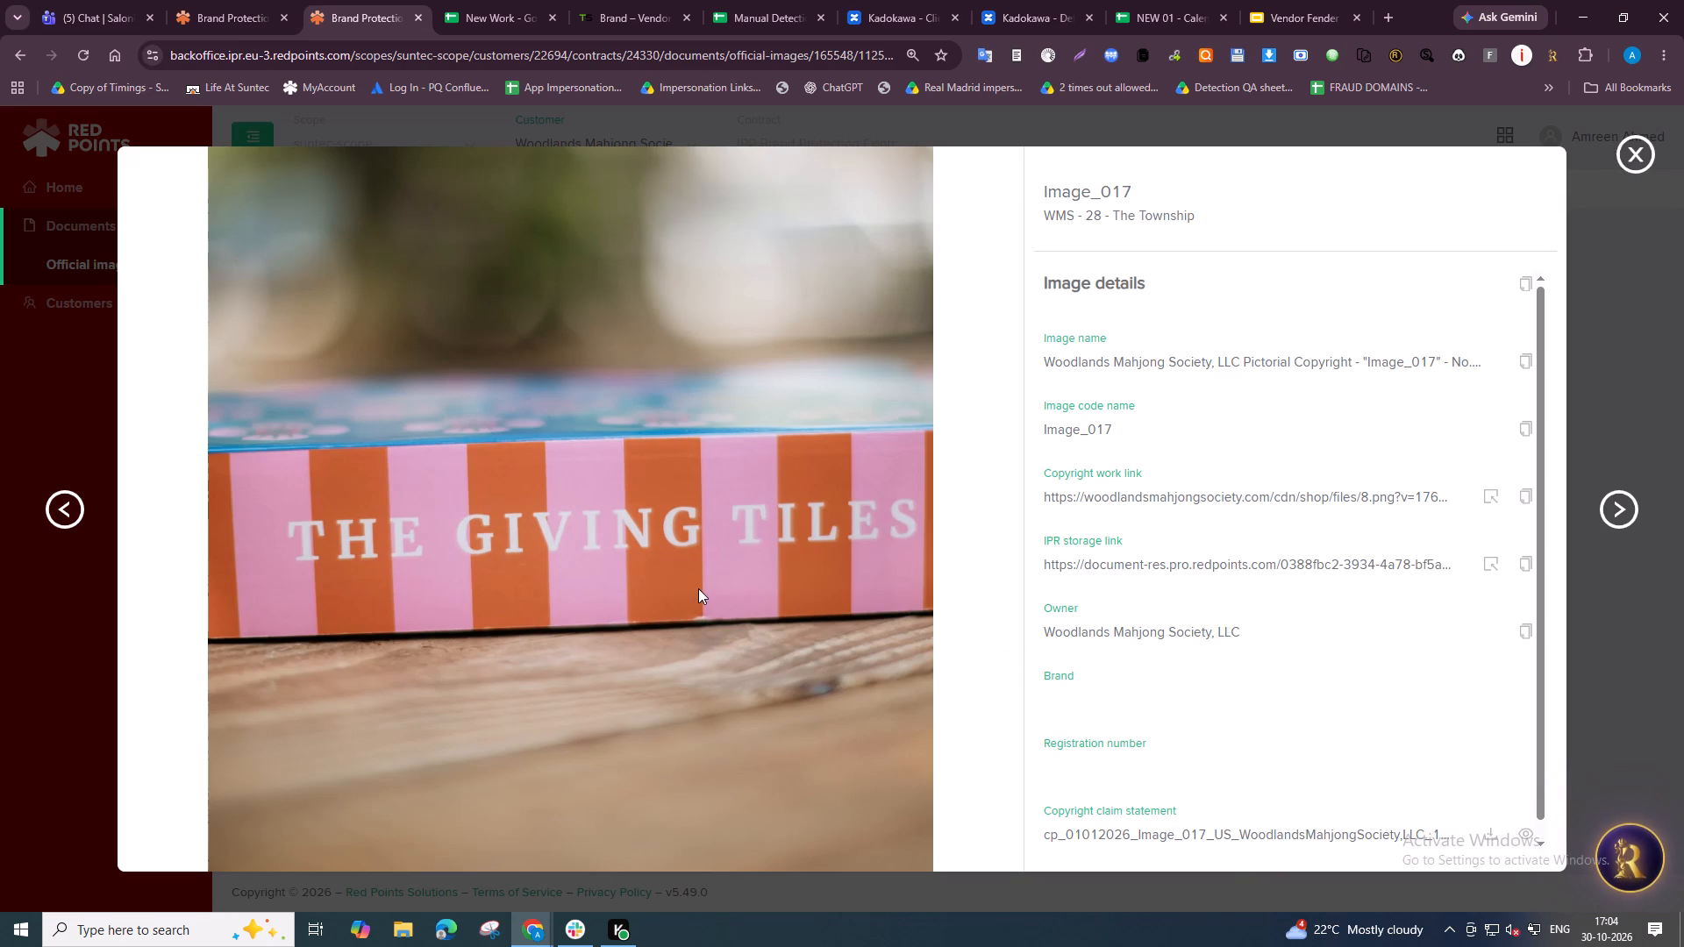
pyautogui.scroll(3, 662, 599)
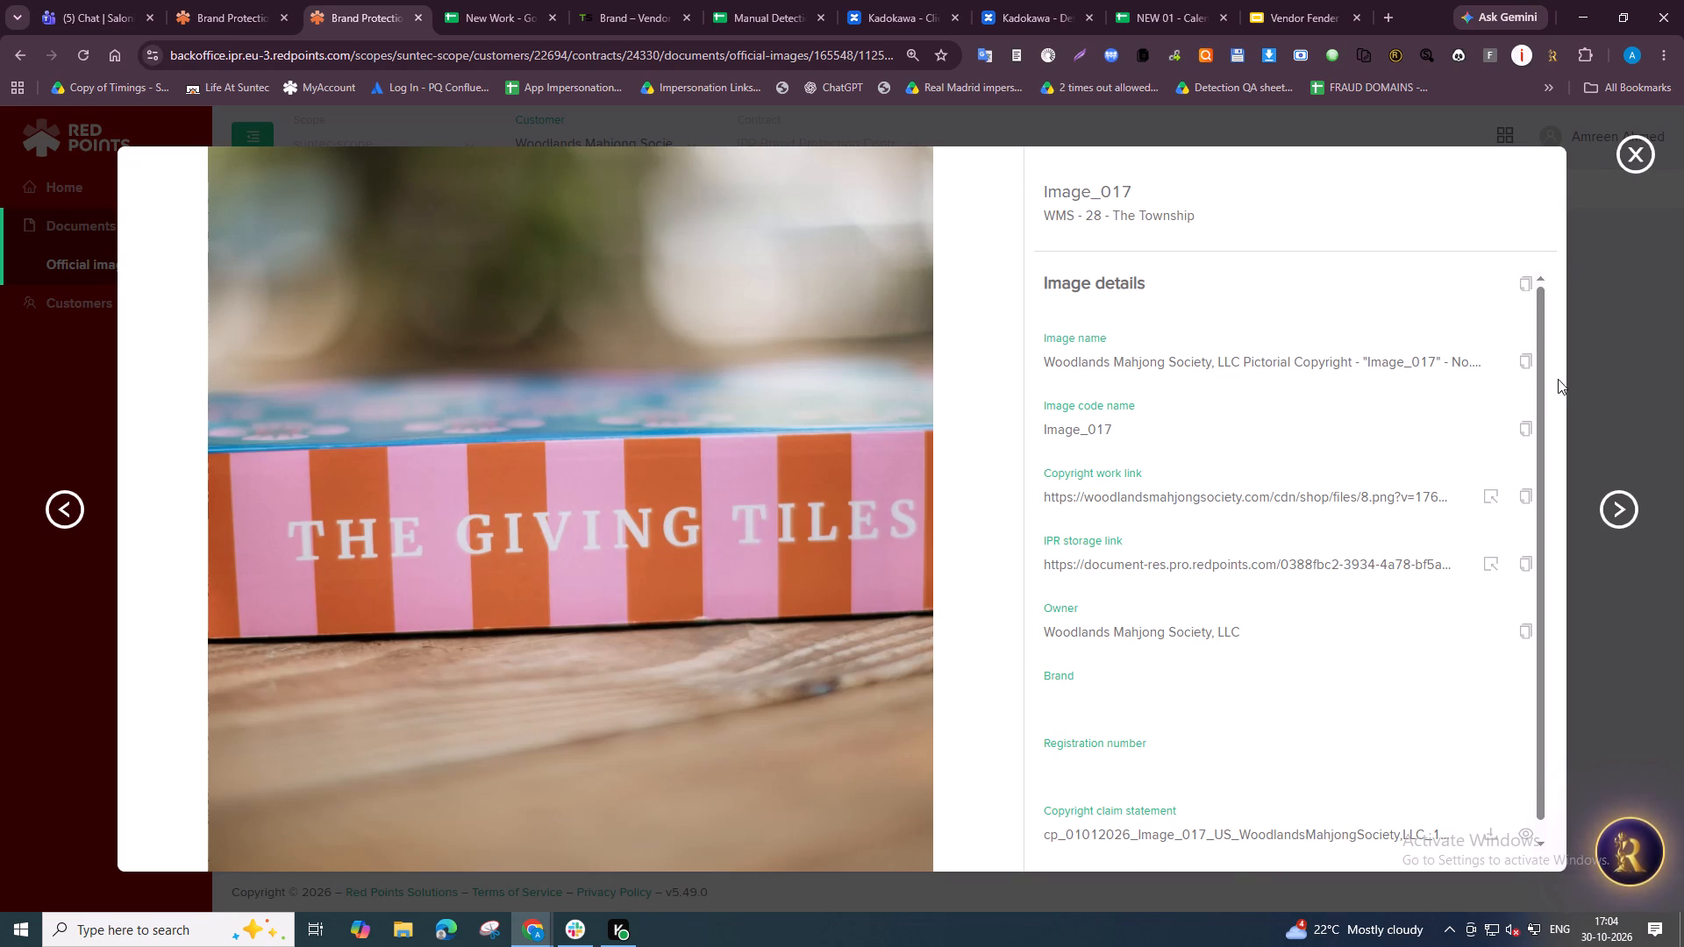
pyautogui.click(1642, 162)
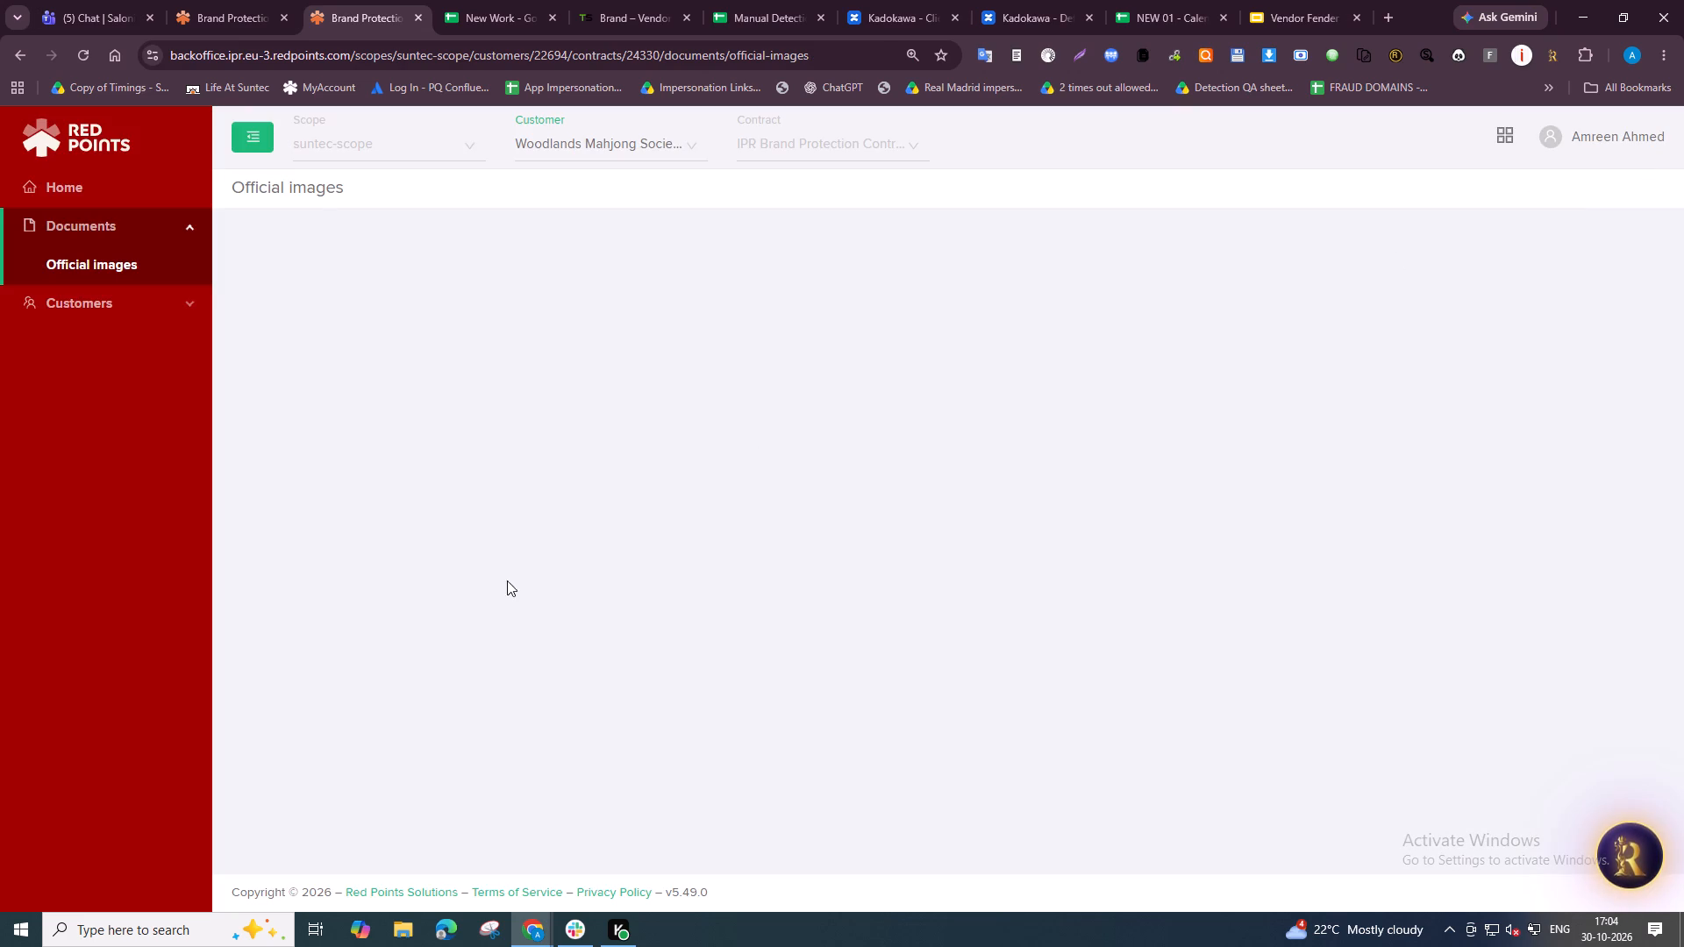
pyautogui.scroll(11, 538, 601)
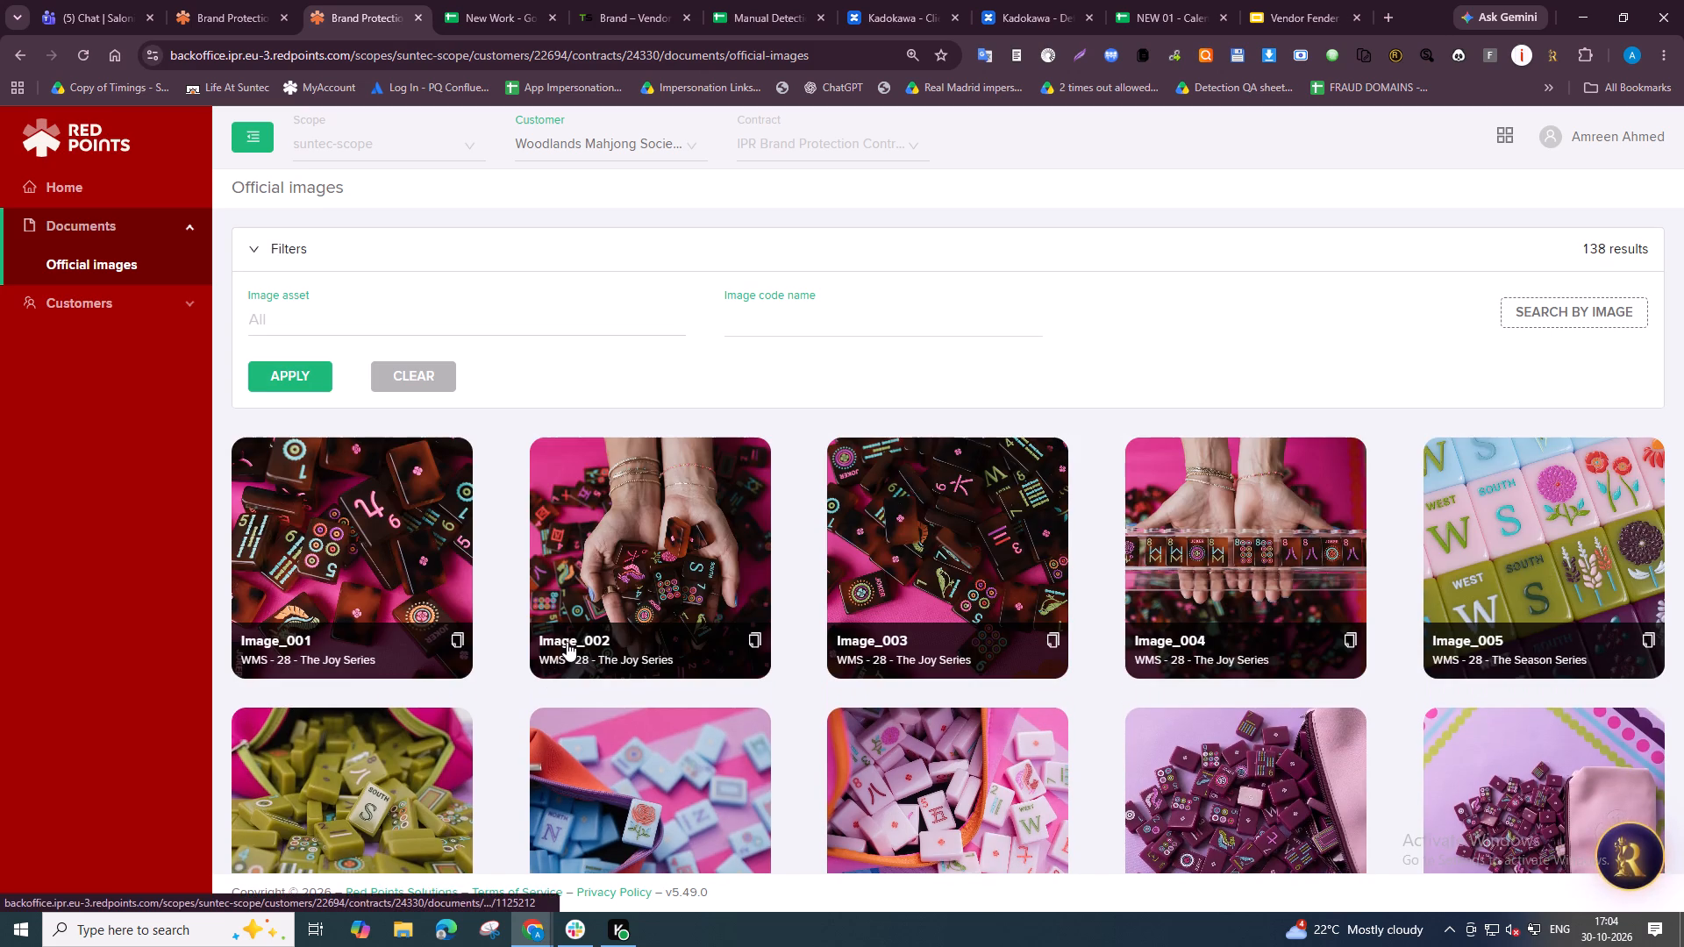
pyautogui.scroll(6, 565, 649)
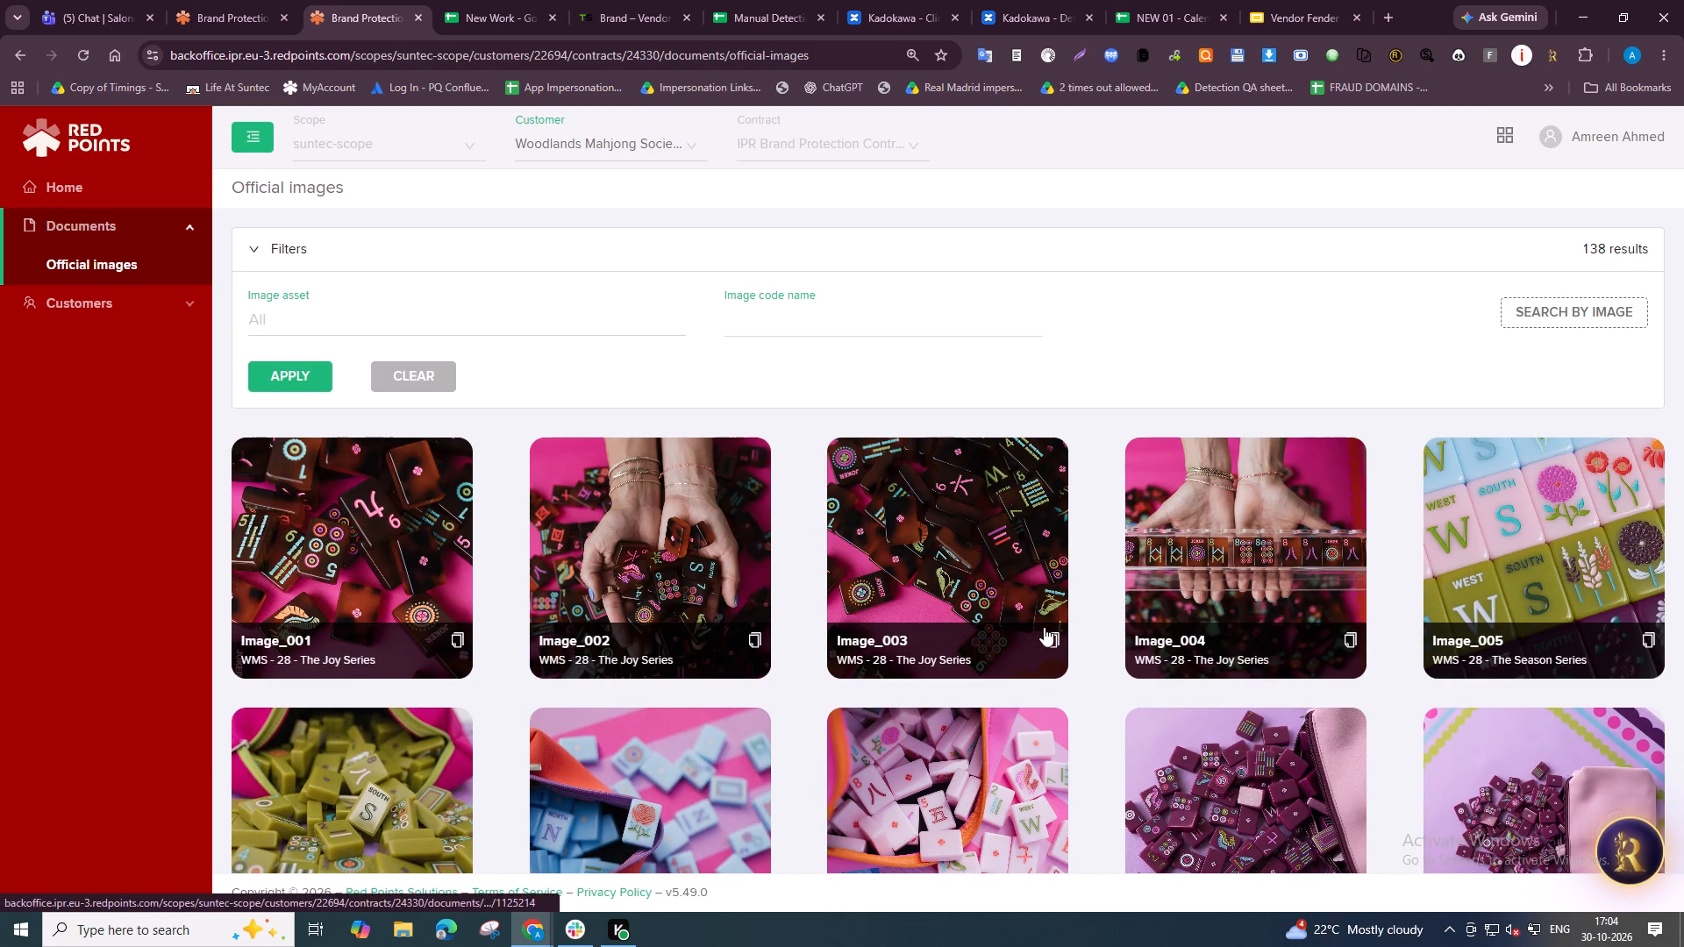
pyautogui.moveTo(662, 519); pyautogui.dragTo(848, 637)
pyautogui.hotkey('alt', 'Tab')
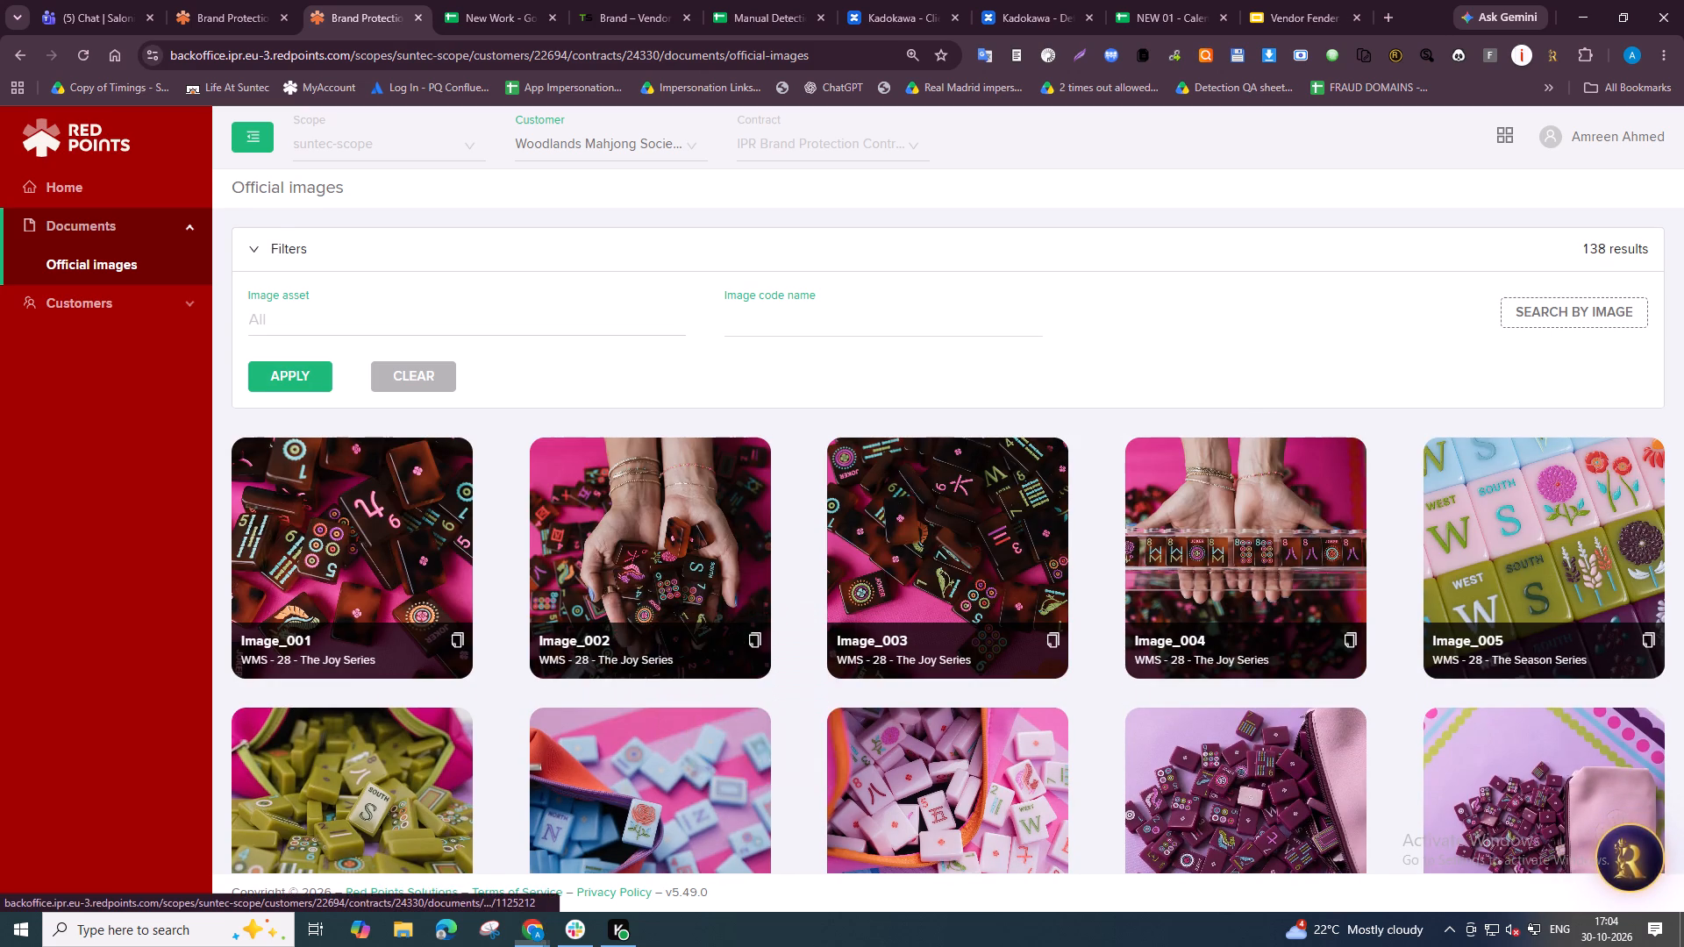
pyautogui.moveTo(848, 637); pyautogui.dragTo(763, 146)
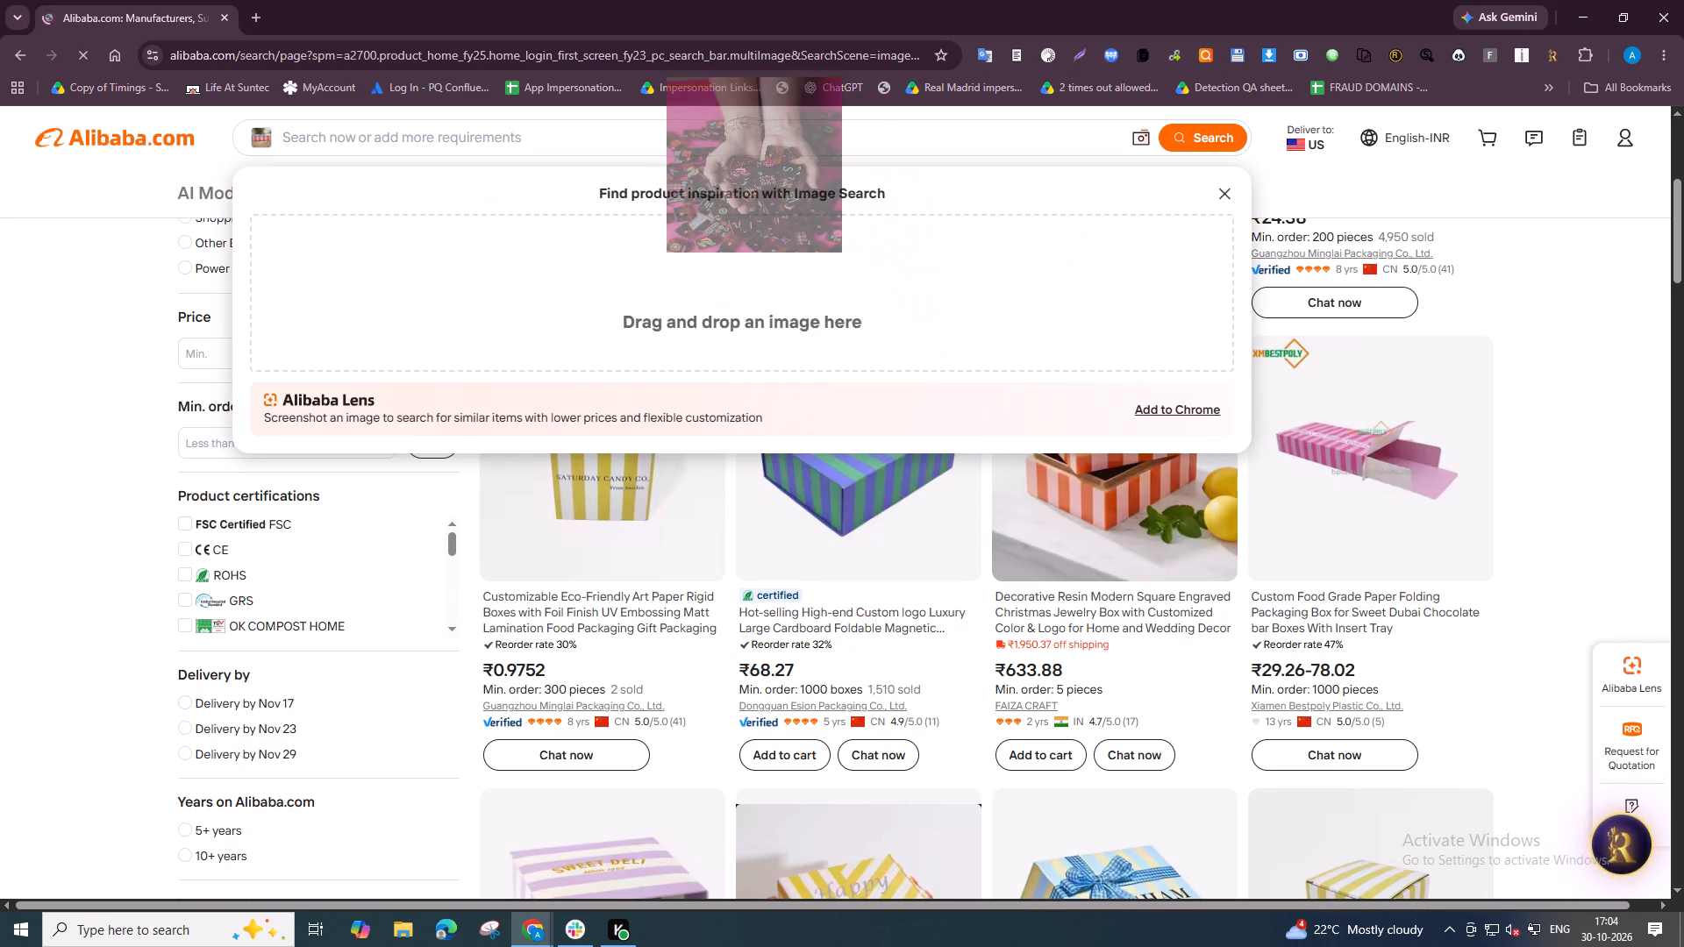
pyautogui.moveTo(763, 146); pyautogui.dragTo(783, 239)
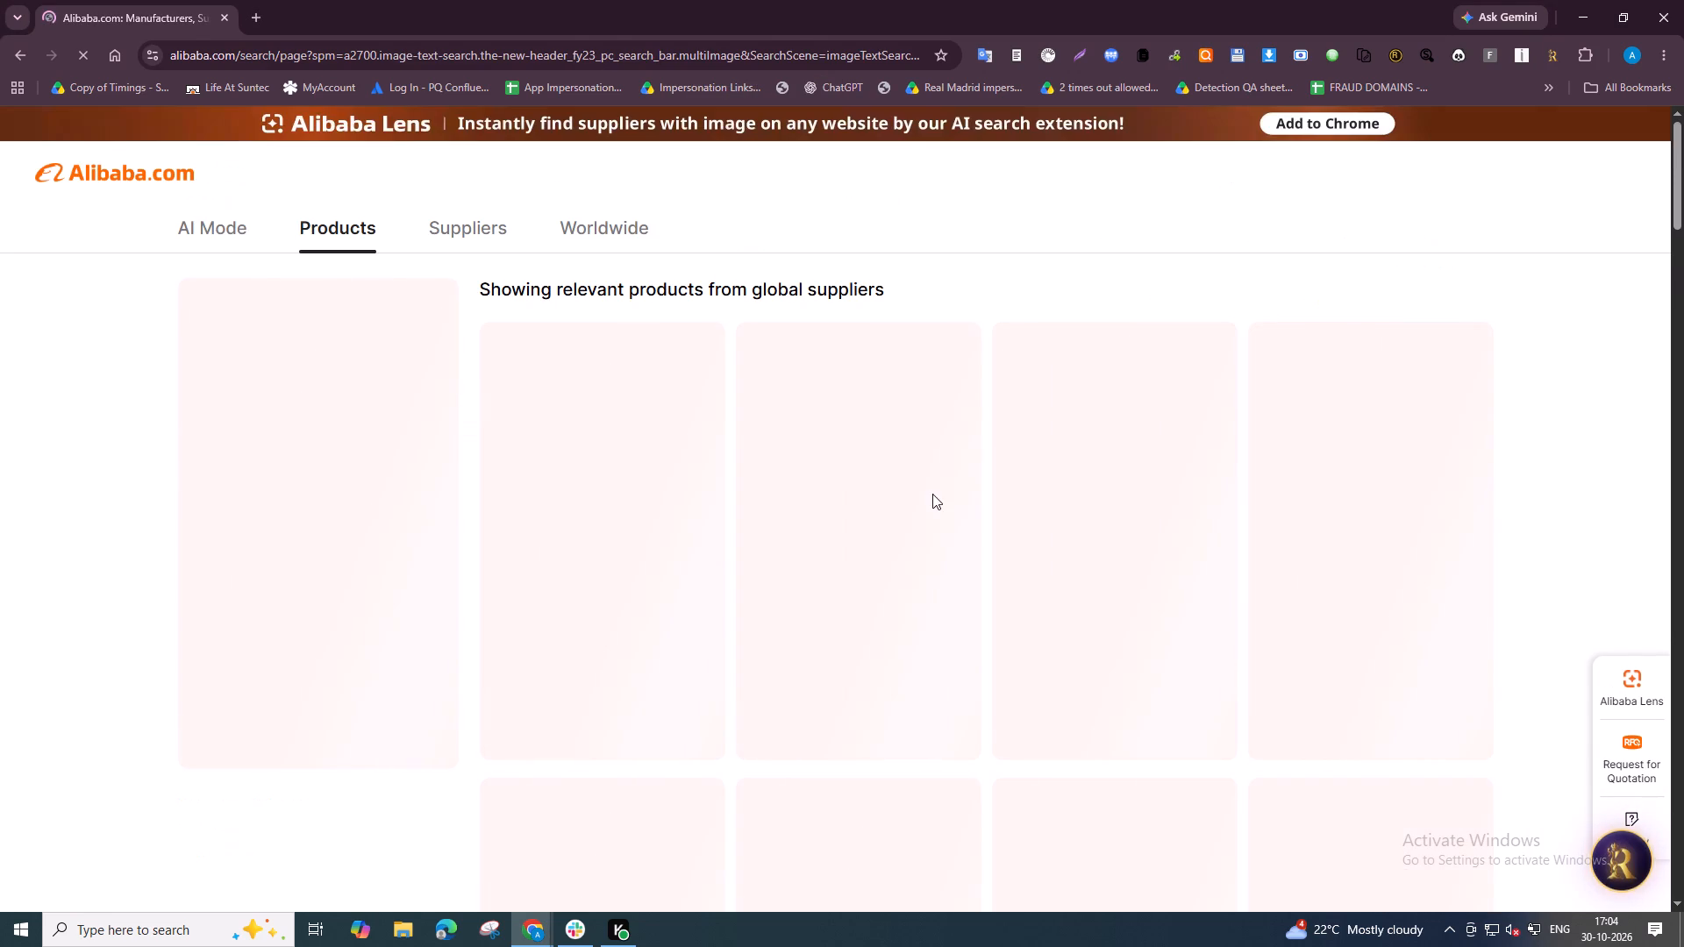
# Look through the Alibaba products listed for the image search and open Image_002's details in the backoffice for comparison.
pyautogui.scroll(-2, 1114, 559)
pyautogui.scroll(4, 1114, 576)
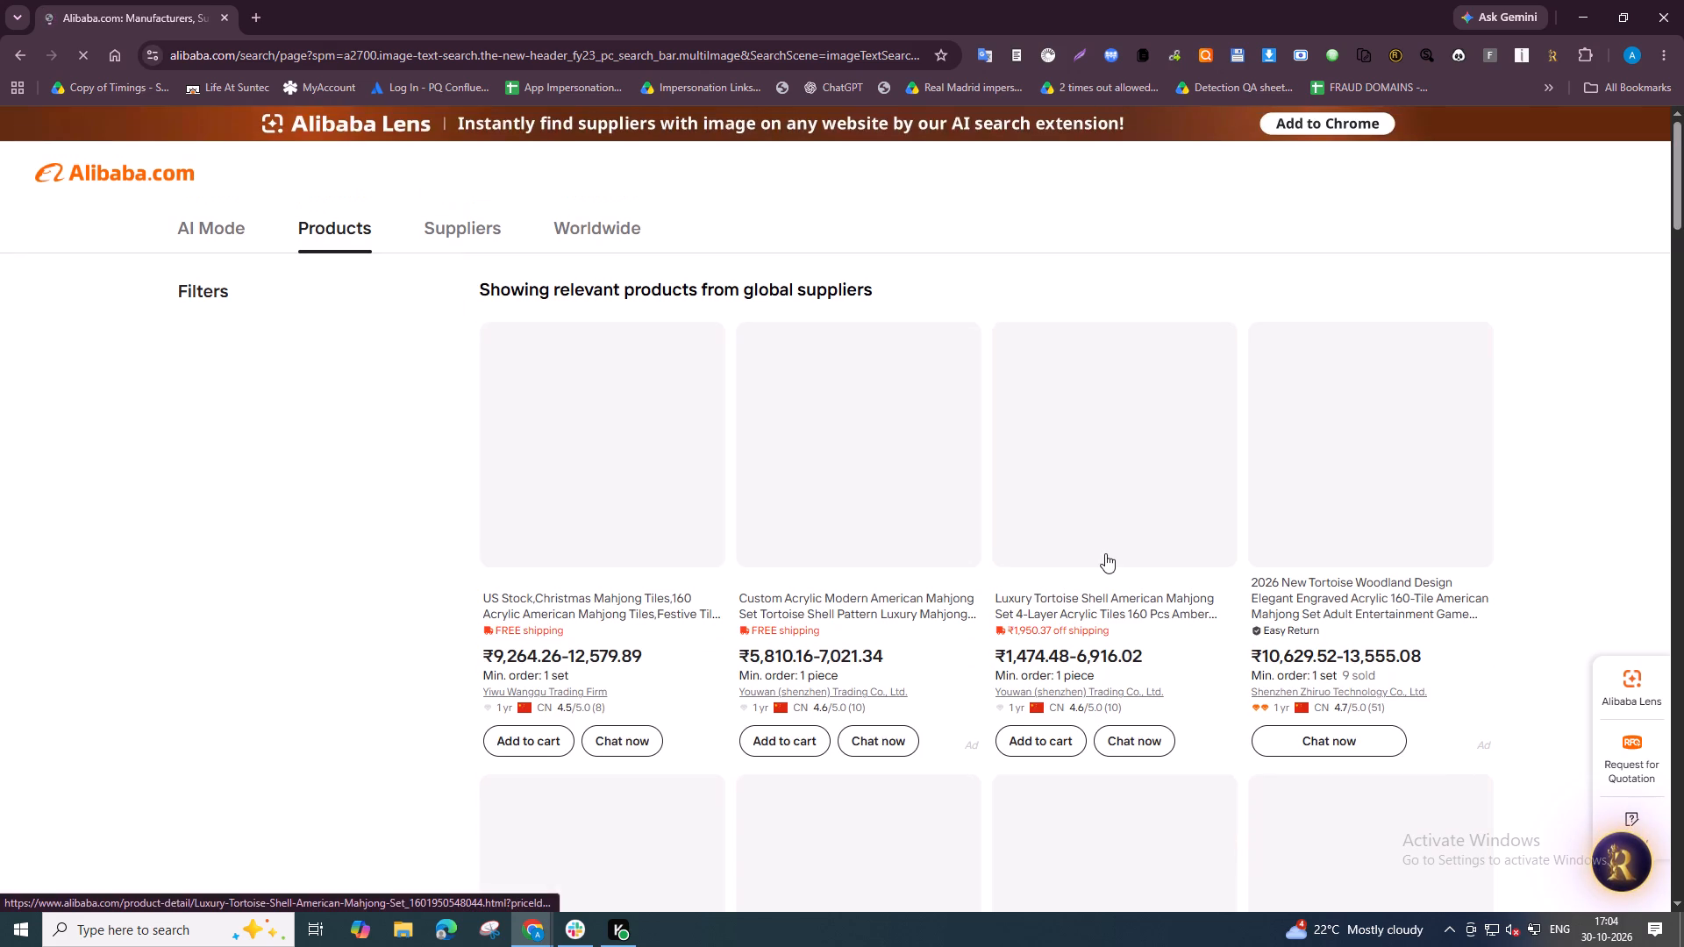
pyautogui.scroll(-5, 1102, 553)
pyautogui.scroll(-5, 1074, 635)
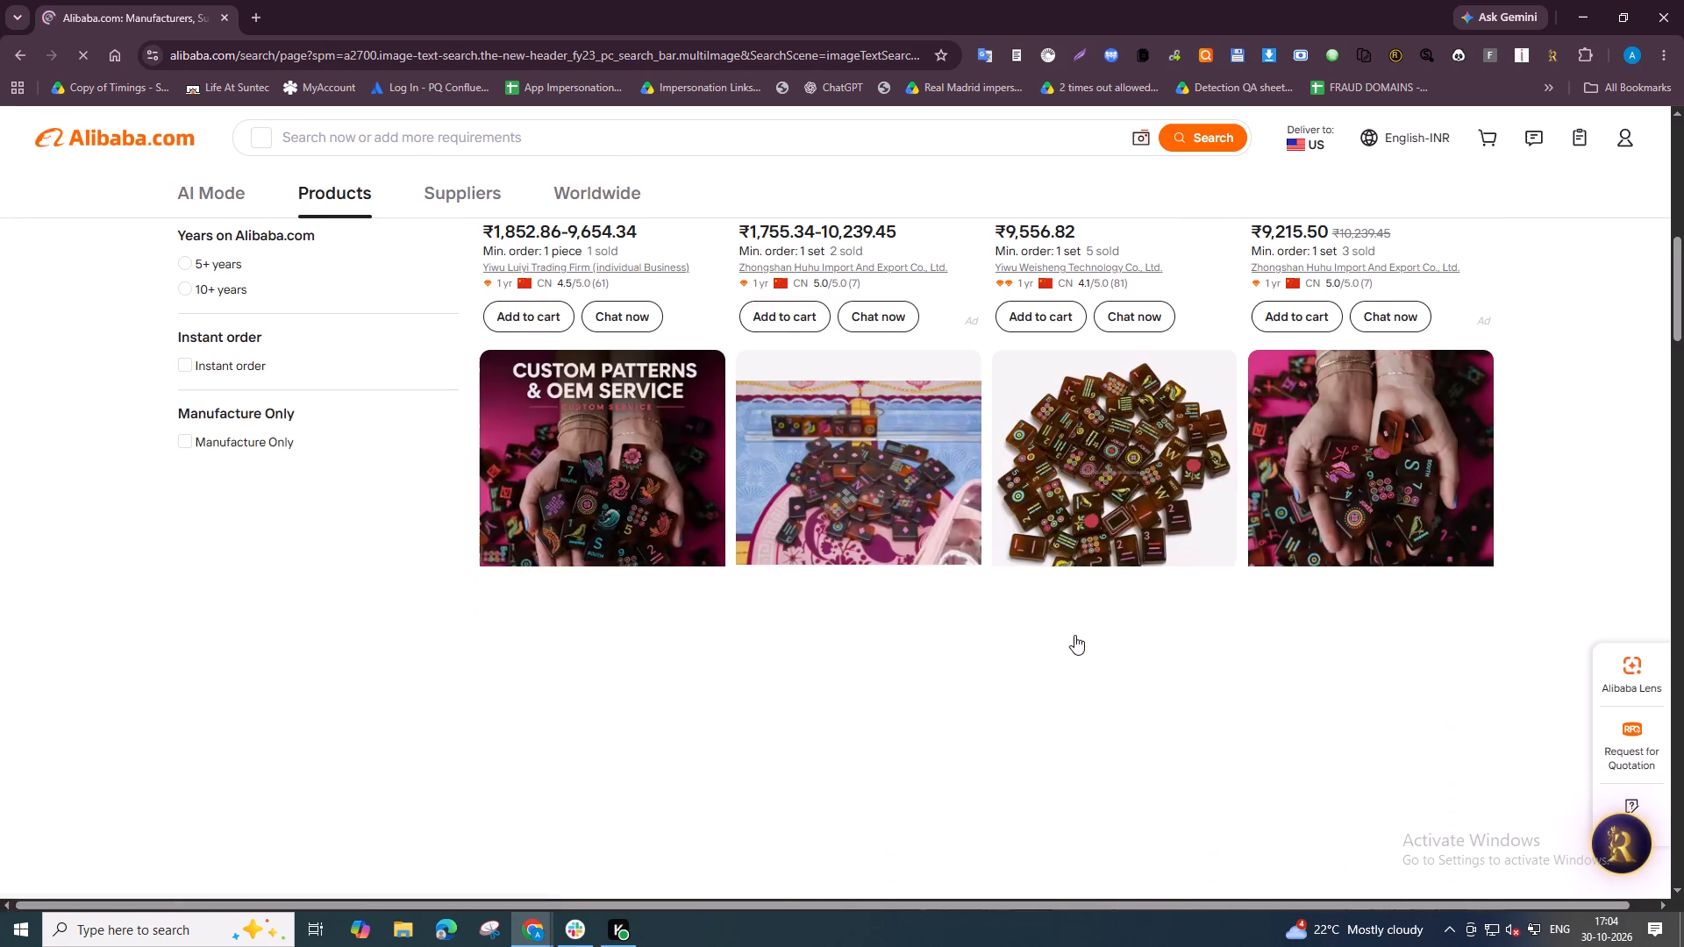
pyautogui.scroll(-6, 1074, 635)
pyautogui.scroll(3, 1074, 635)
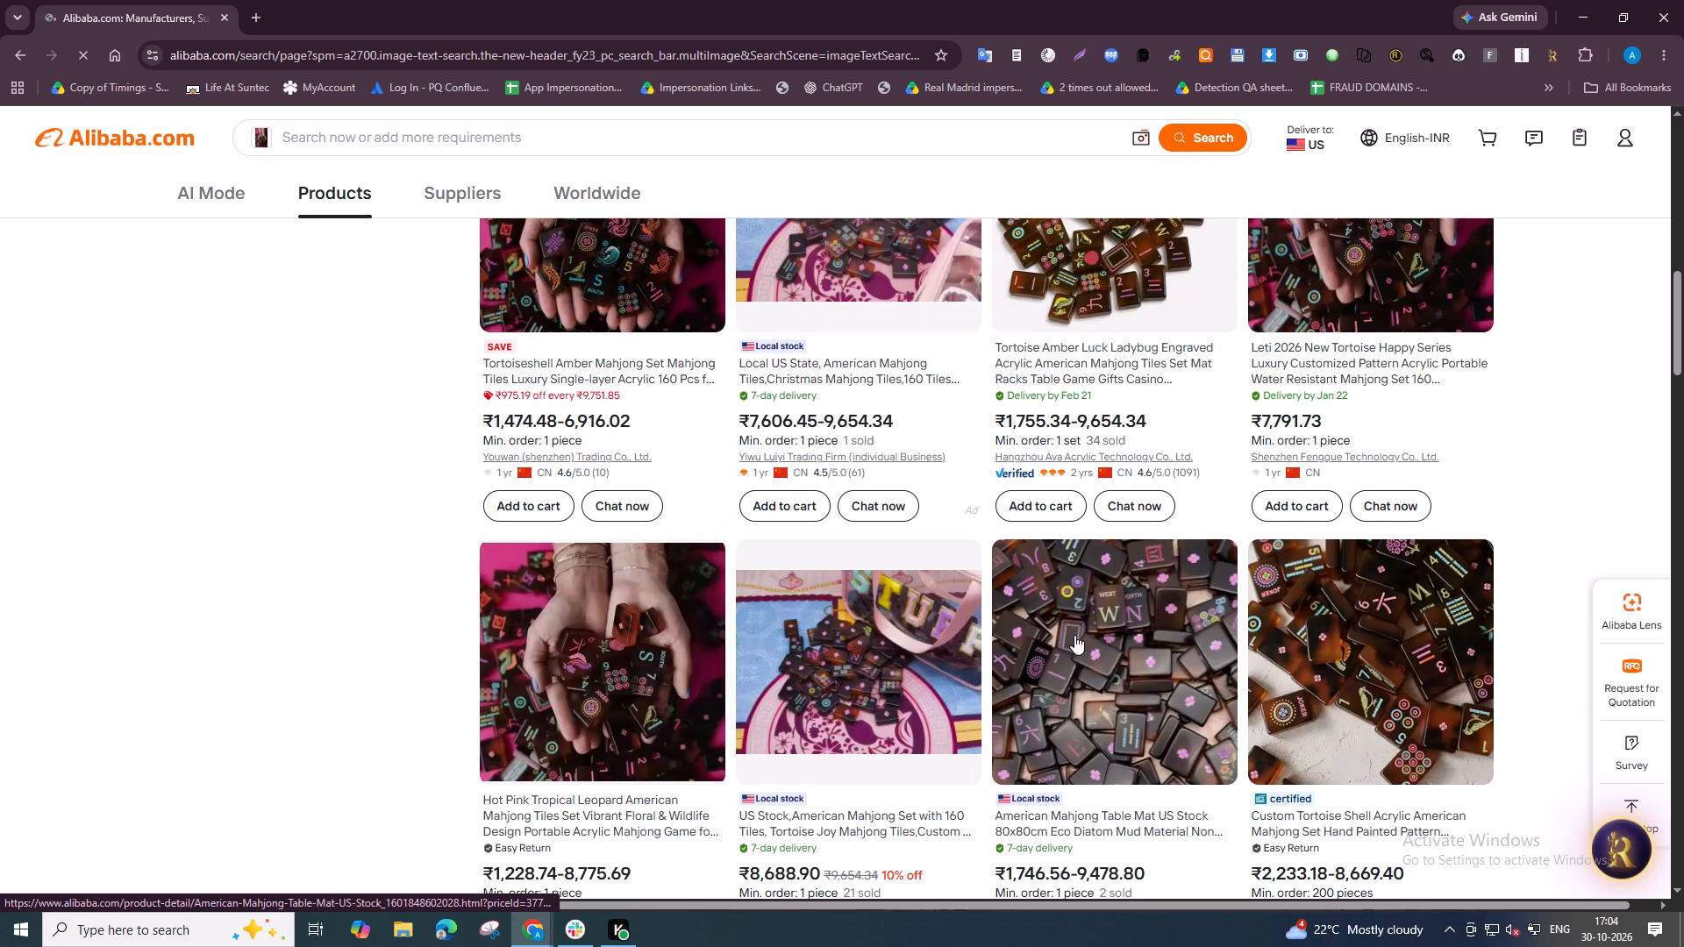
pyautogui.hotkey('alt', 'Tab')
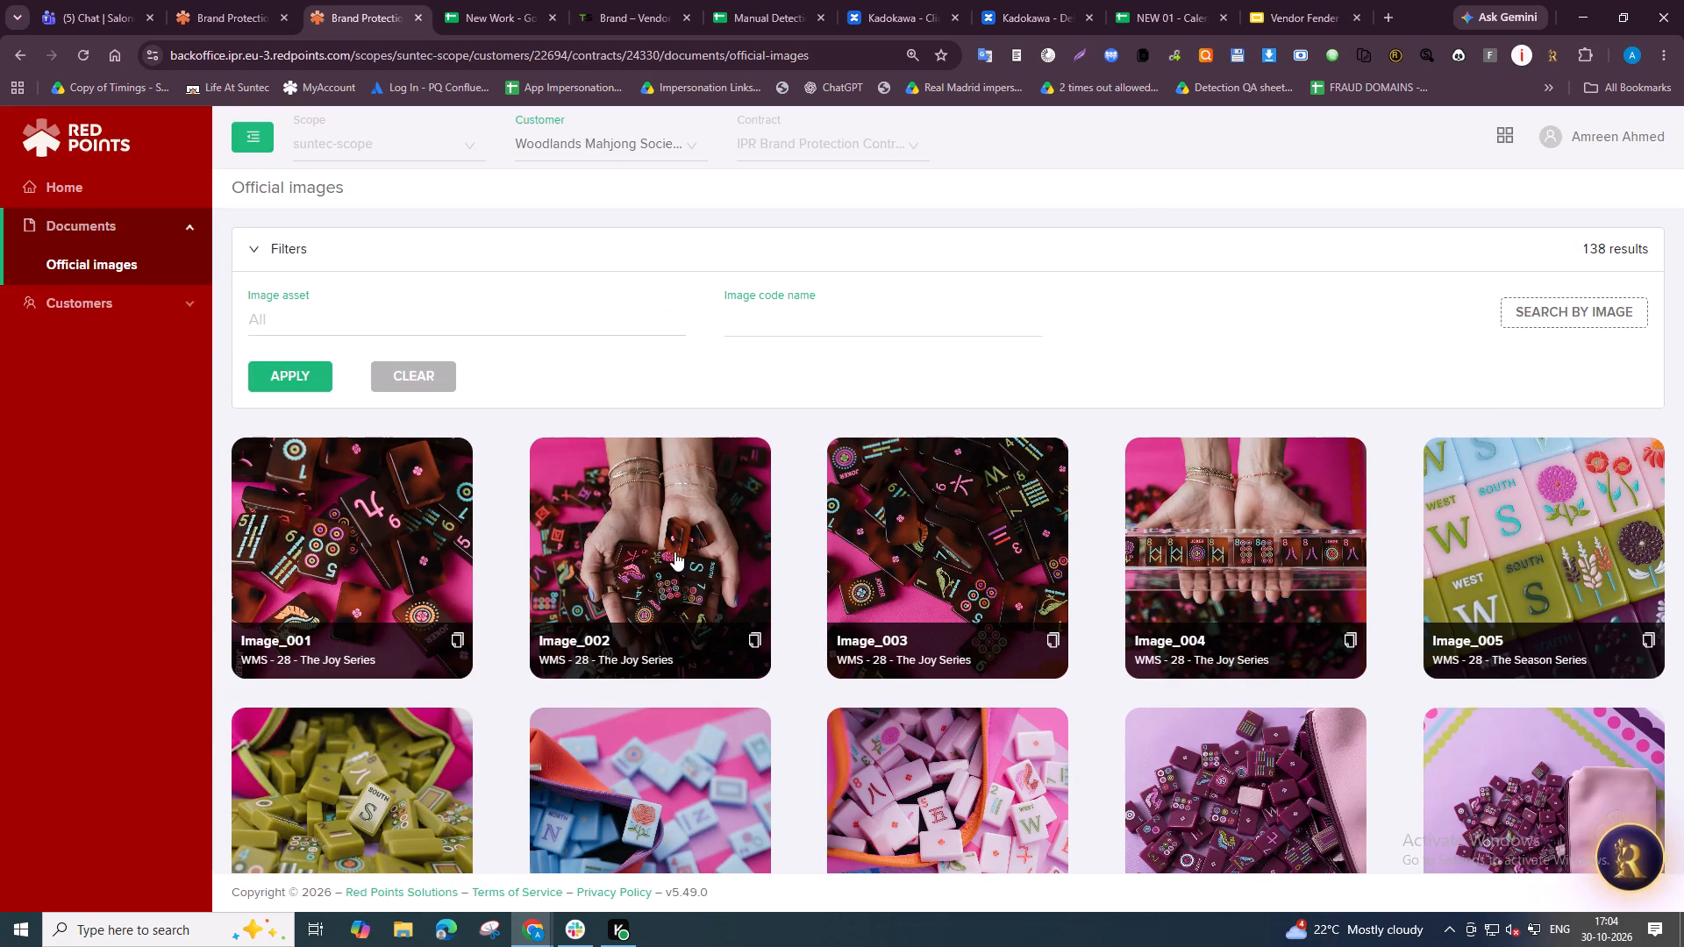
pyautogui.click(620, 142)
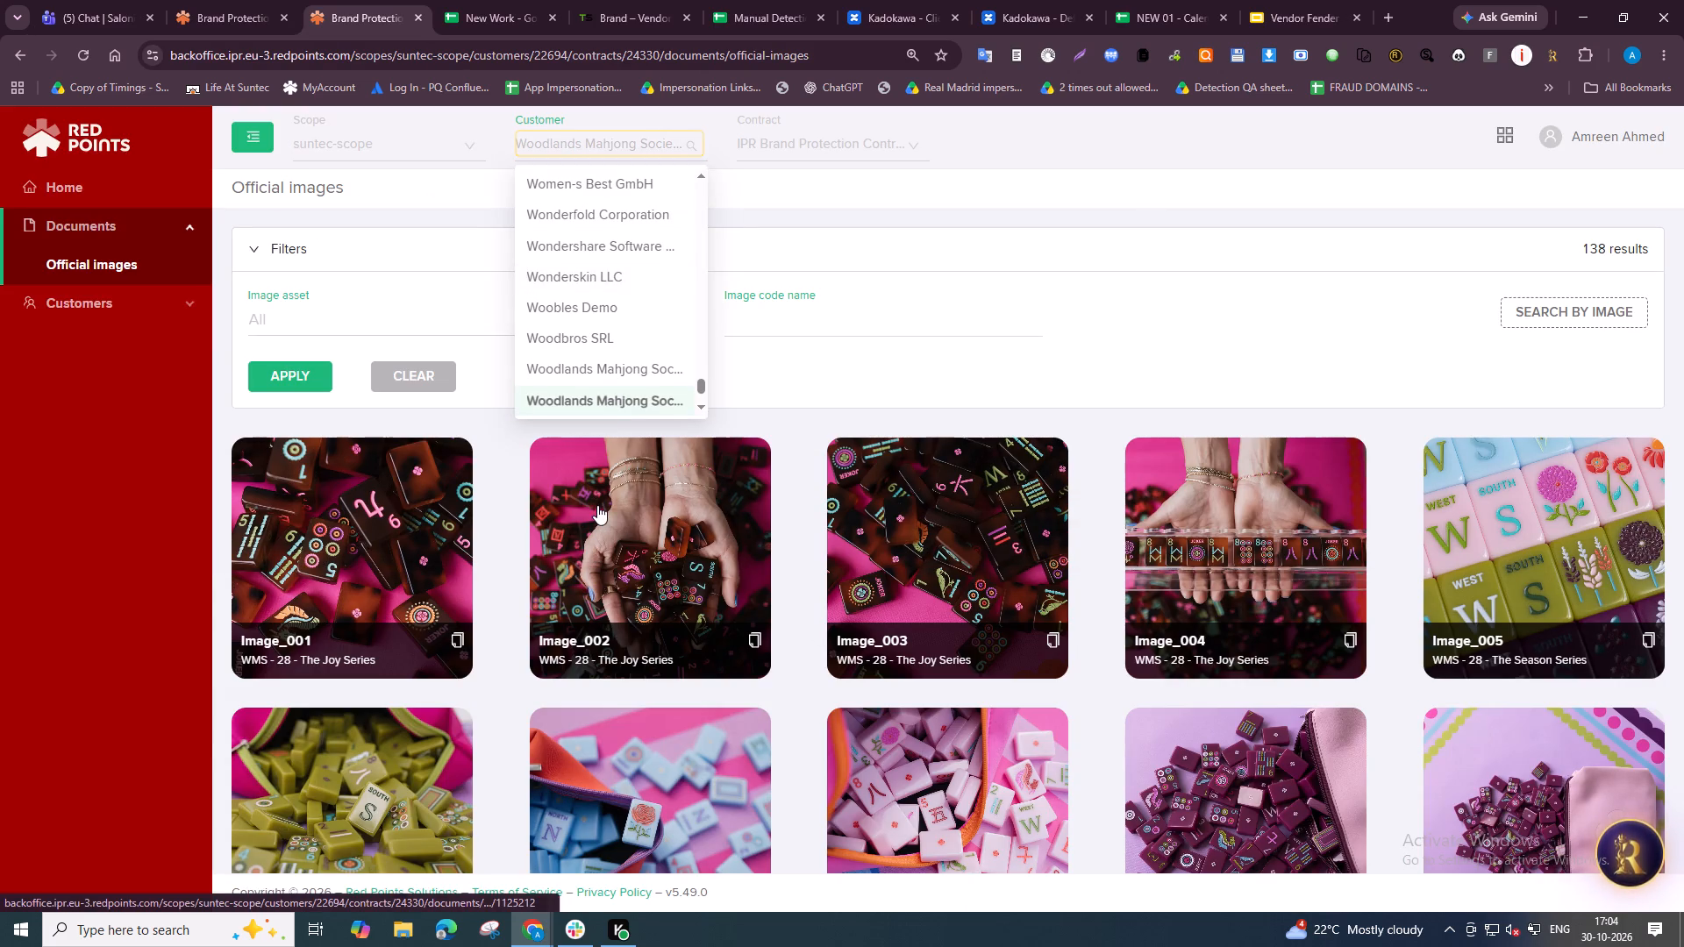
pyautogui.click(597, 505)
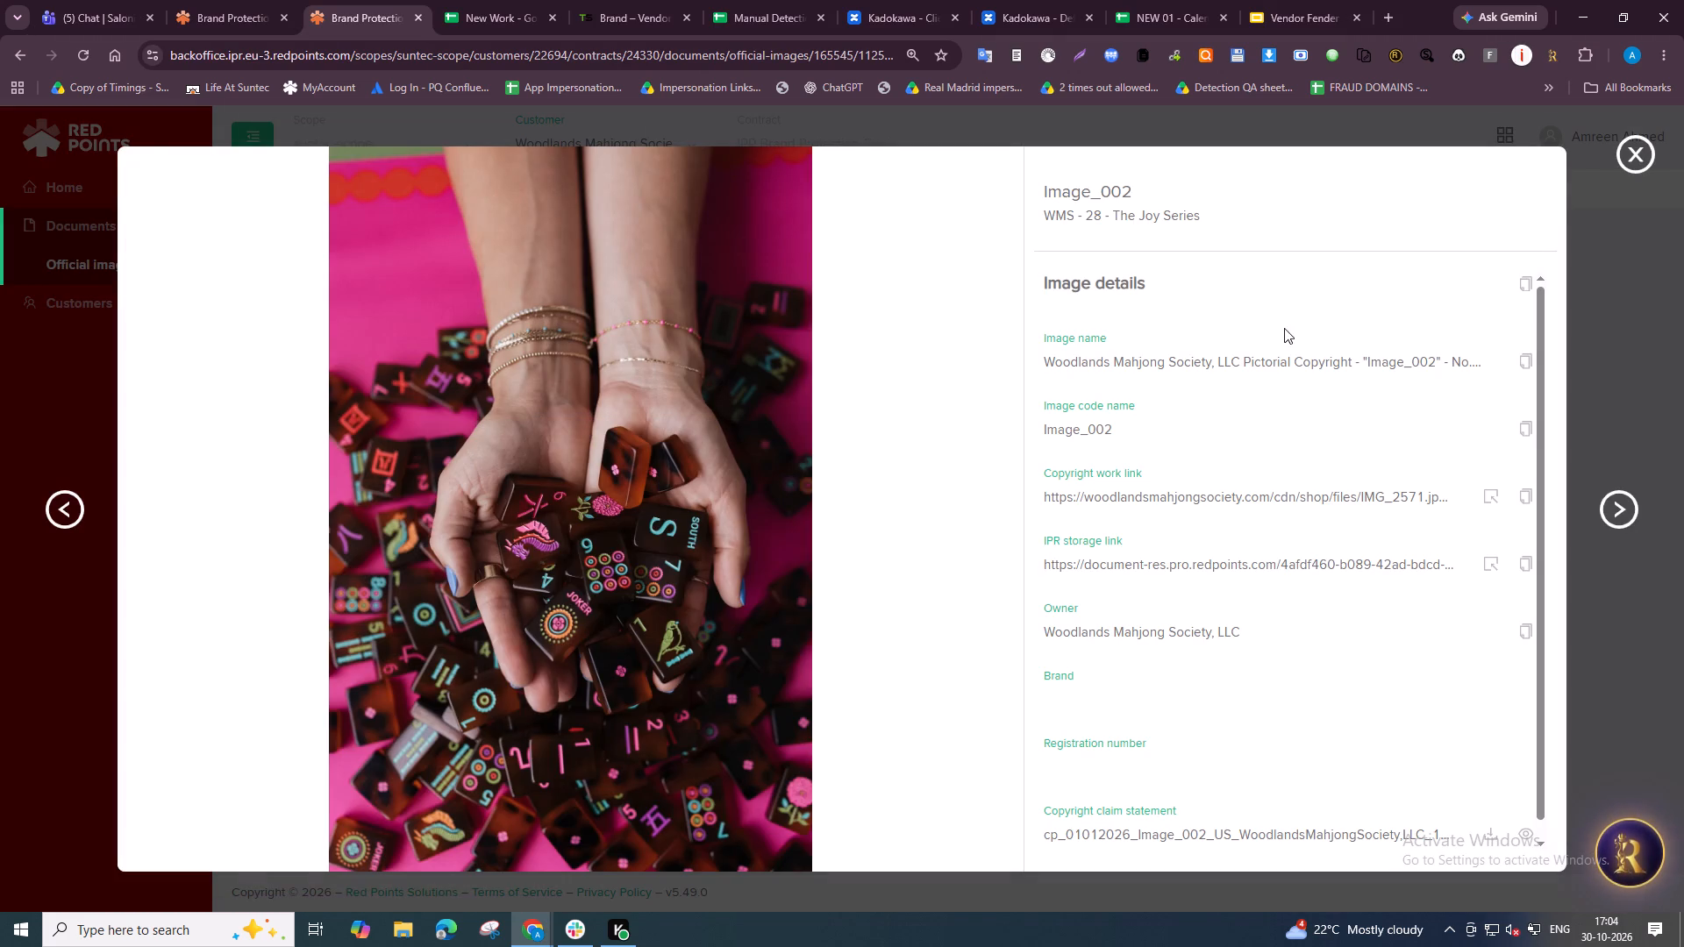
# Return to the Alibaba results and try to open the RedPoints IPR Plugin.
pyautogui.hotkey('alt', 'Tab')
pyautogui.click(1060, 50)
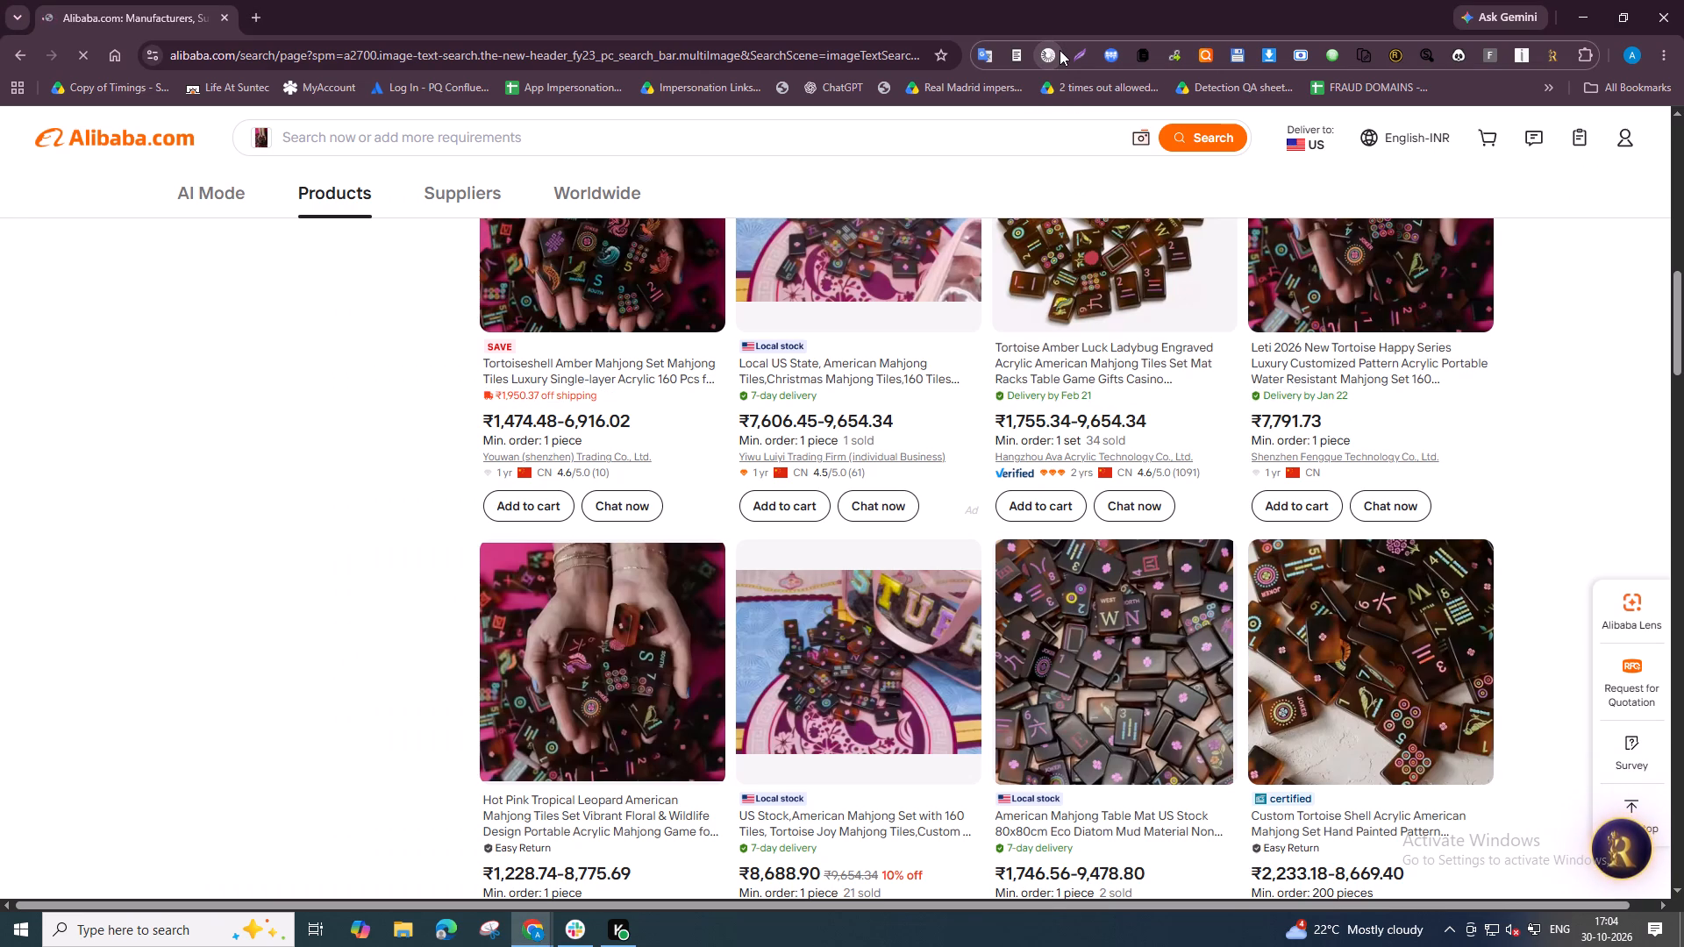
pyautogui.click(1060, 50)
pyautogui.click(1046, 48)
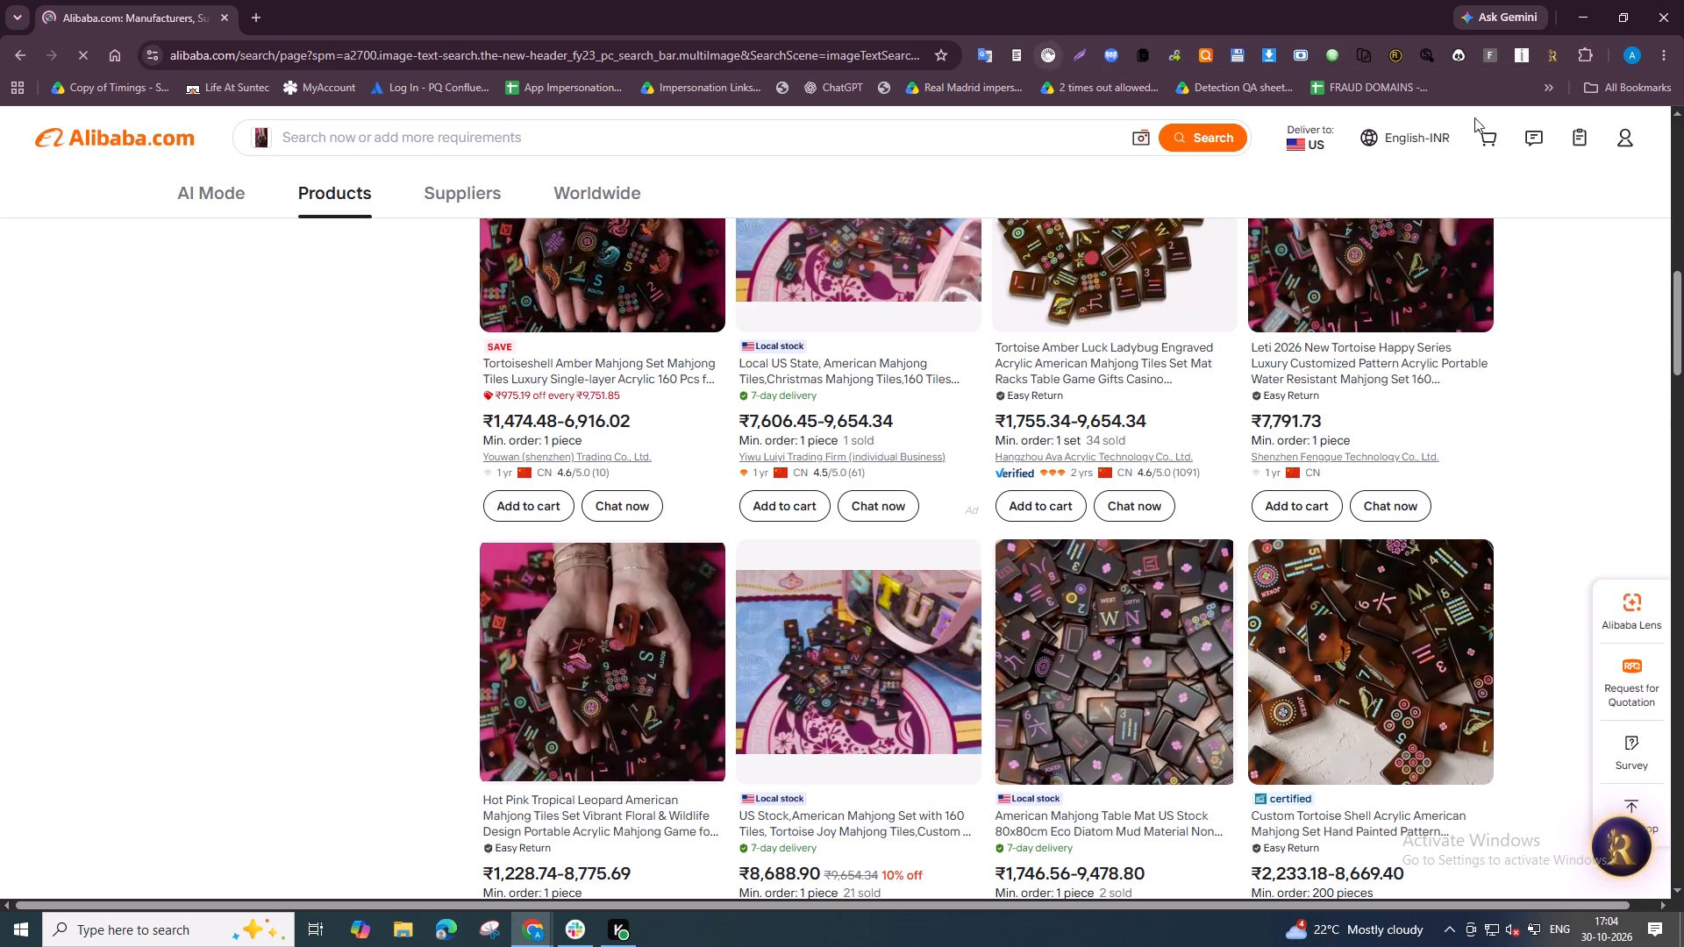
# Open the RedPoints IPR Plugin's errors from the browser's extension management page, and close that tab.
pyautogui.click(1586, 57)
pyautogui.click(1440, 530)
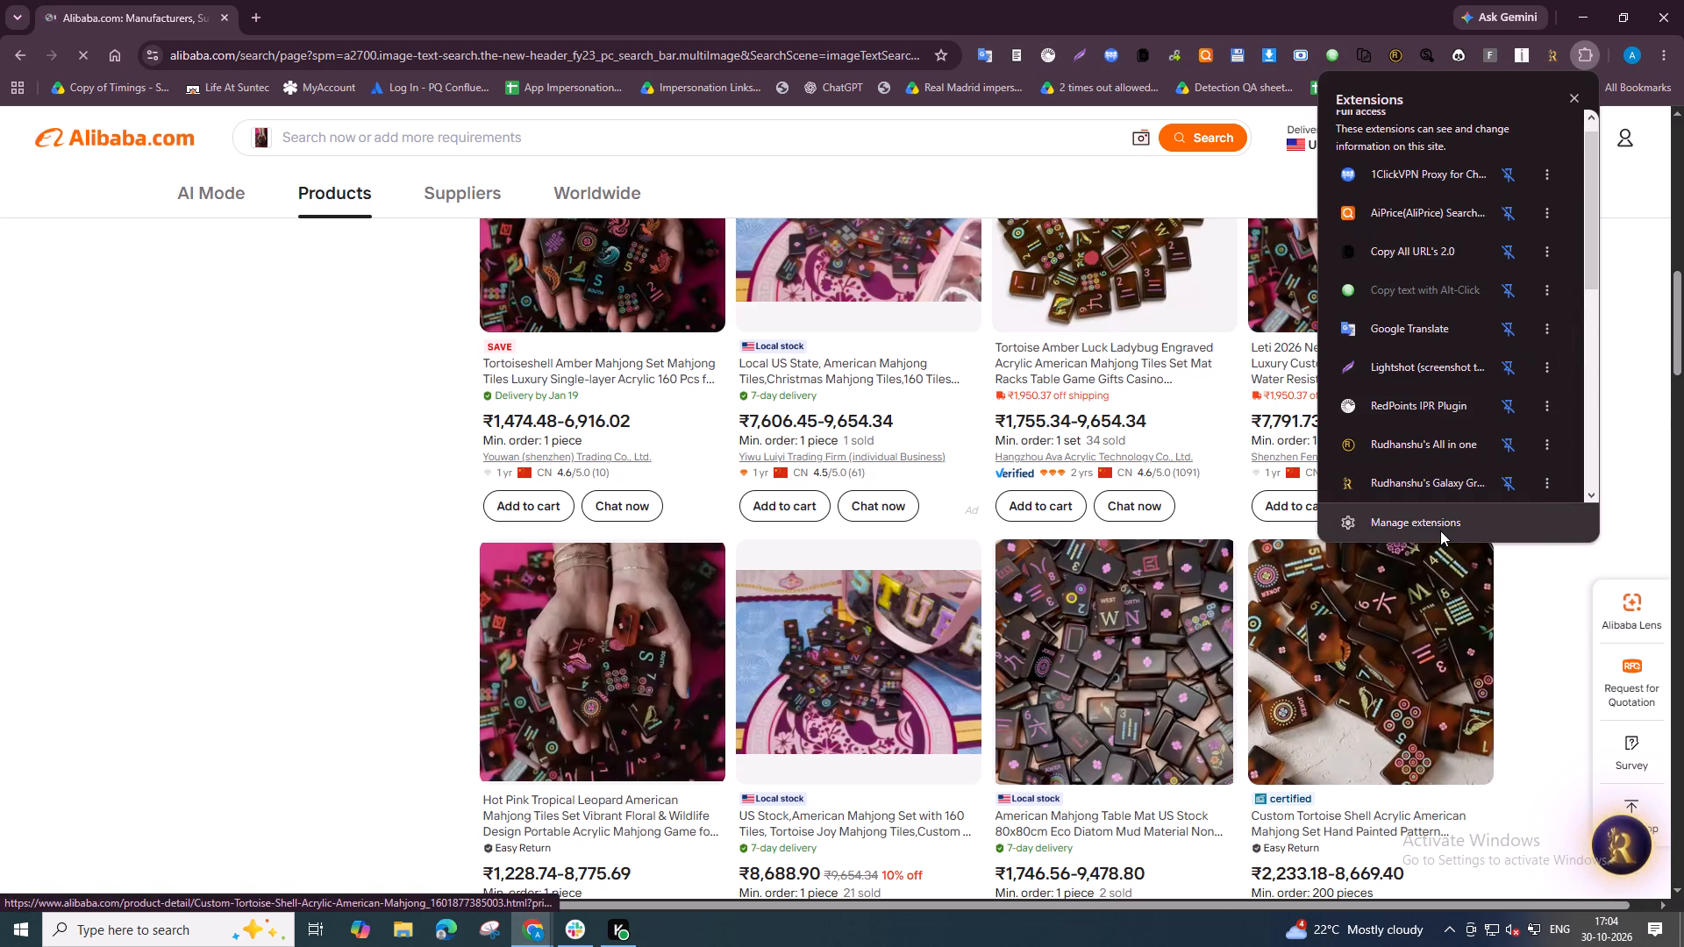
pyautogui.click(910, 450)
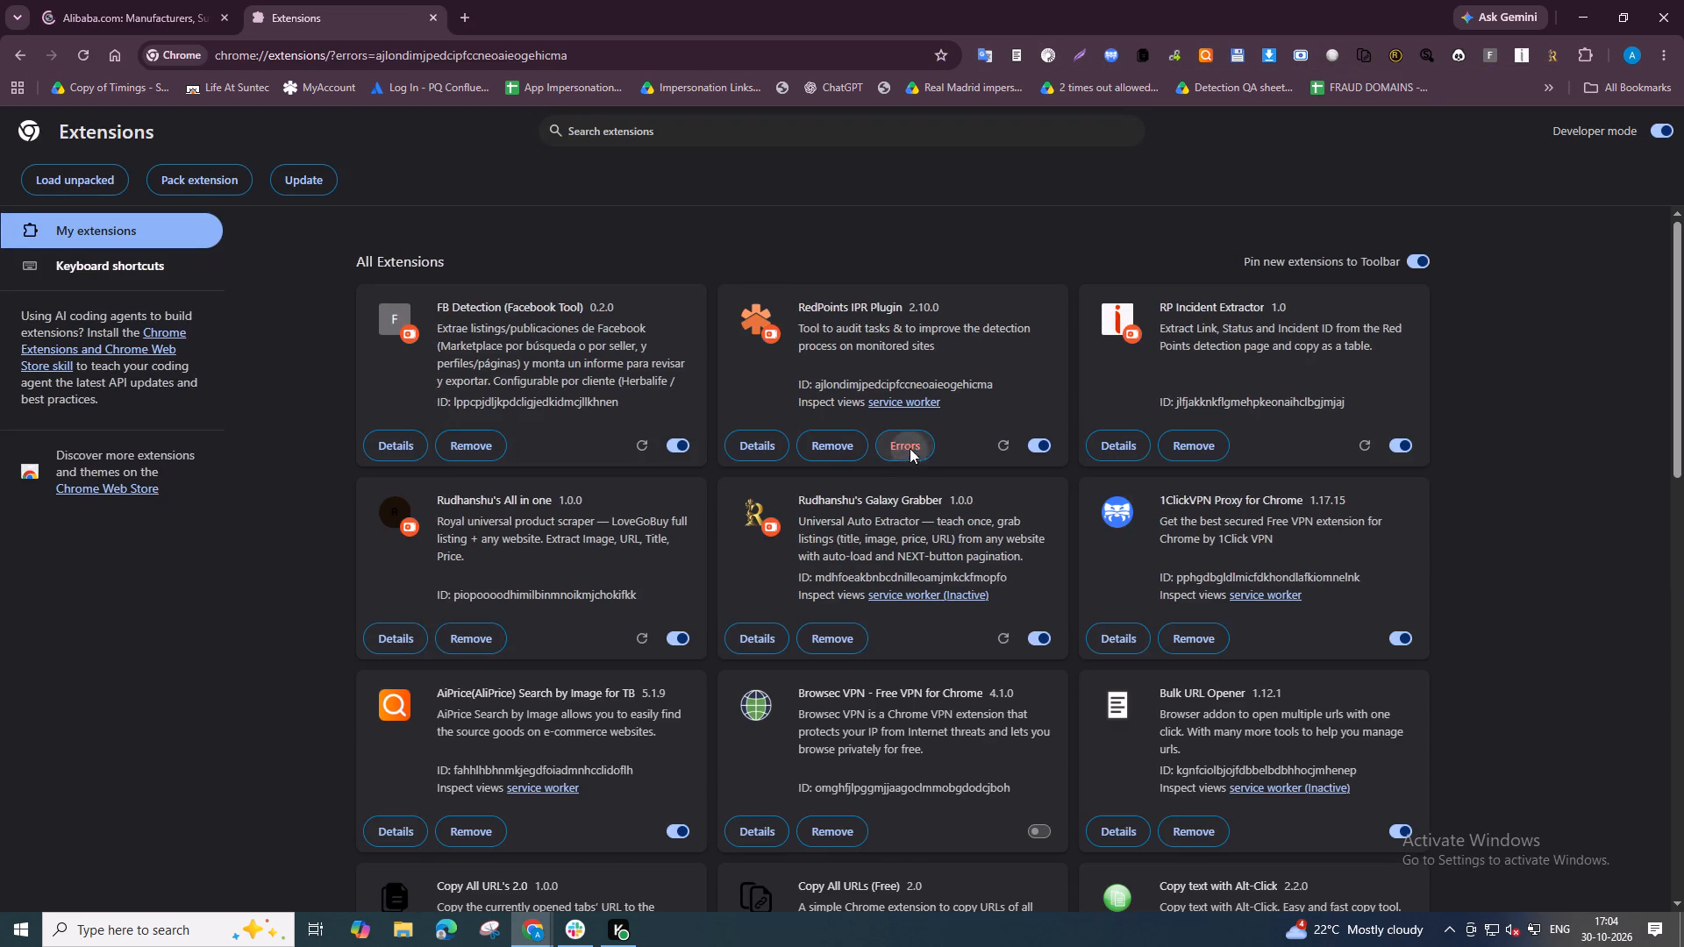
pyautogui.click(1272, 232)
pyautogui.click(433, 19)
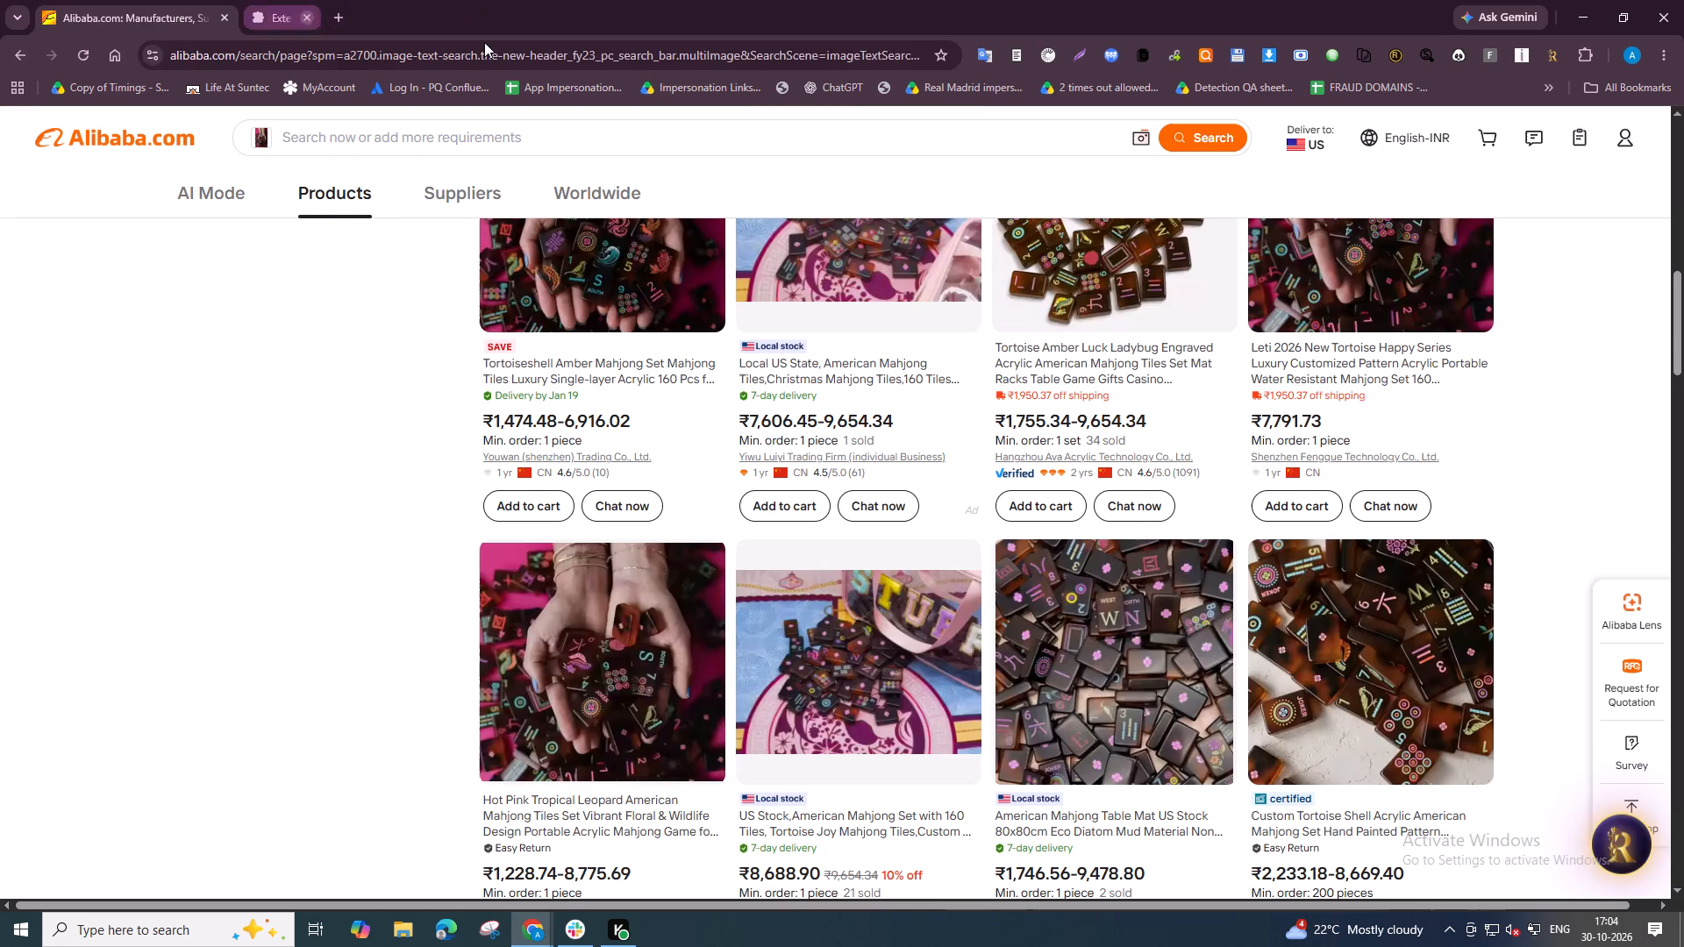
# Launch the RedPoints IPR Plugin on the Alibaba results page.
pyautogui.click(1045, 56)
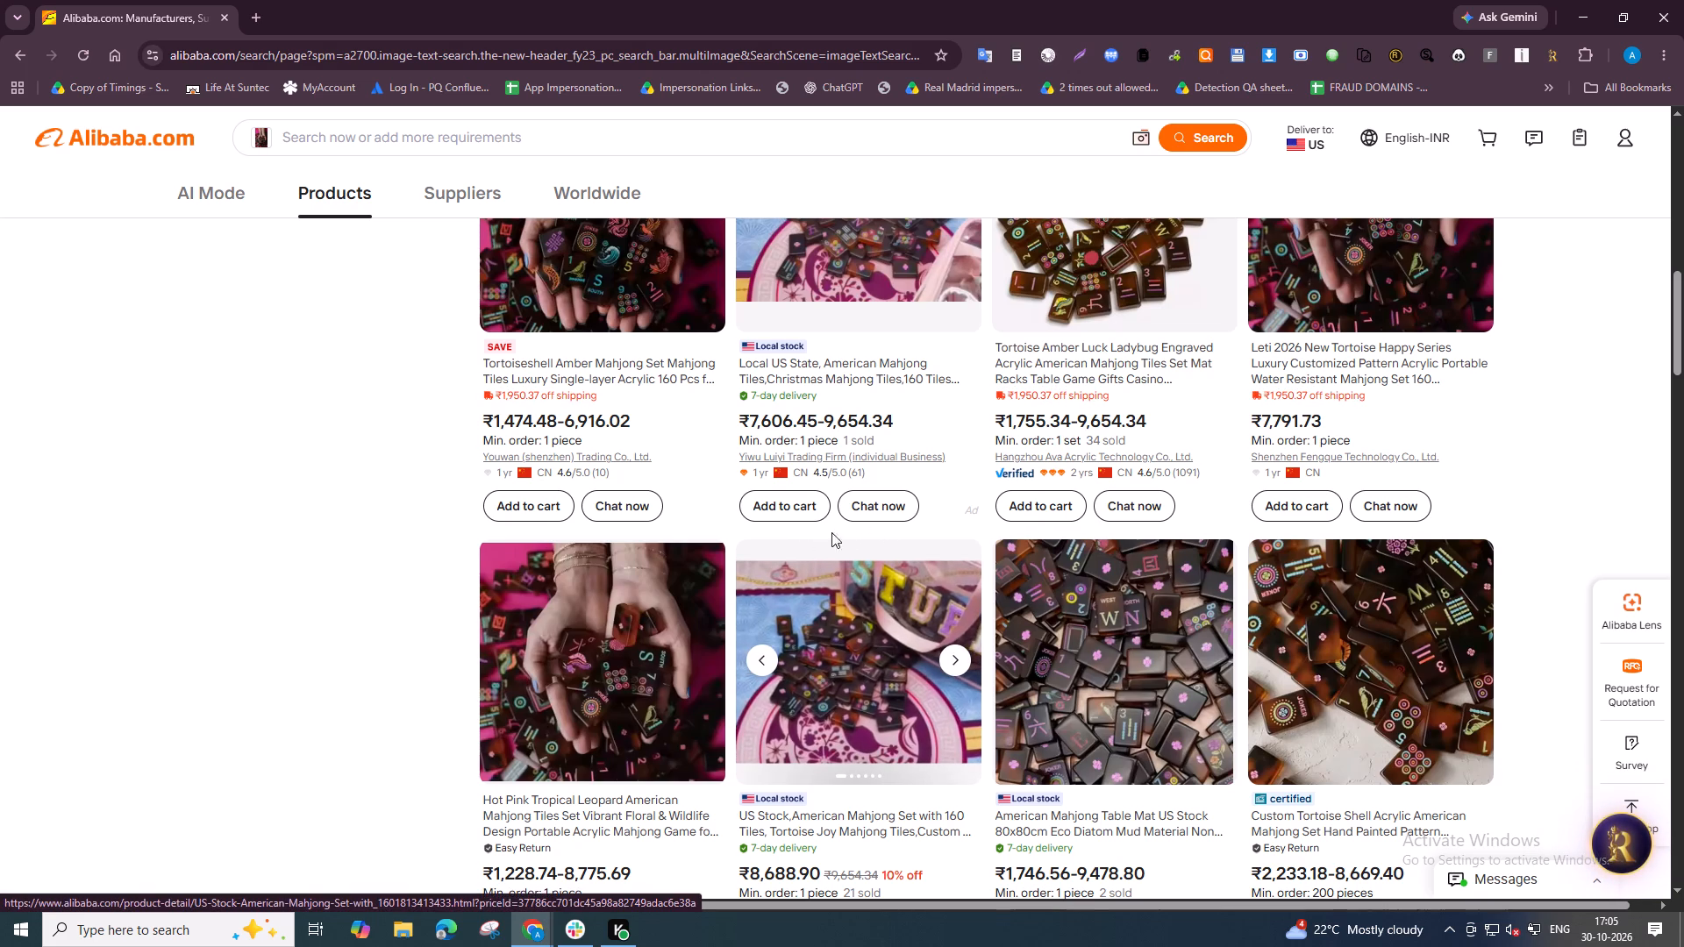
# Examine the first page of Alibaba results for listings that use the Image_002 photo, and return towards the beginning.
pyautogui.scroll(-5, 898, 456)
pyautogui.scroll(-18, 1043, 665)
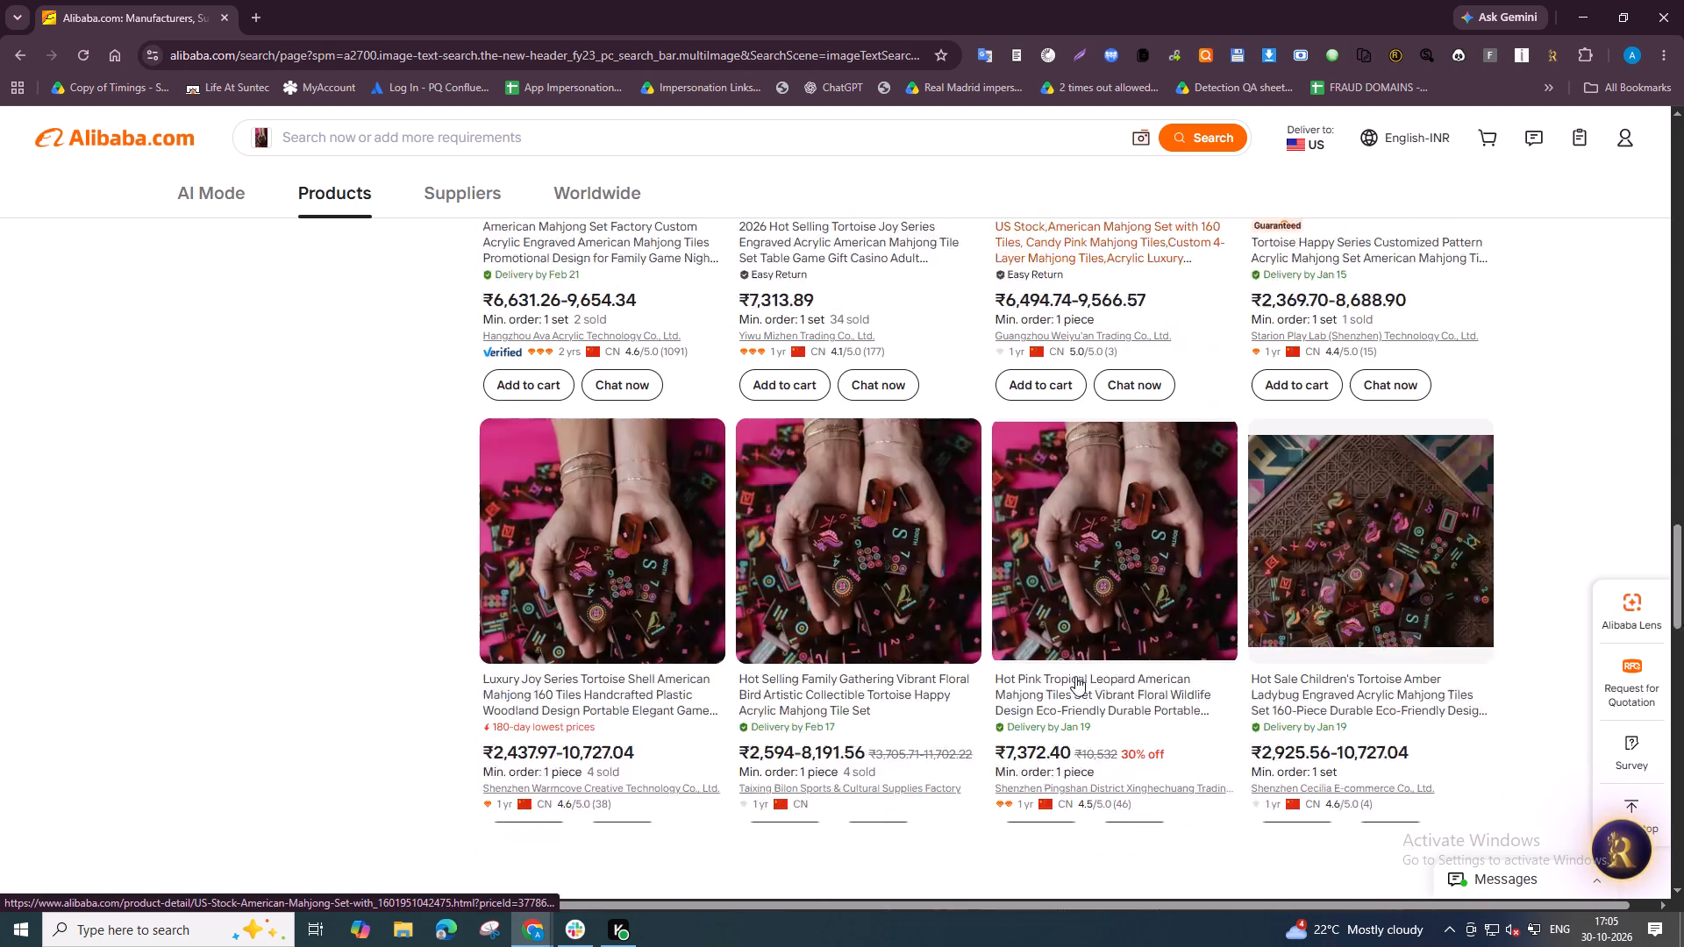
pyautogui.scroll(-16, 1081, 667)
pyautogui.scroll(-5, 1081, 661)
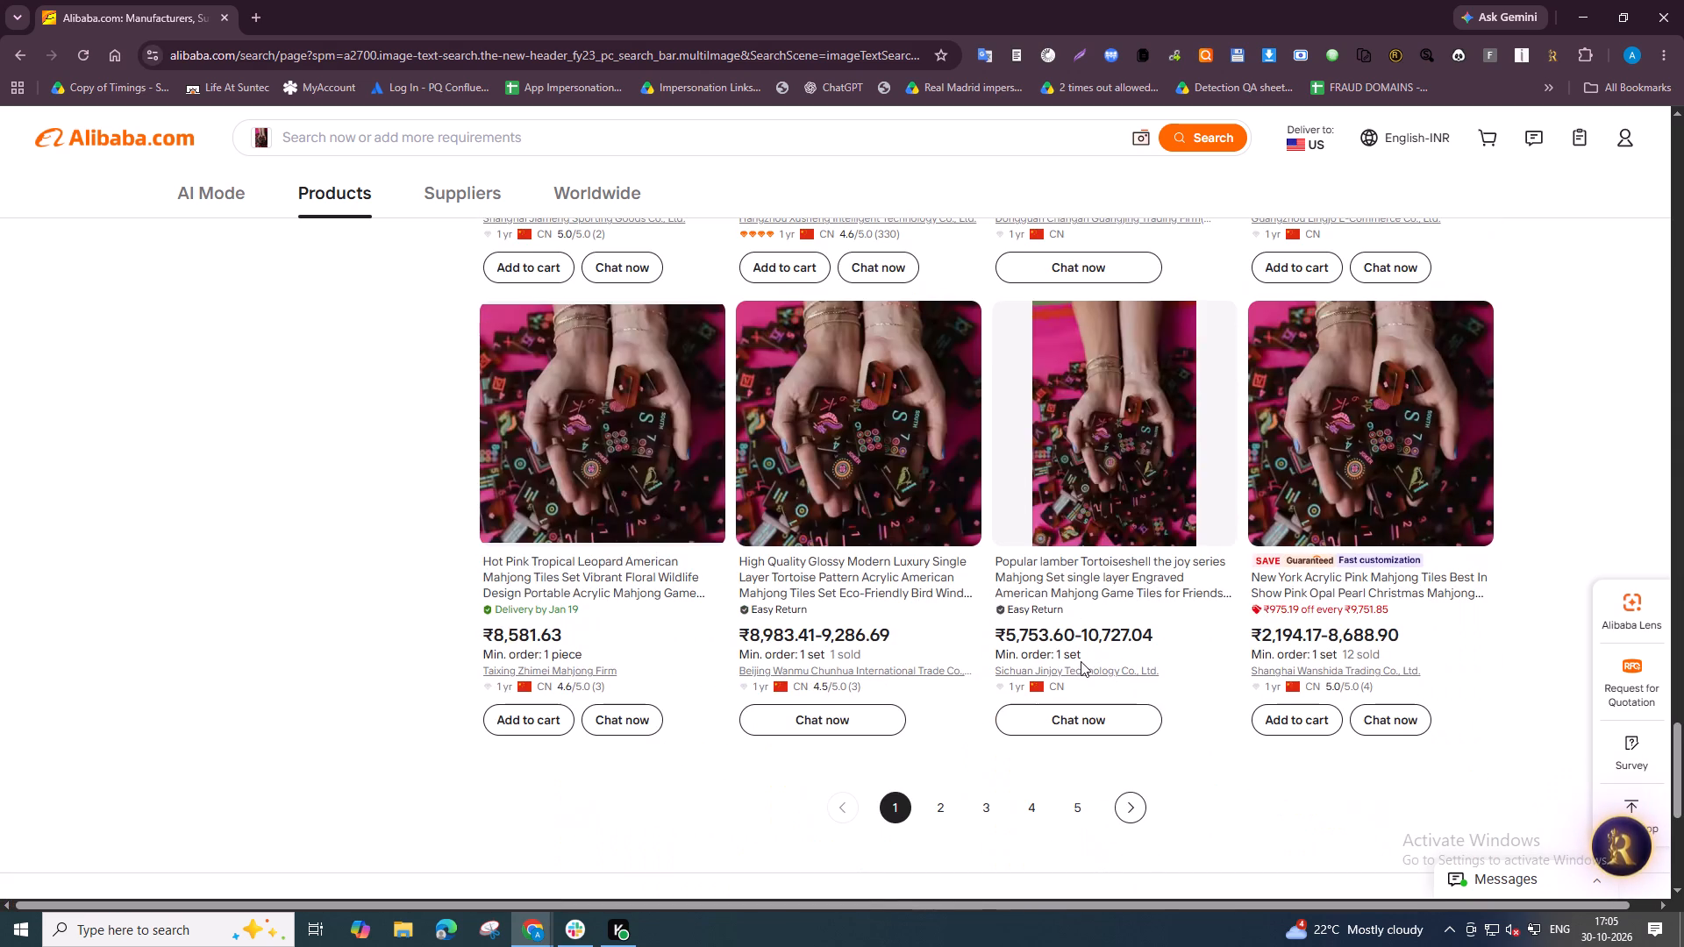
pyautogui.moveTo(1683, 791); pyautogui.dragTo(1683, 295)
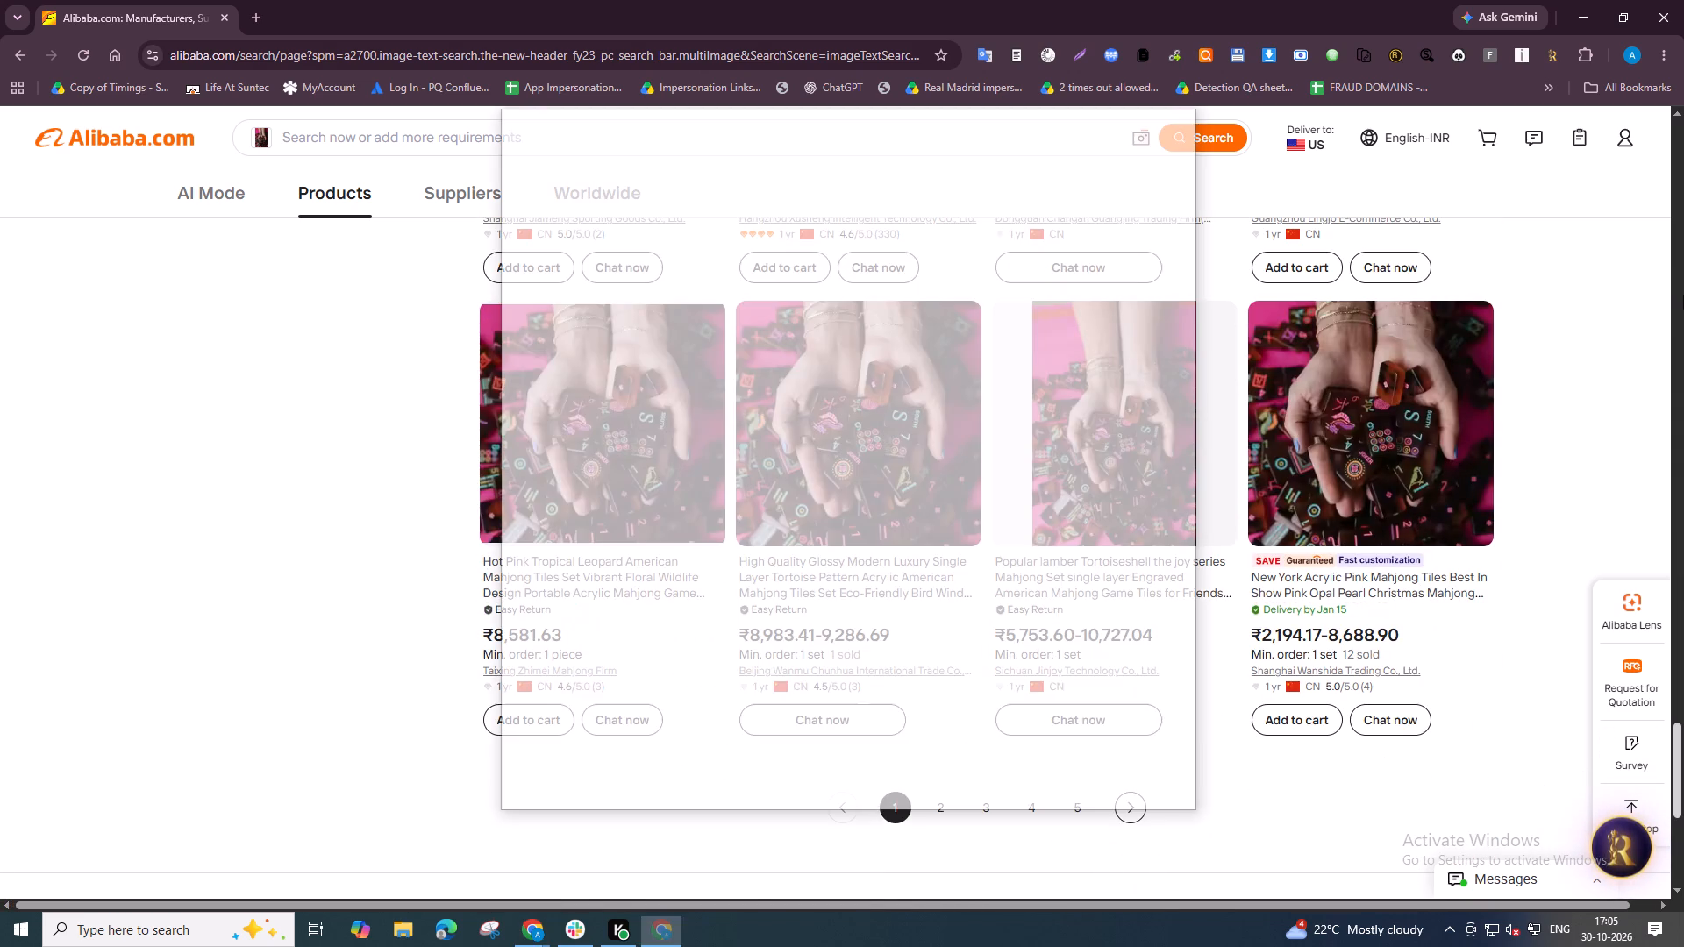
pyautogui.moveTo(1683, 295); pyautogui.dragTo(1683, 257)
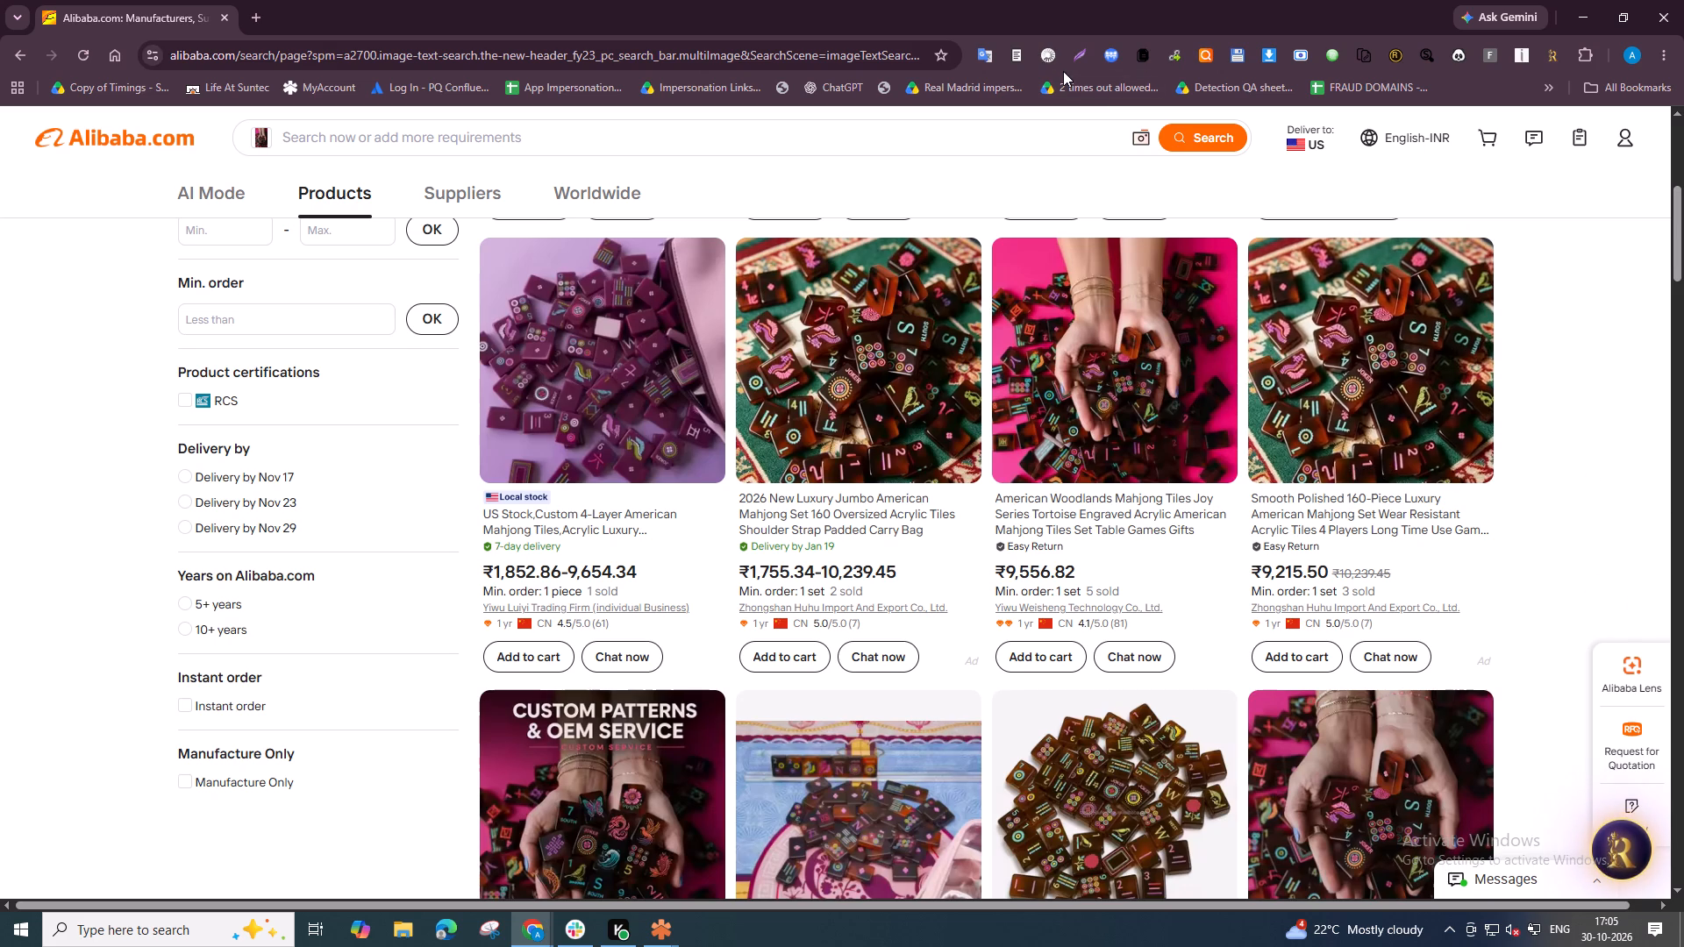
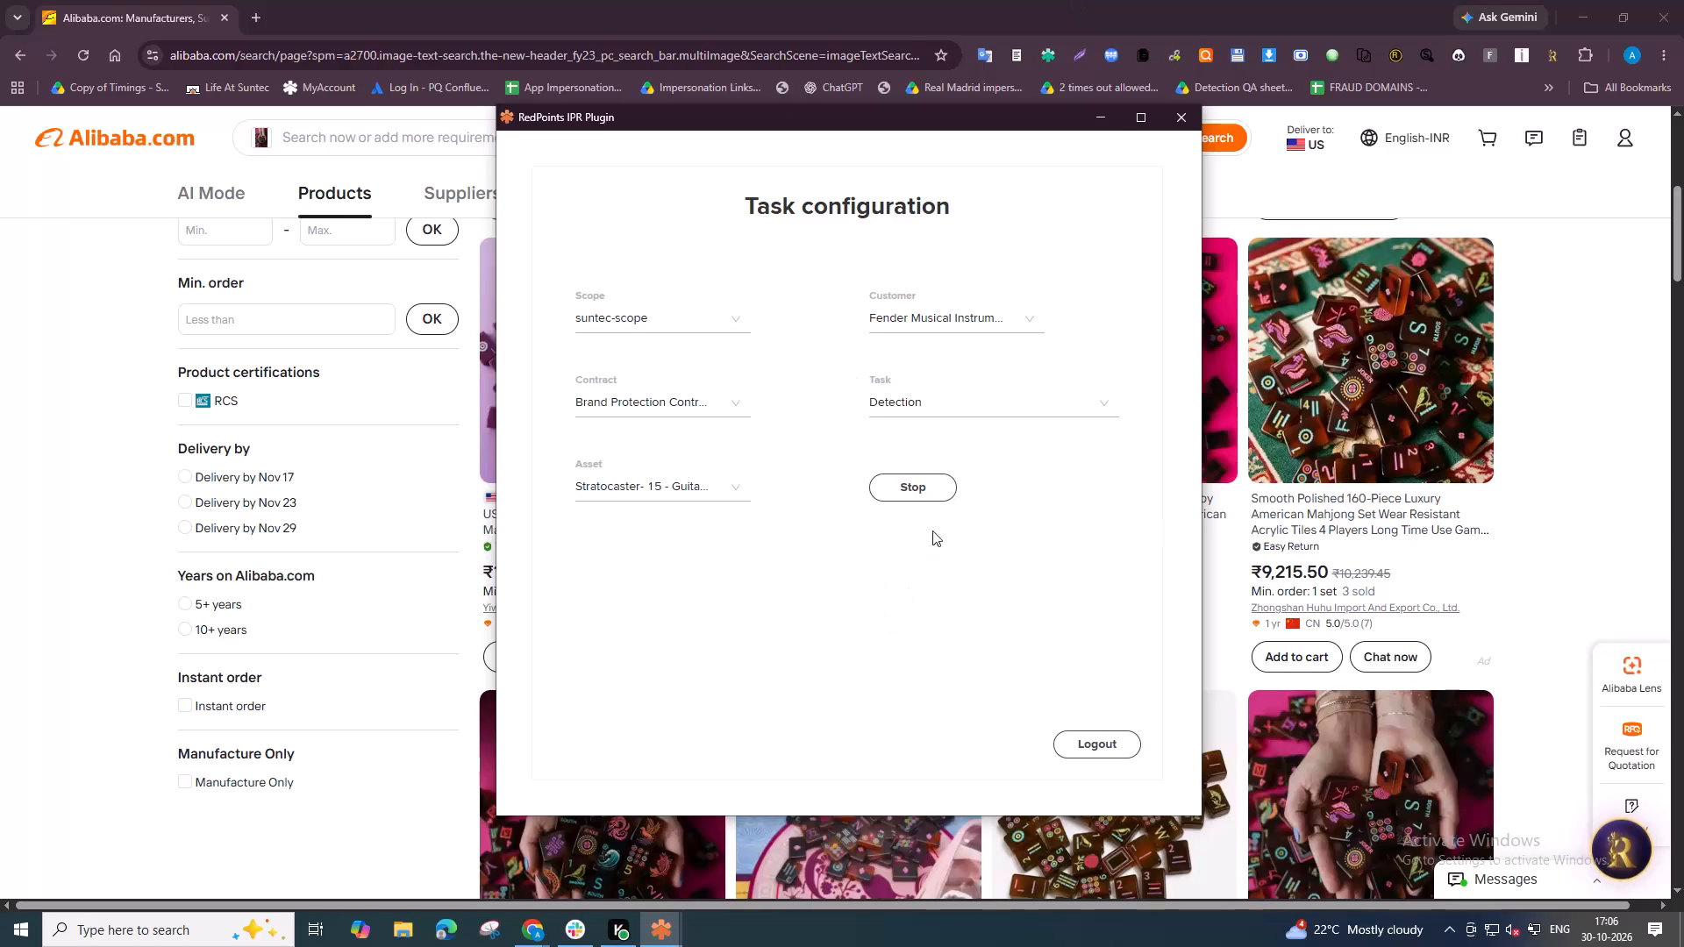
# Restart the plugin's Detection task for customer Woodlands Mahjong Society, its IPR Brand Protection contract and asset WMS - 28 - The Joy Series.
pyautogui.click(934, 493)
pyautogui.click(963, 324)
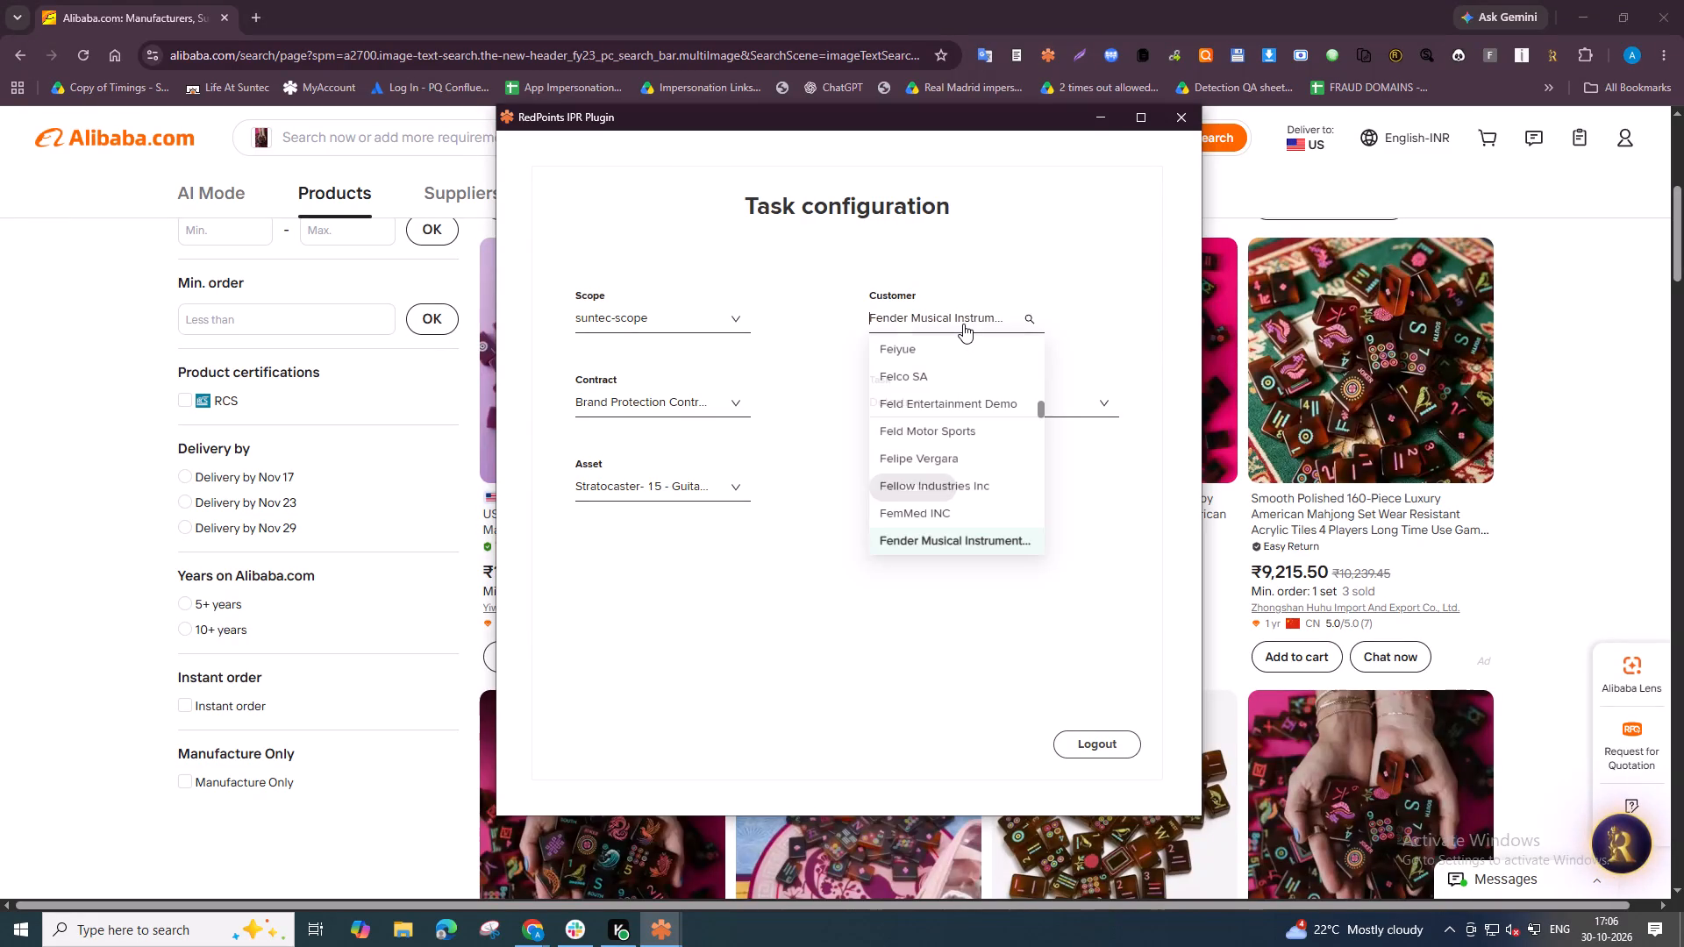
pyautogui.hotkey('ctrl', 'b')
pyautogui.hotkey('ctrl', 'v')
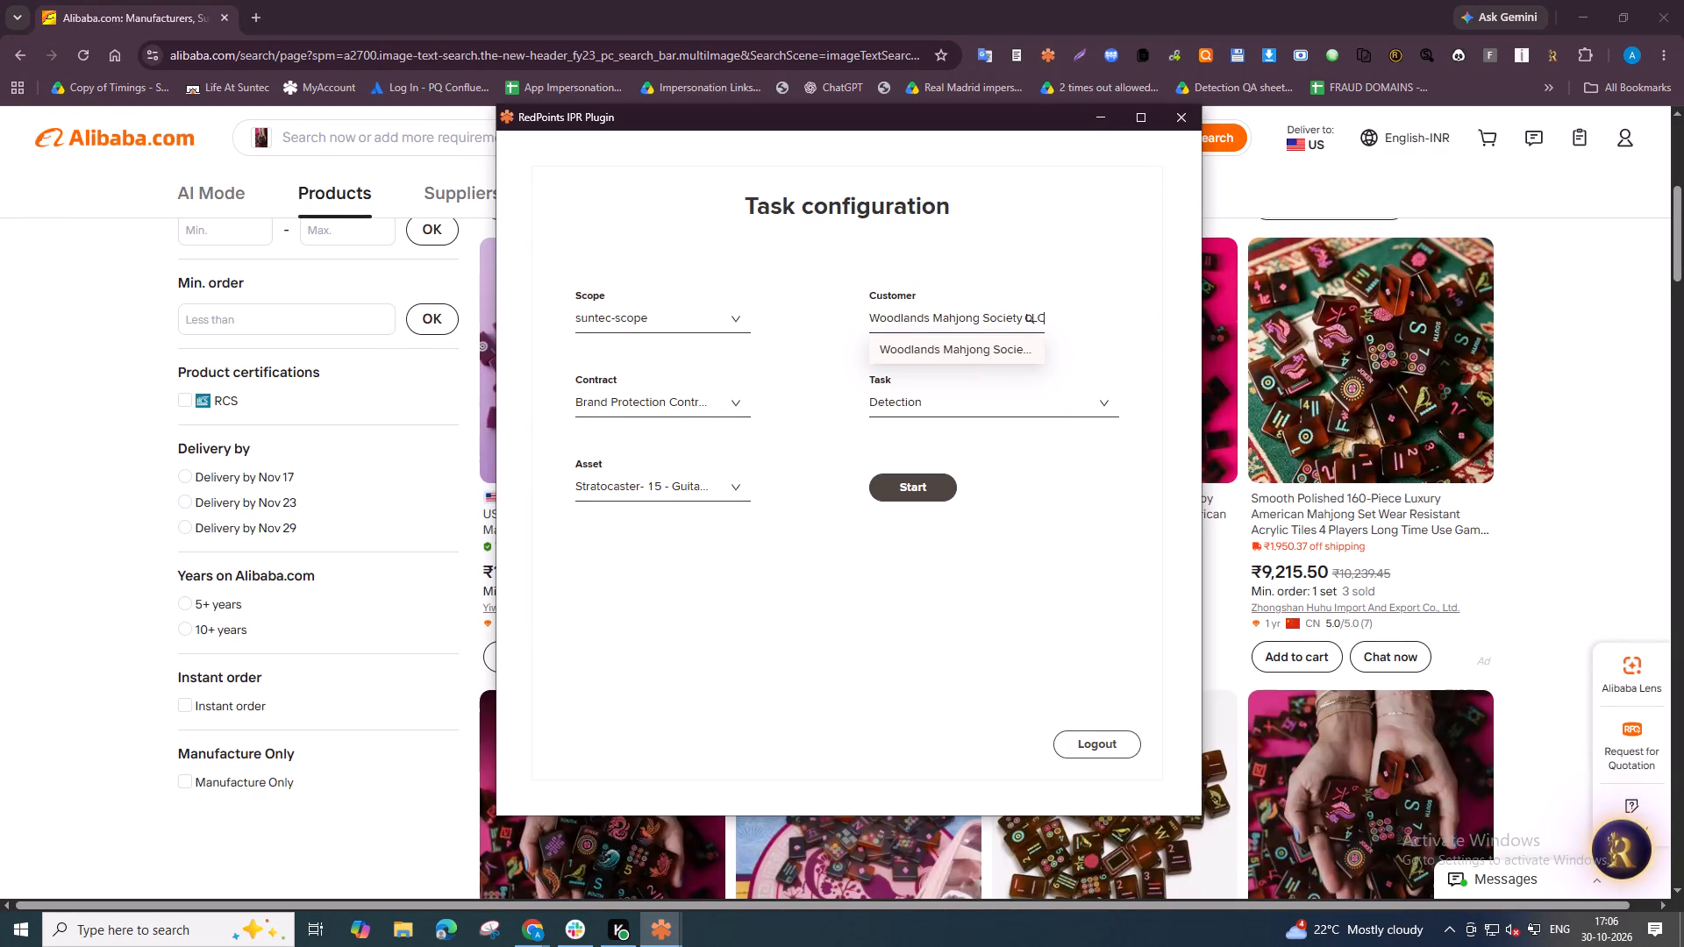
pyautogui.click(979, 357)
pyautogui.click(684, 408)
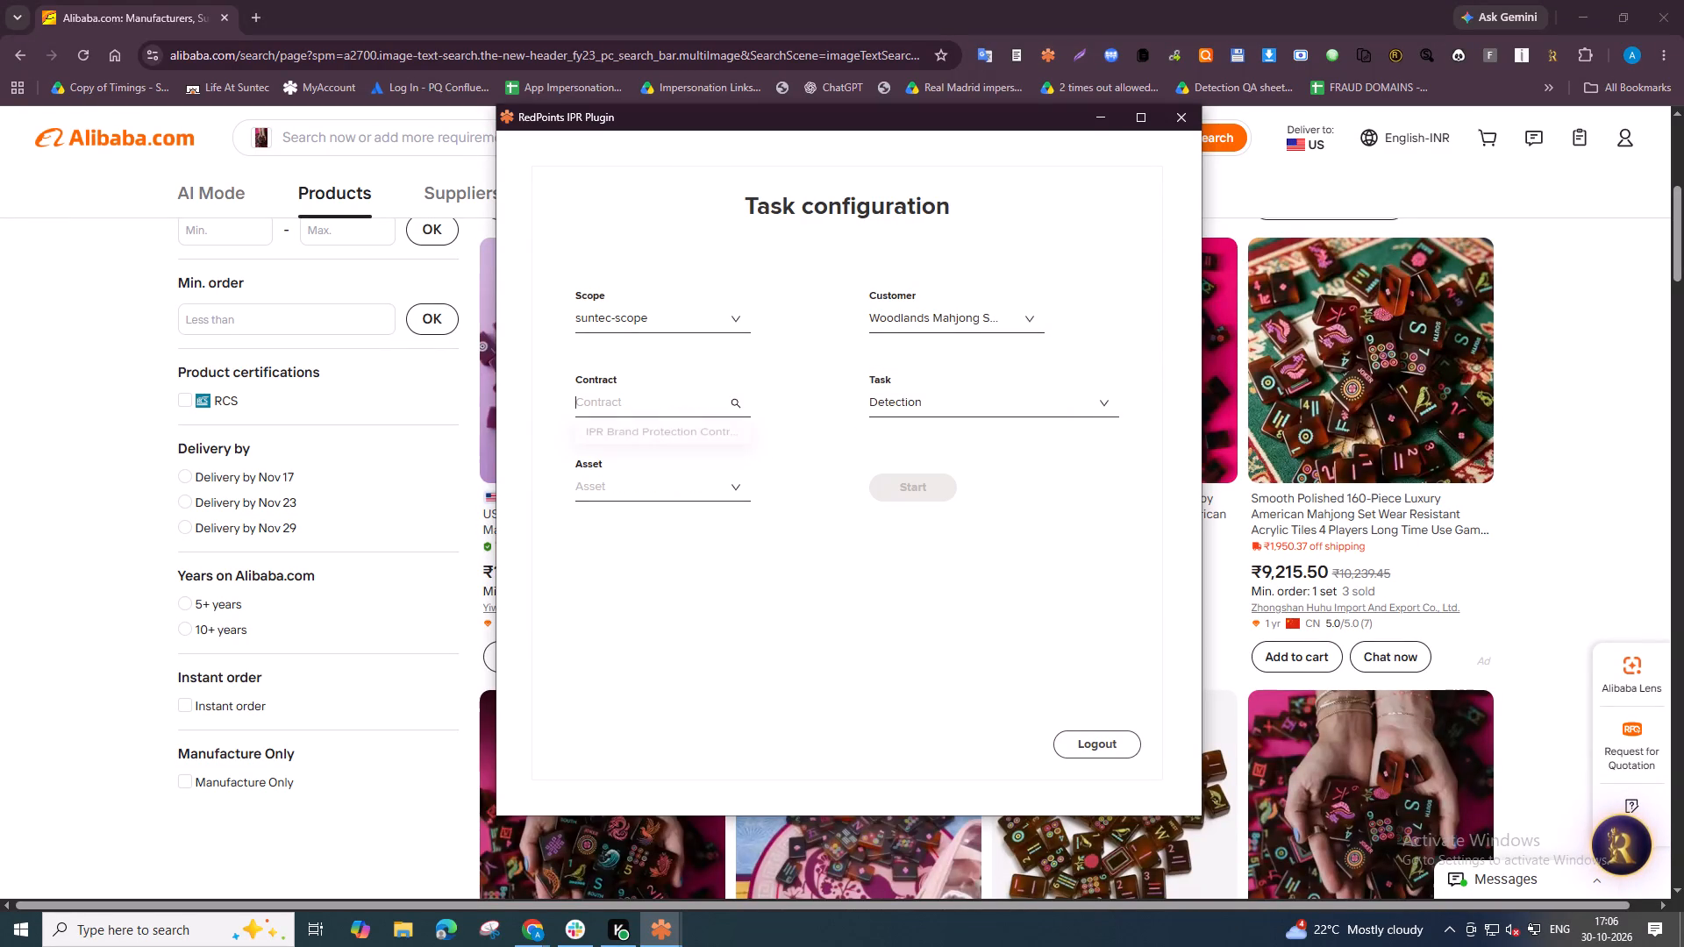
pyautogui.click(678, 431)
pyautogui.click(684, 476)
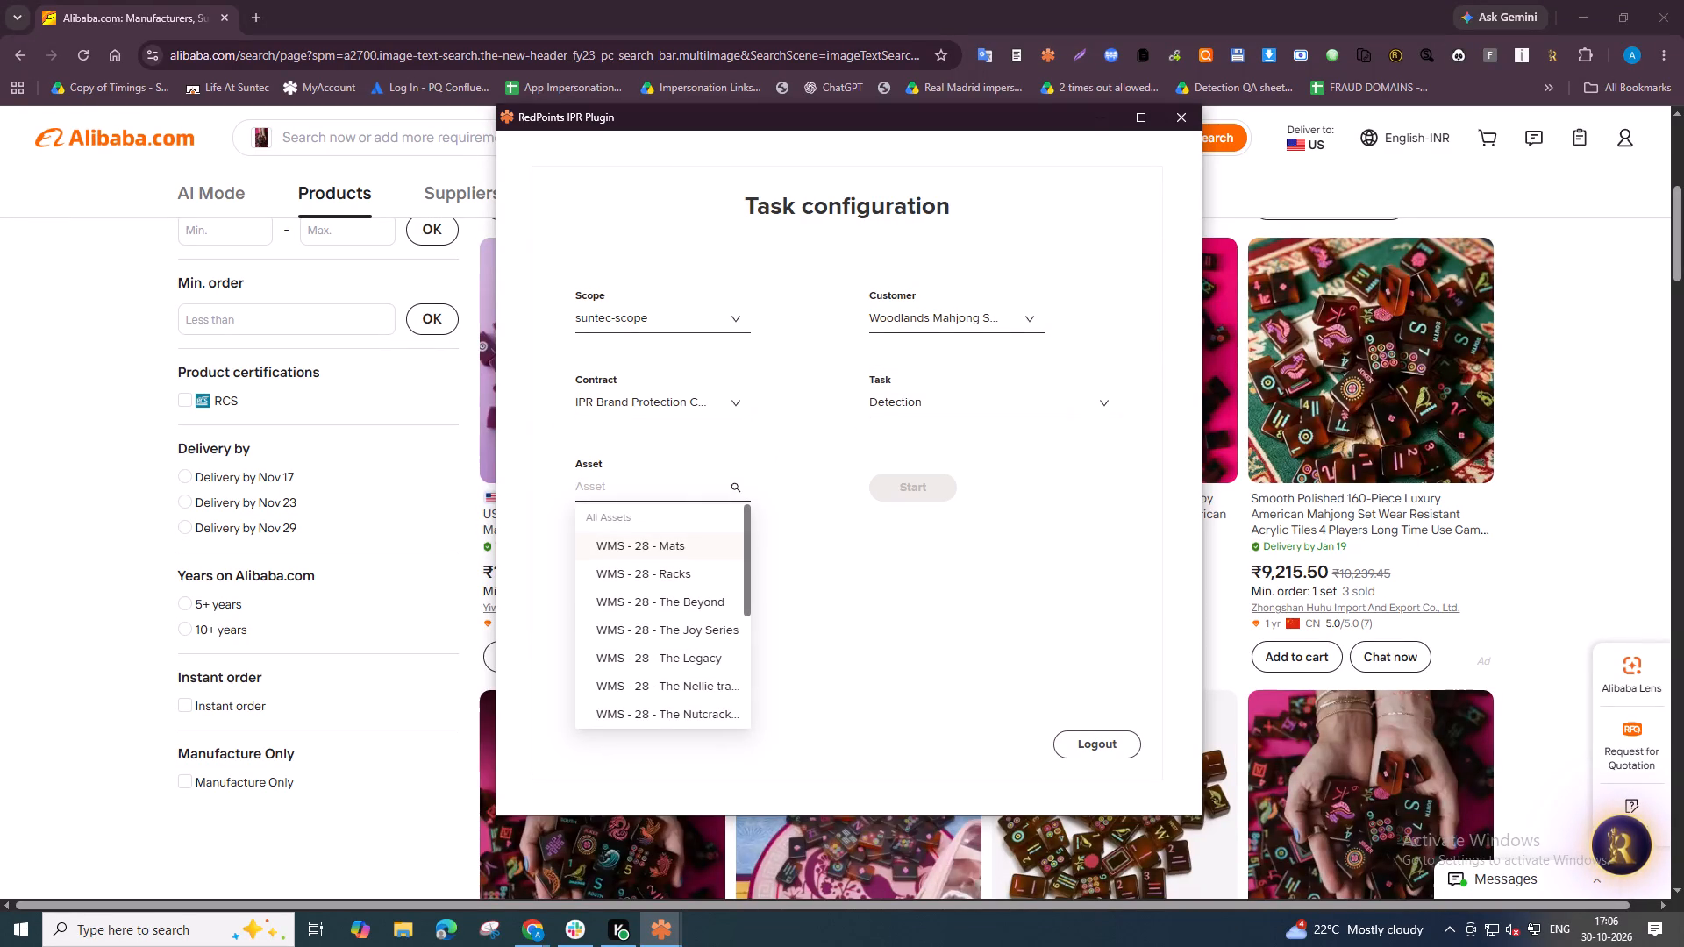
pyautogui.click(679, 628)
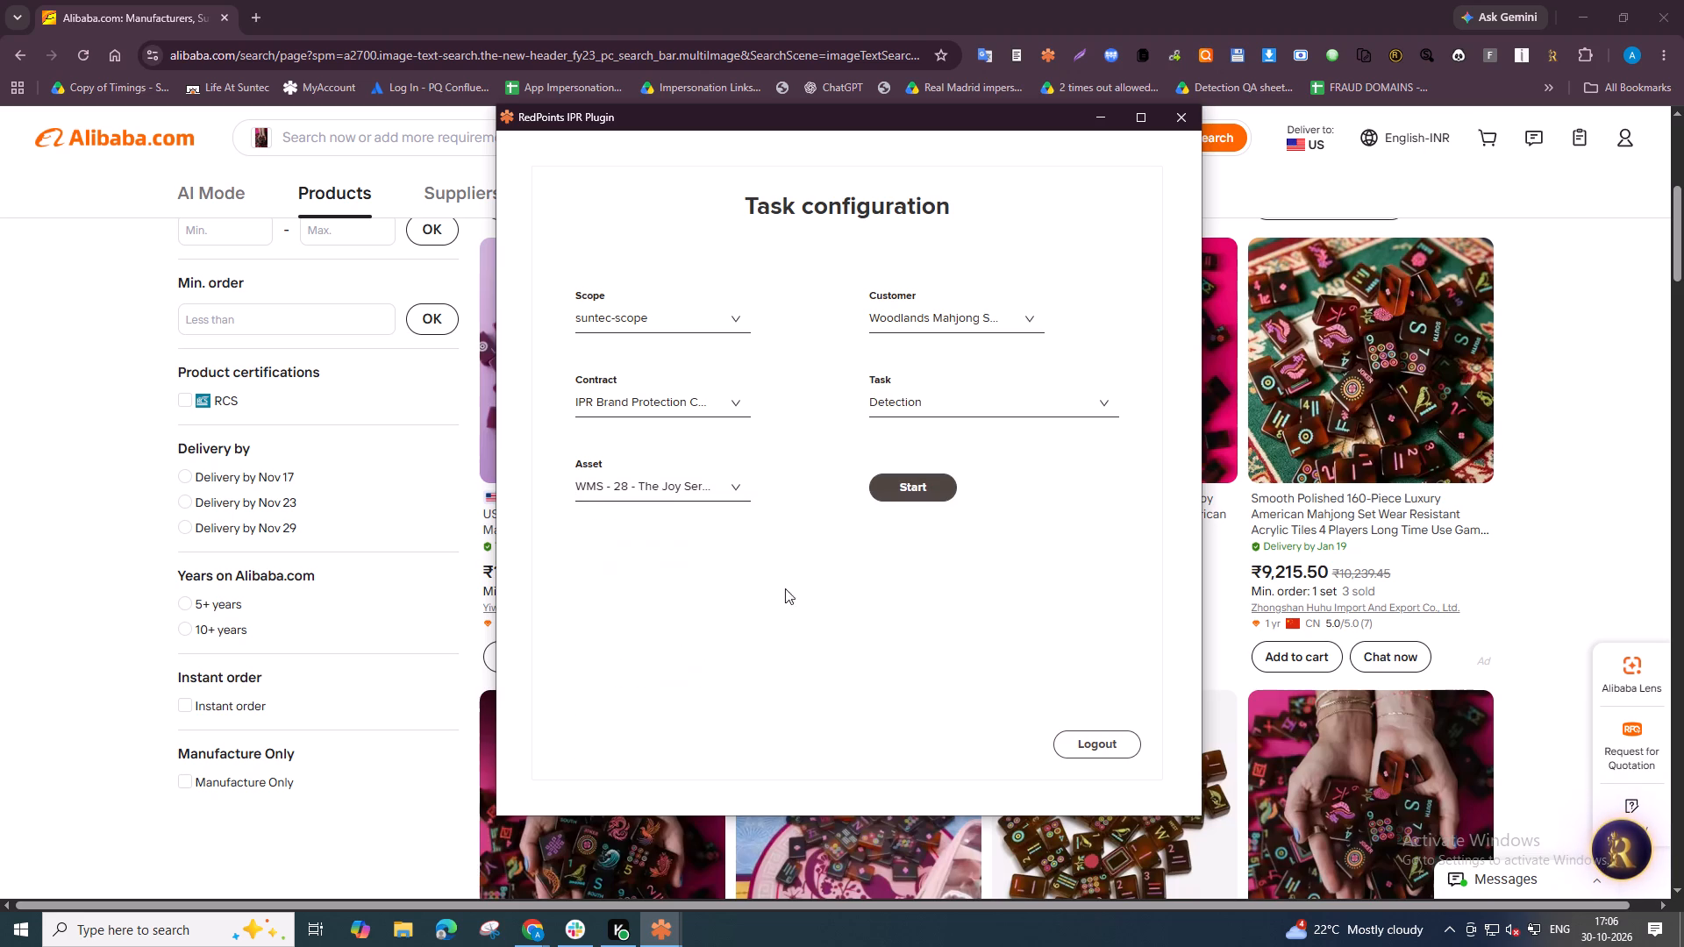
pyautogui.click(921, 492)
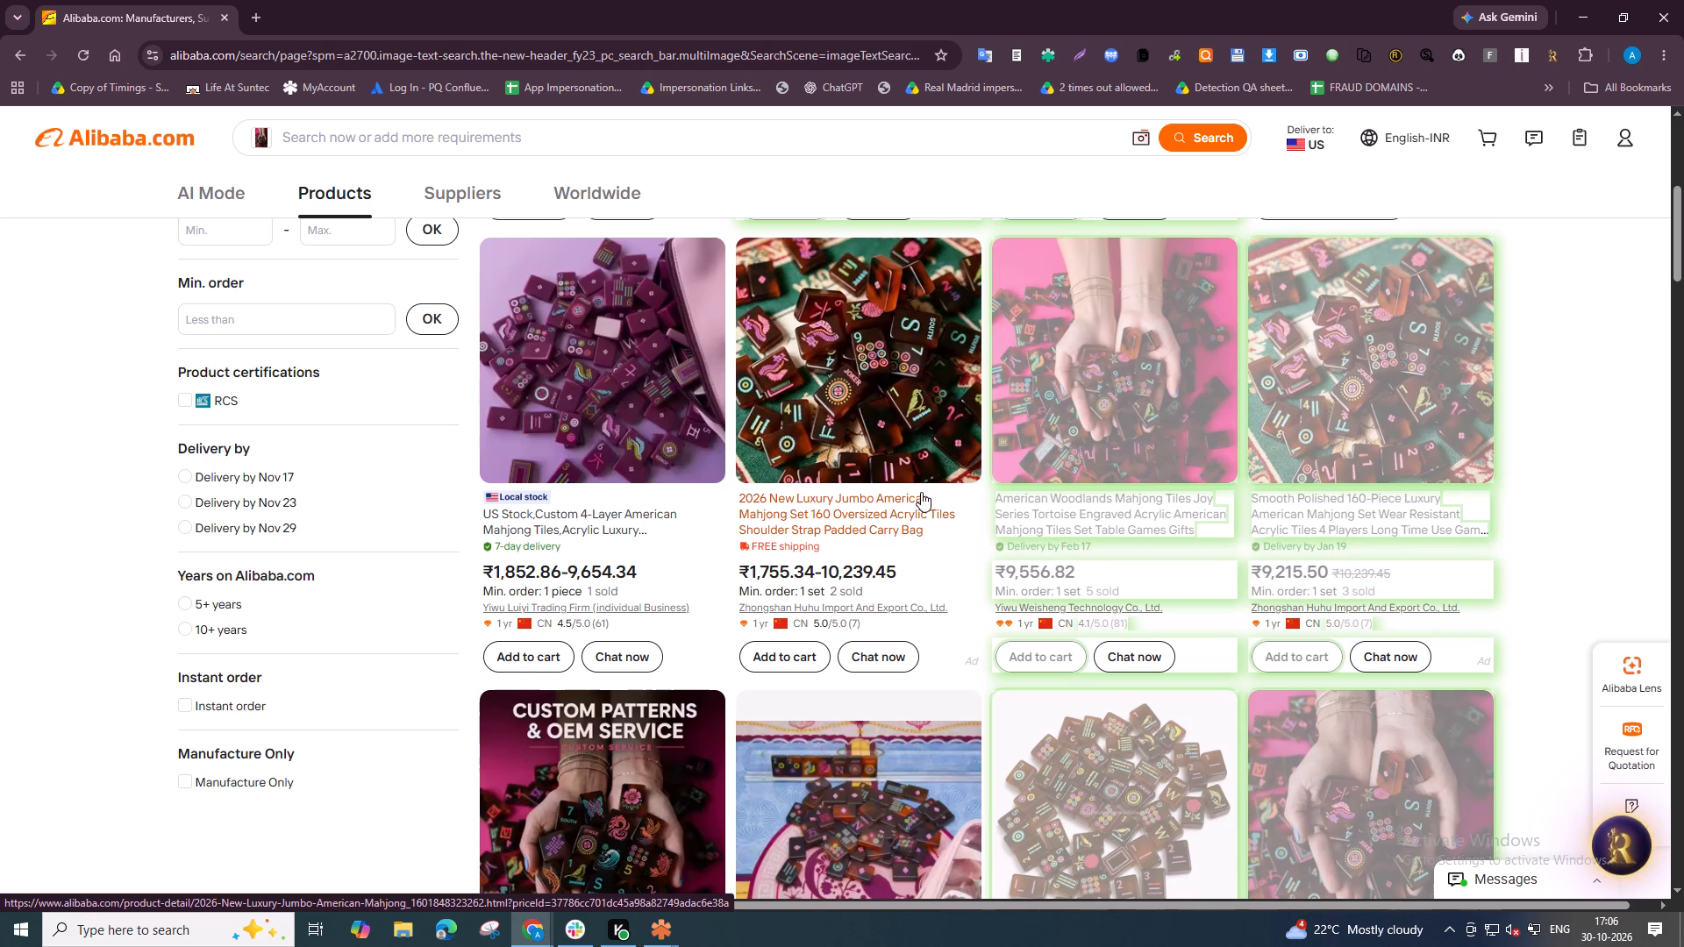
# Open the Tortoiseshell Amber Mahjong Set and Solid Color Custom Acrylic Engraved listings in new tabs, and bring up the Tortoiseshell one.
pyautogui.scroll(-3, 1006, 605)
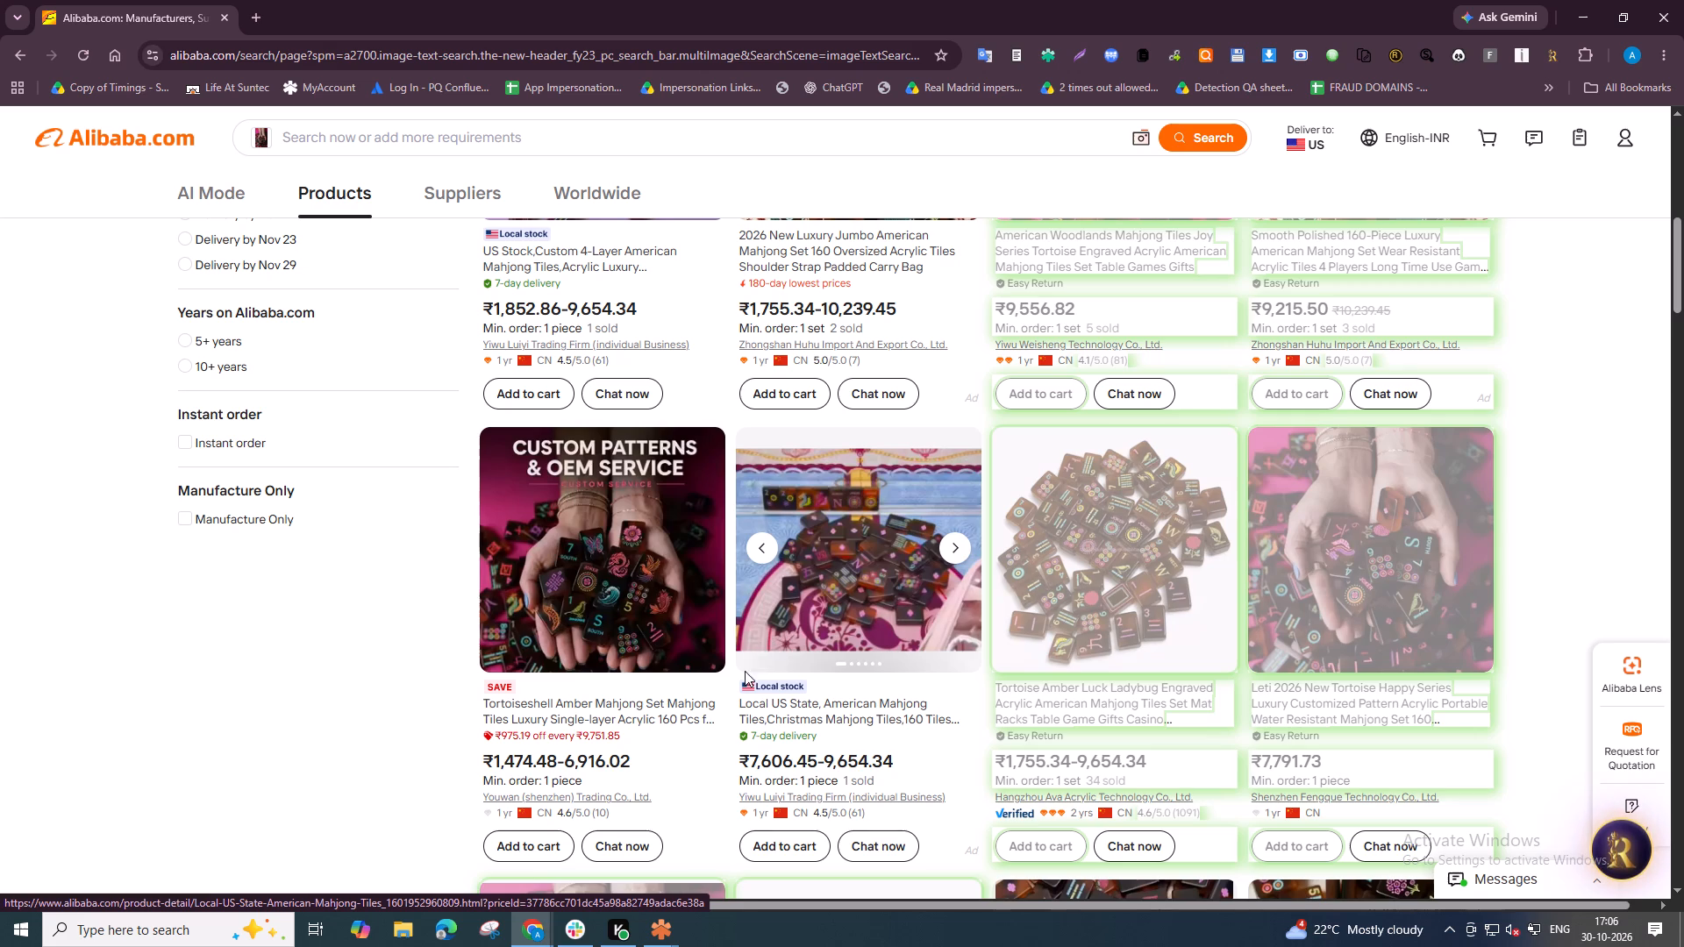
pyautogui.rightClick(596, 702)
pyautogui.click(760, 387)
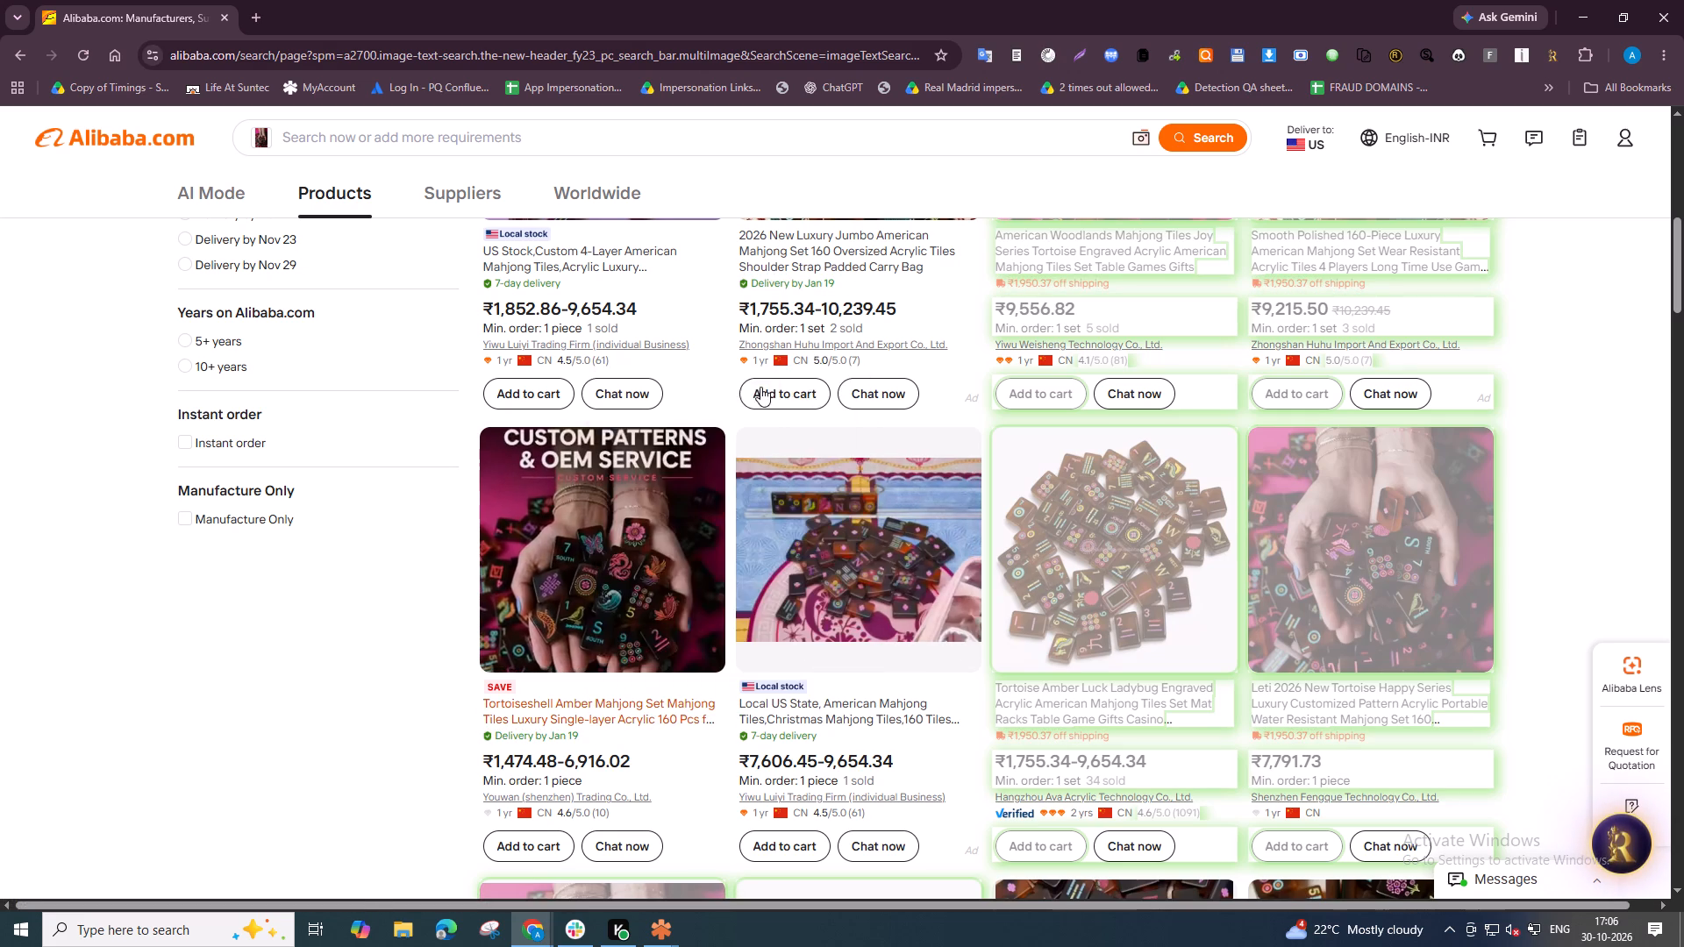
pyautogui.scroll(-4, 767, 411)
pyautogui.scroll(-7, 724, 505)
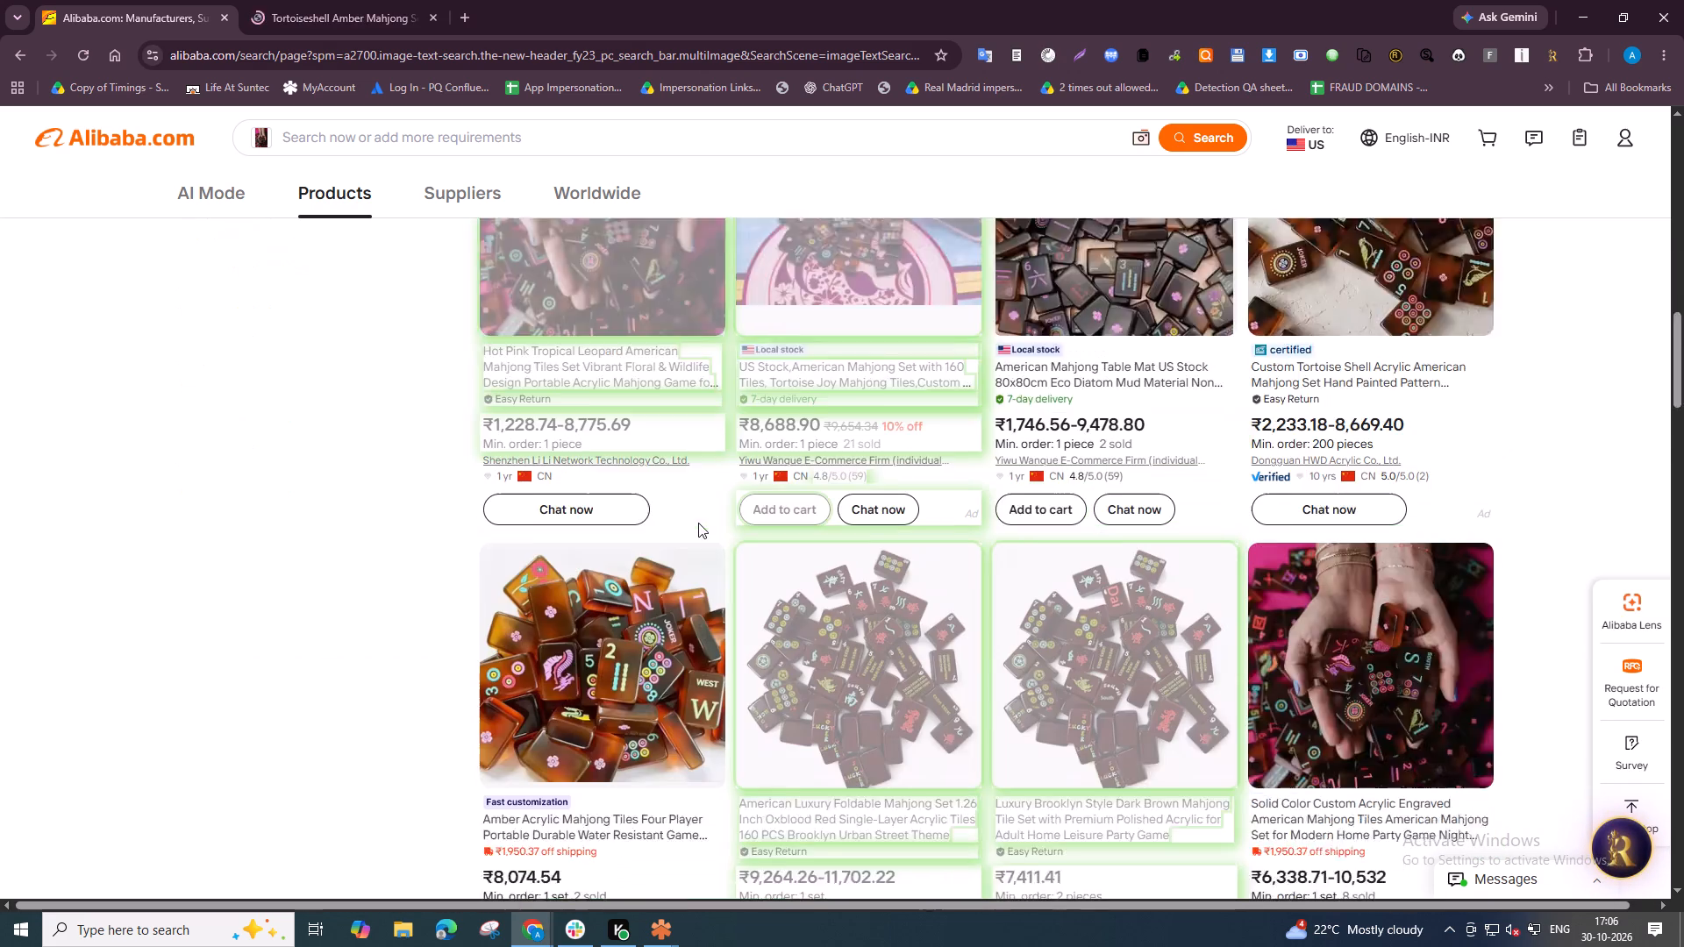
pyautogui.scroll(-2, 698, 523)
pyautogui.rightClick(1338, 455)
pyautogui.click(1366, 479)
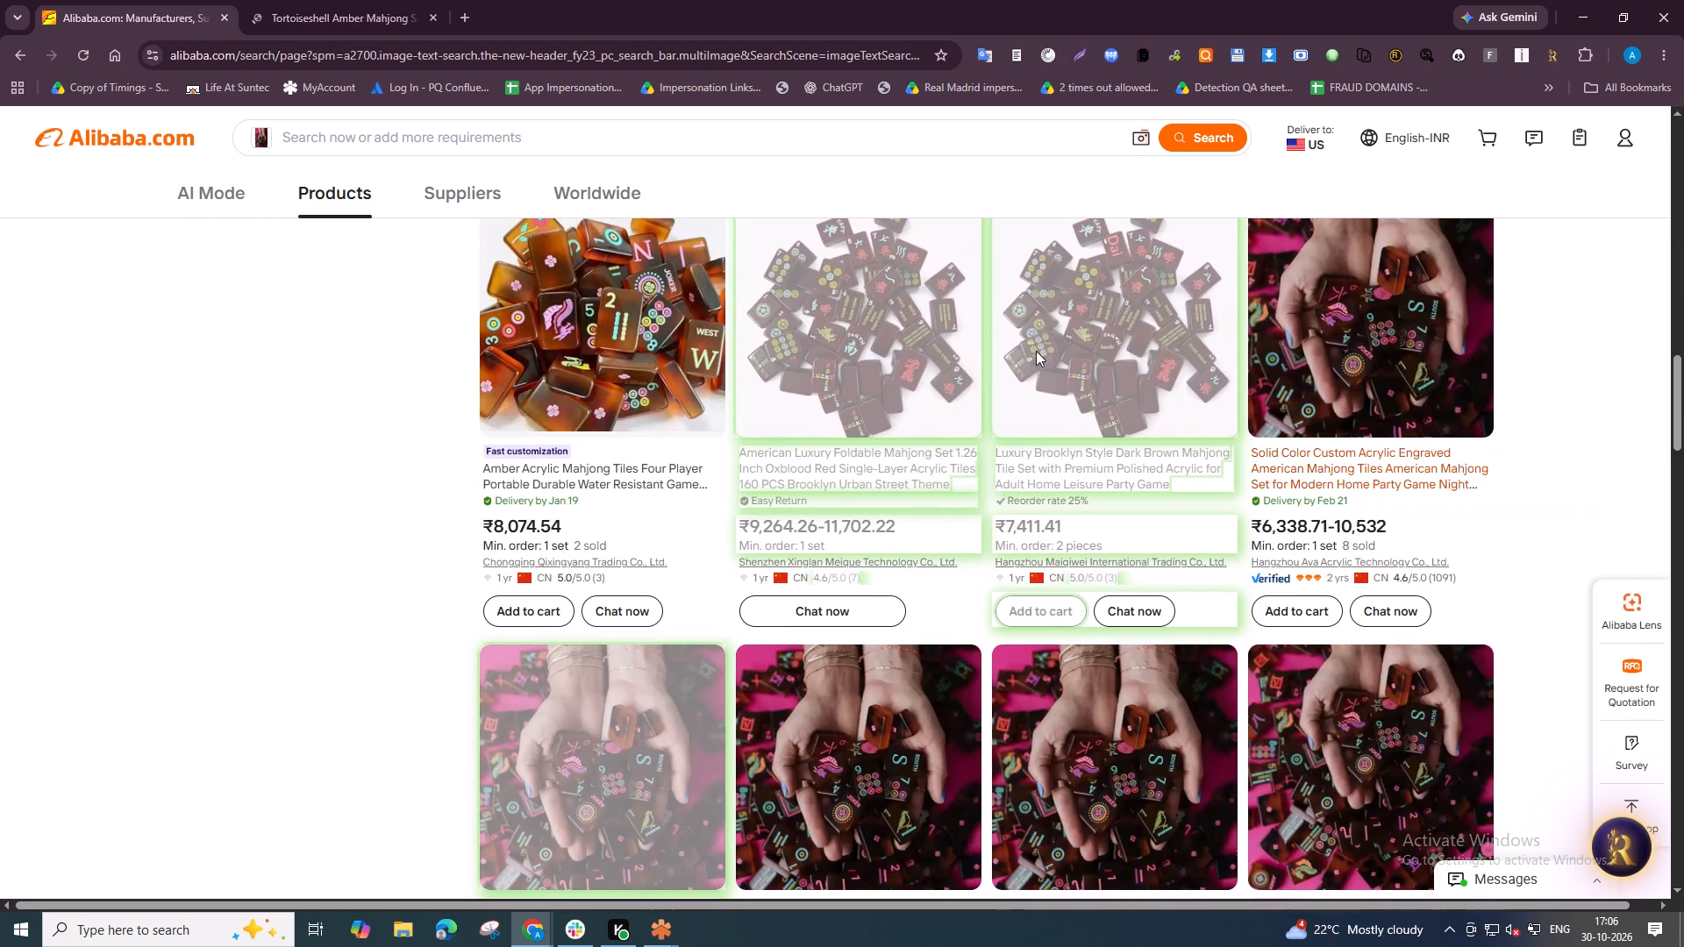
pyautogui.click(371, 0)
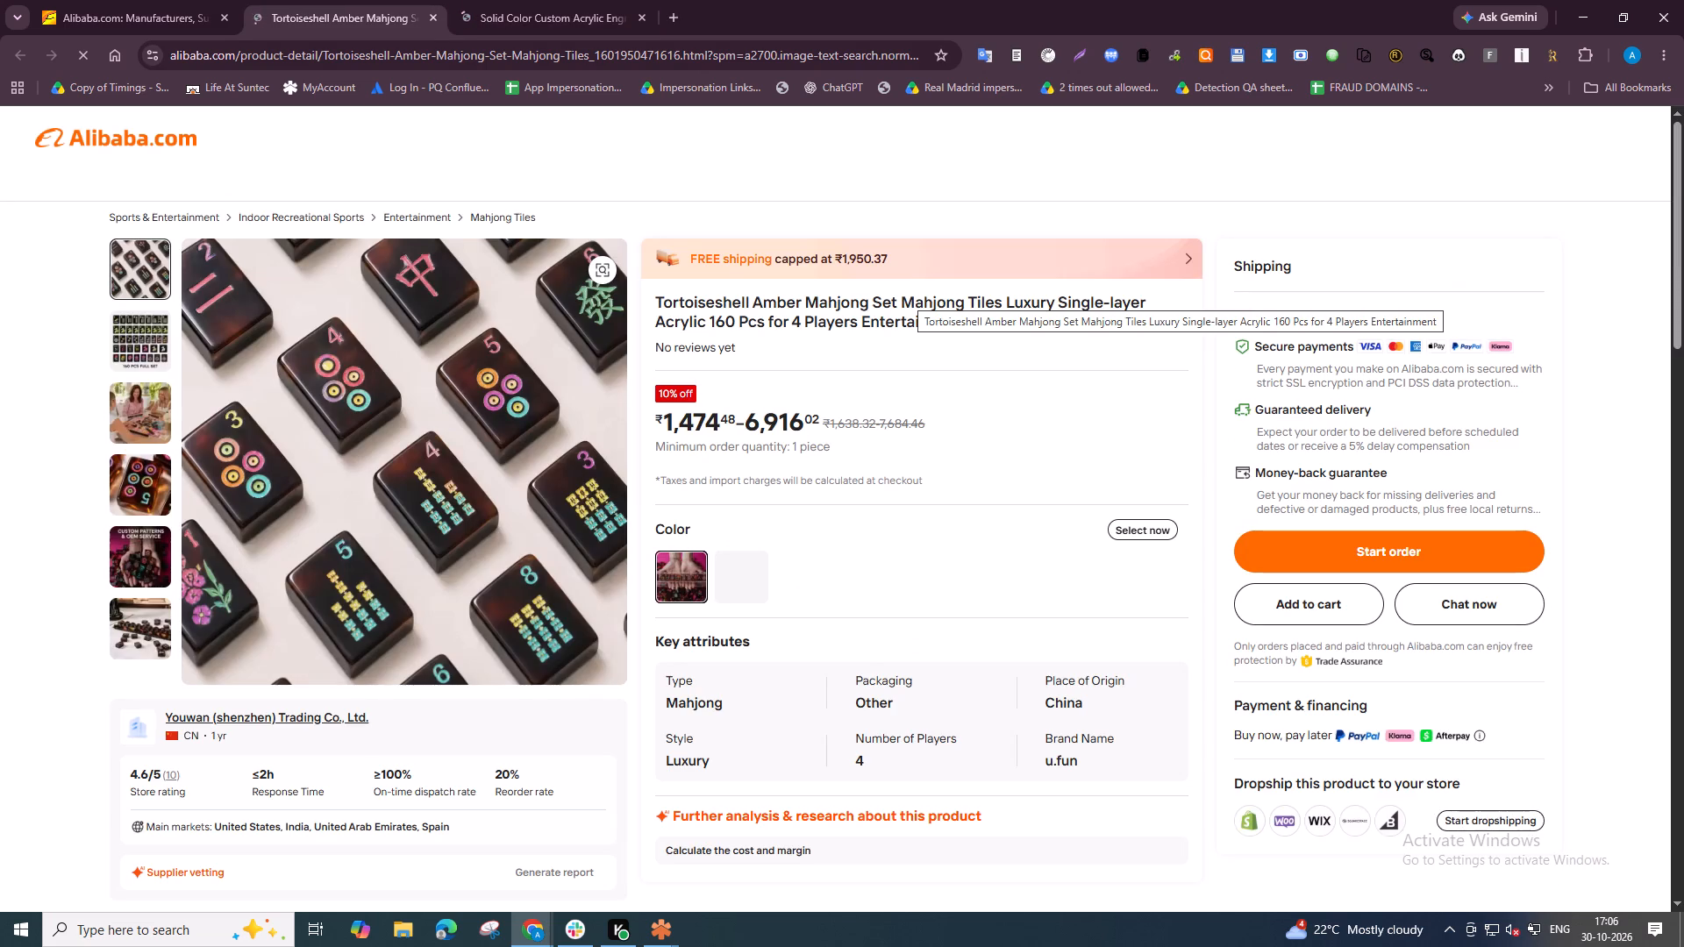
# In the Red Points back office, close Image_002 and filter the official images by asset WMS - 28 - The Joy Series.
pyautogui.hotkey('alt', 'Tab')
pyautogui.hotkey('alt', 'Tab')
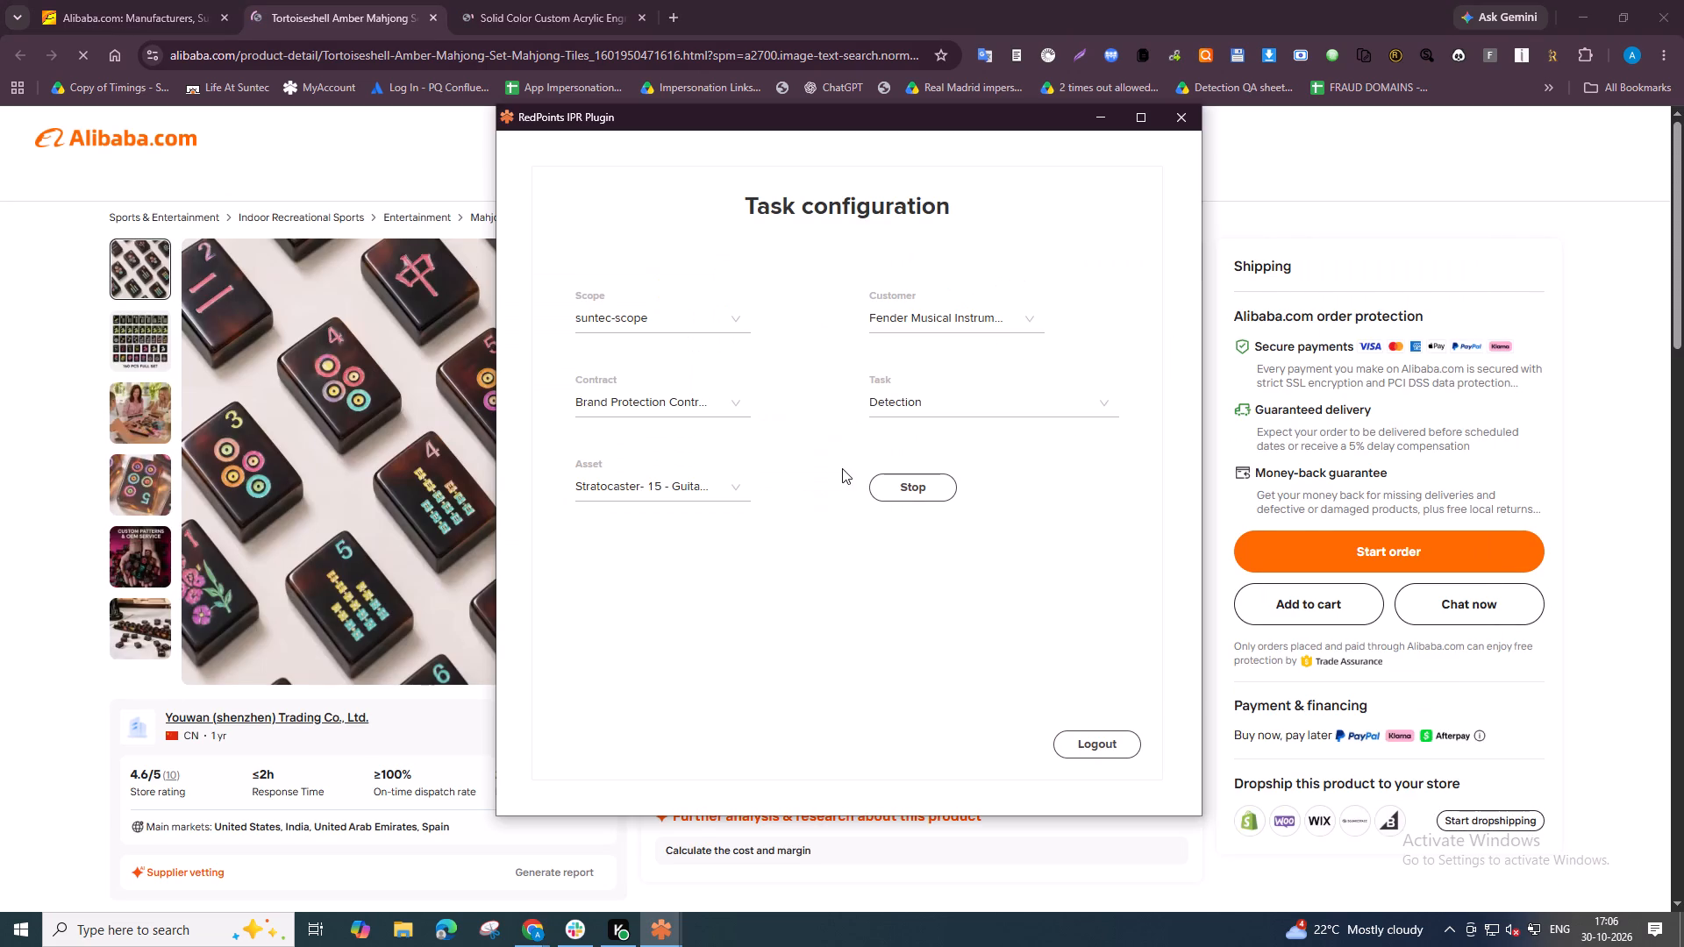
pyautogui.keyDown('alt'); pyautogui.click(432, 611); pyautogui.keyUp('alt')
pyautogui.moveTo(1038, 218); pyautogui.dragTo(1052, 218)
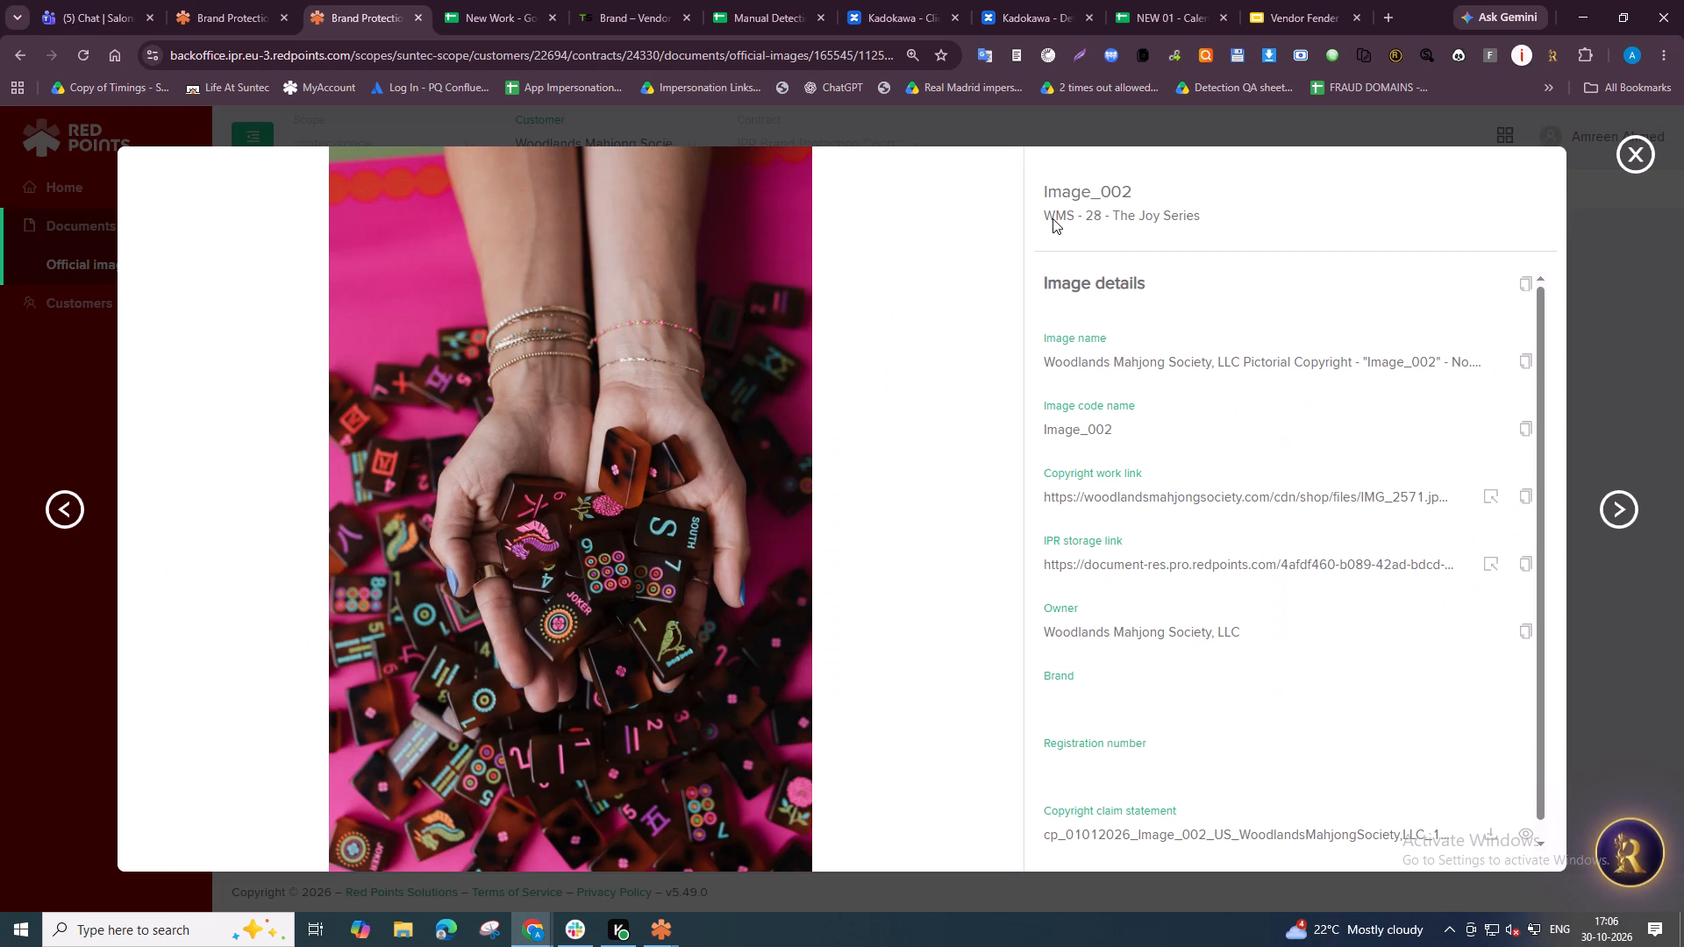
pyautogui.moveTo(1052, 218); pyautogui.dragTo(1213, 226)
pyautogui.hotkey('ctrl', 'c')
pyautogui.click(1637, 160)
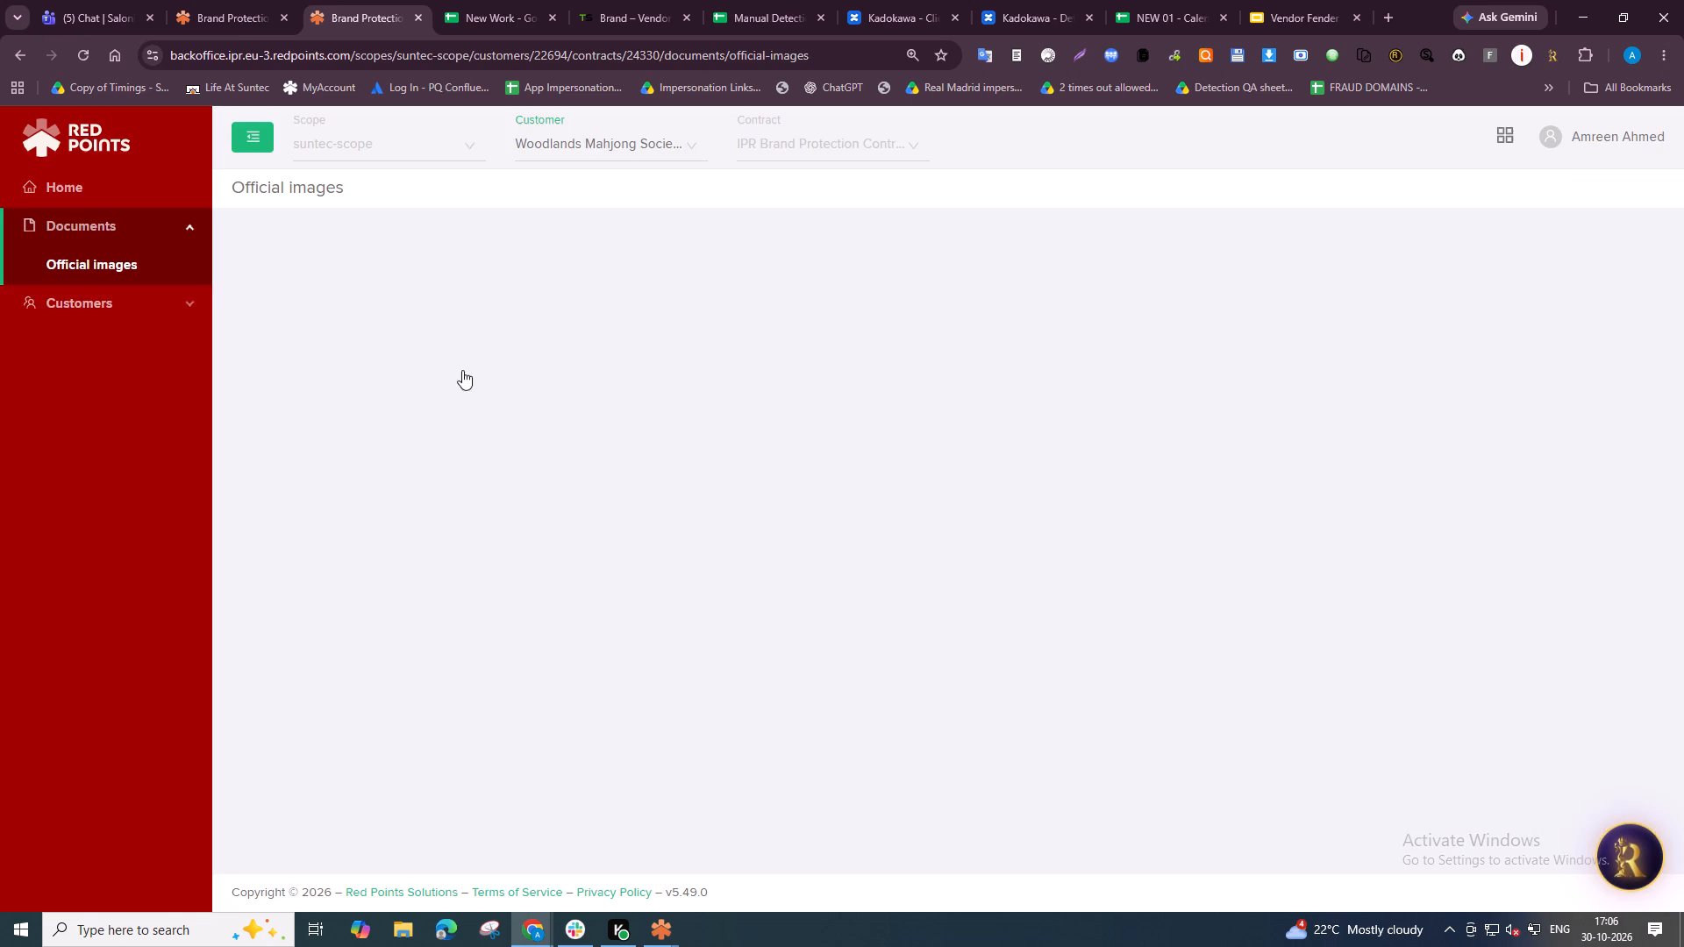
pyautogui.click(360, 329)
pyautogui.hotkey('ctrl', 'v')
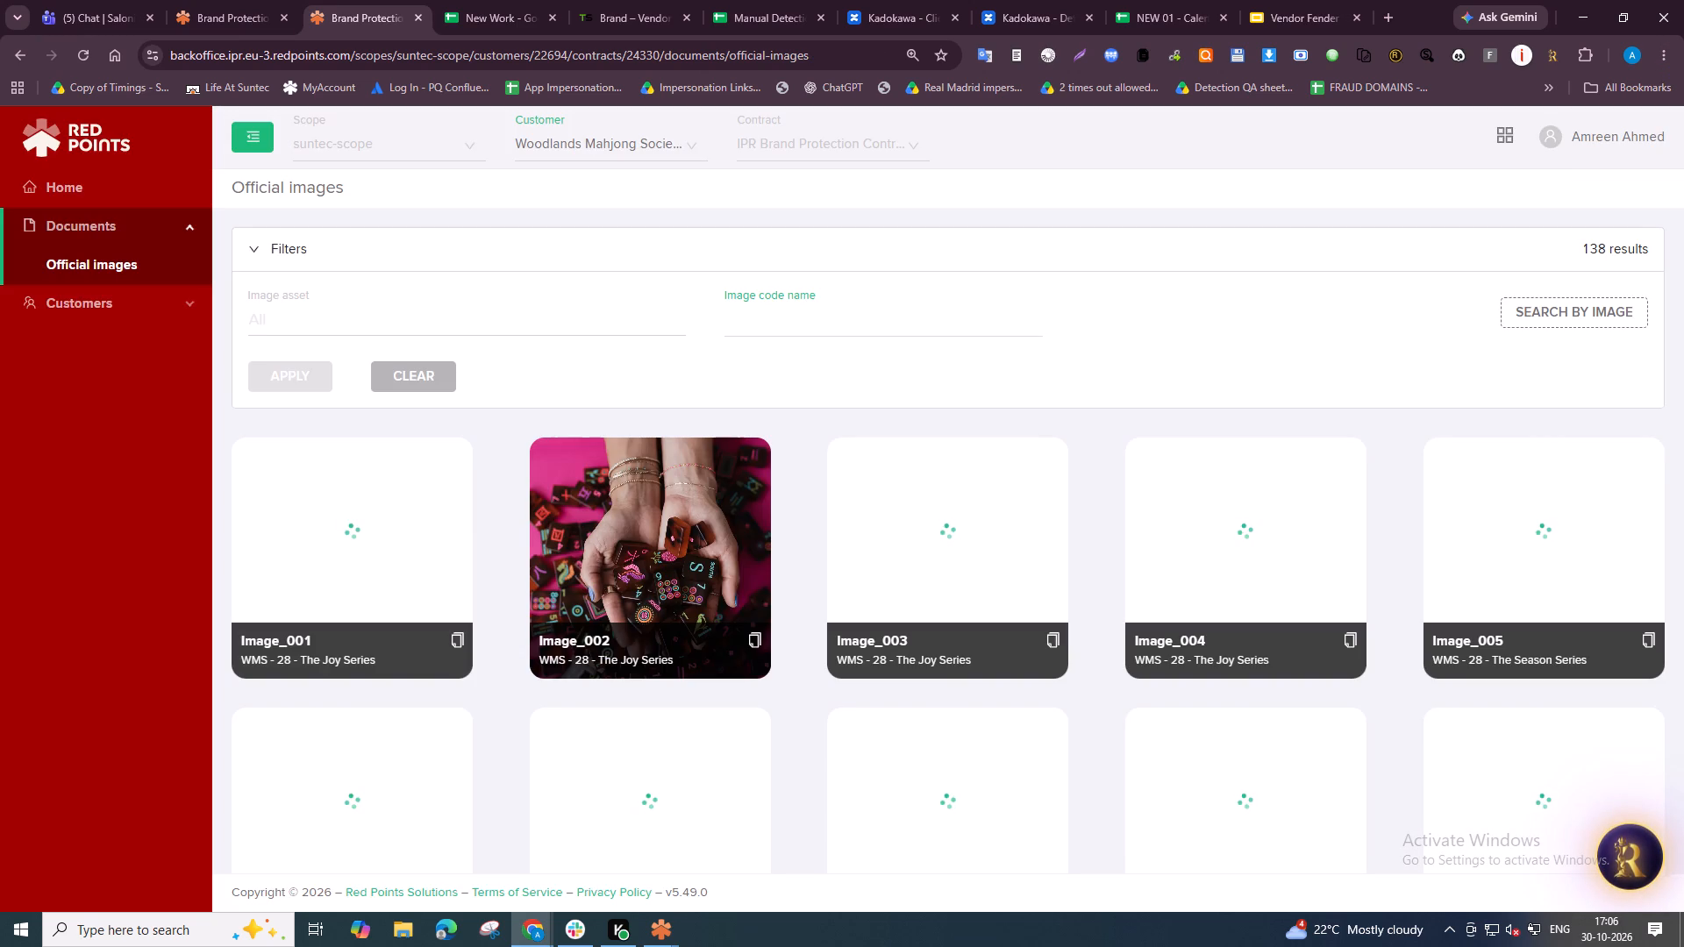
pyautogui.click(360, 327)
pyautogui.click(360, 327)
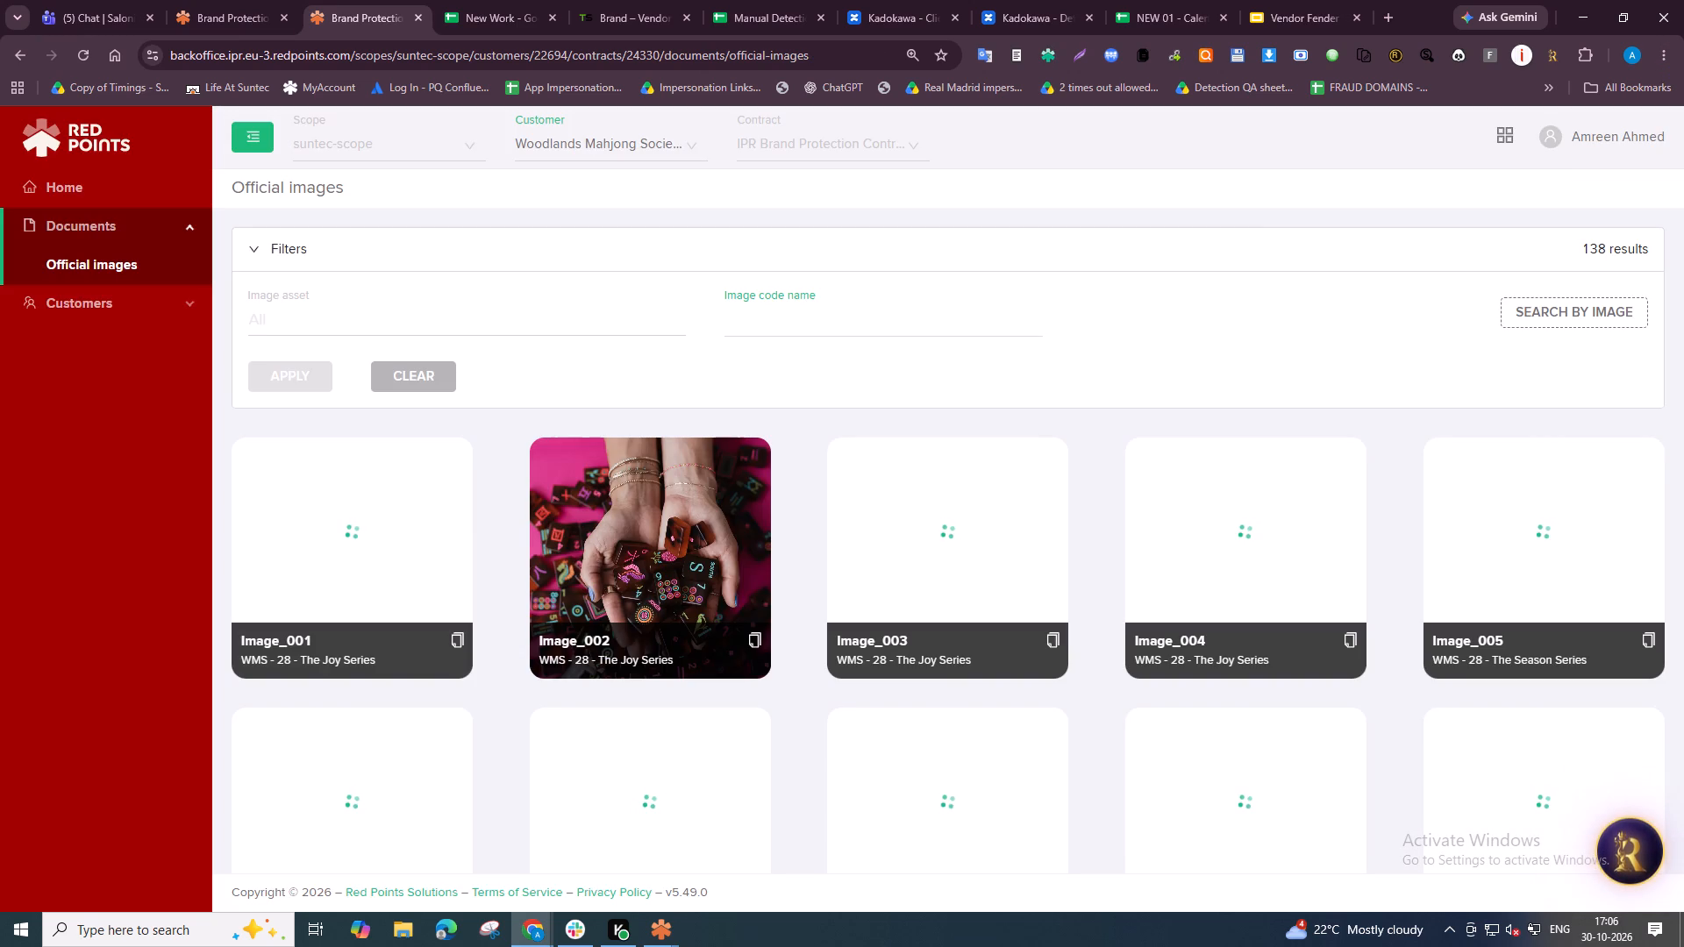
pyautogui.click(360, 327)
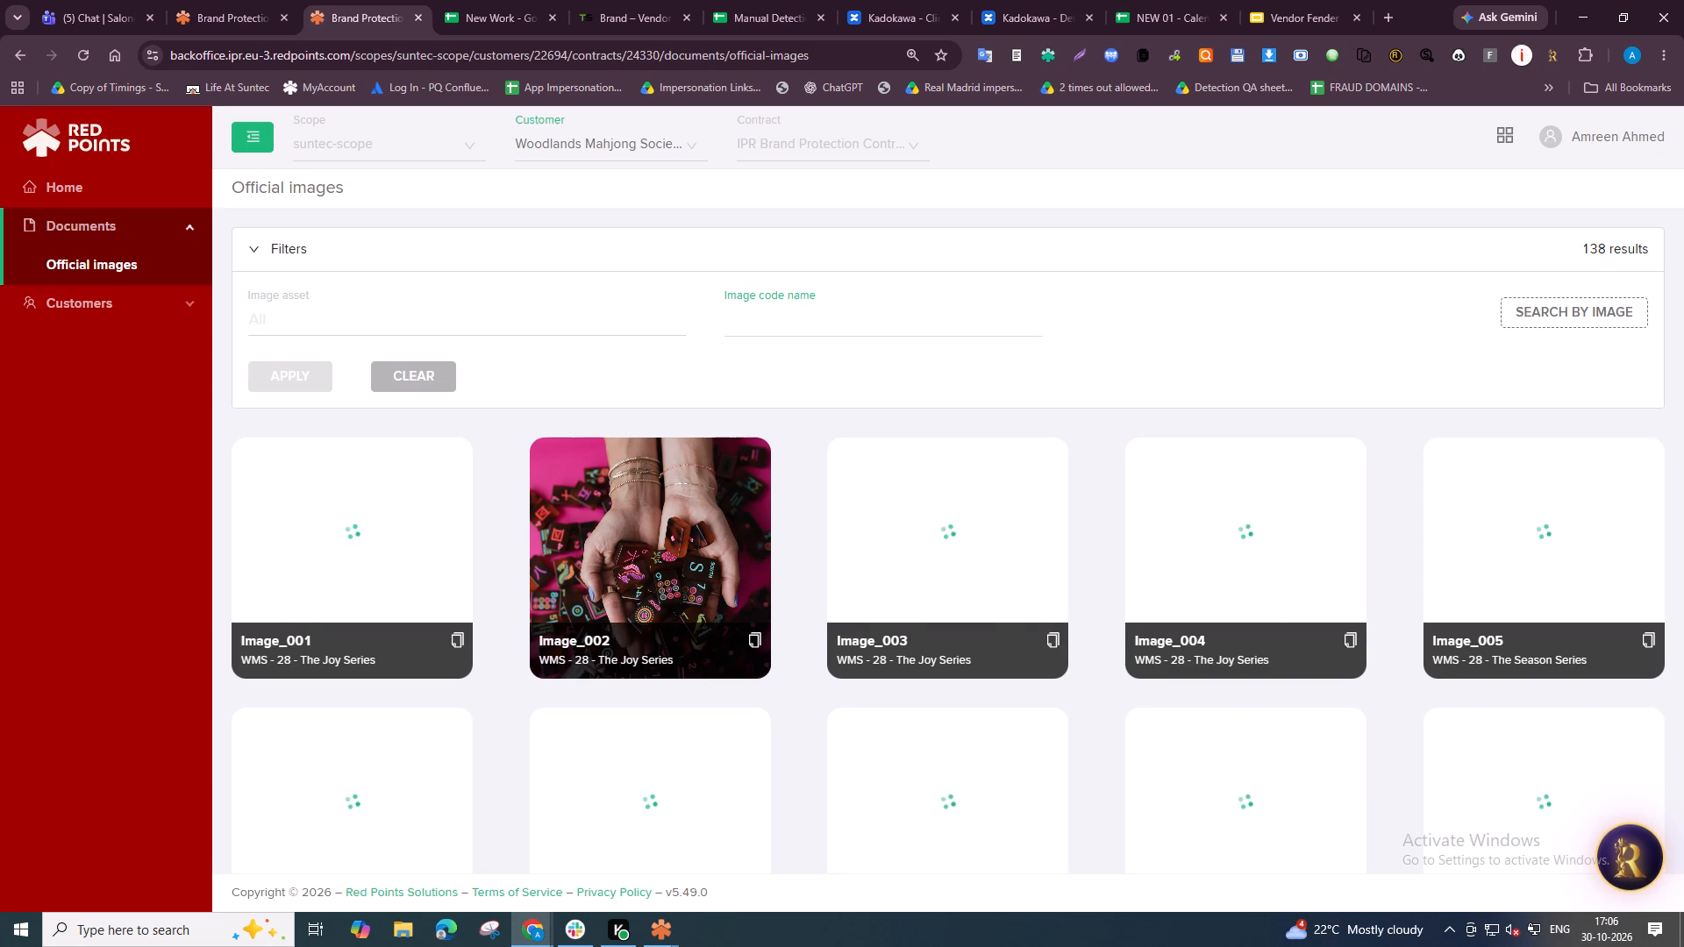
pyautogui.click(360, 327)
pyautogui.hotkey('ctrl', 'v')
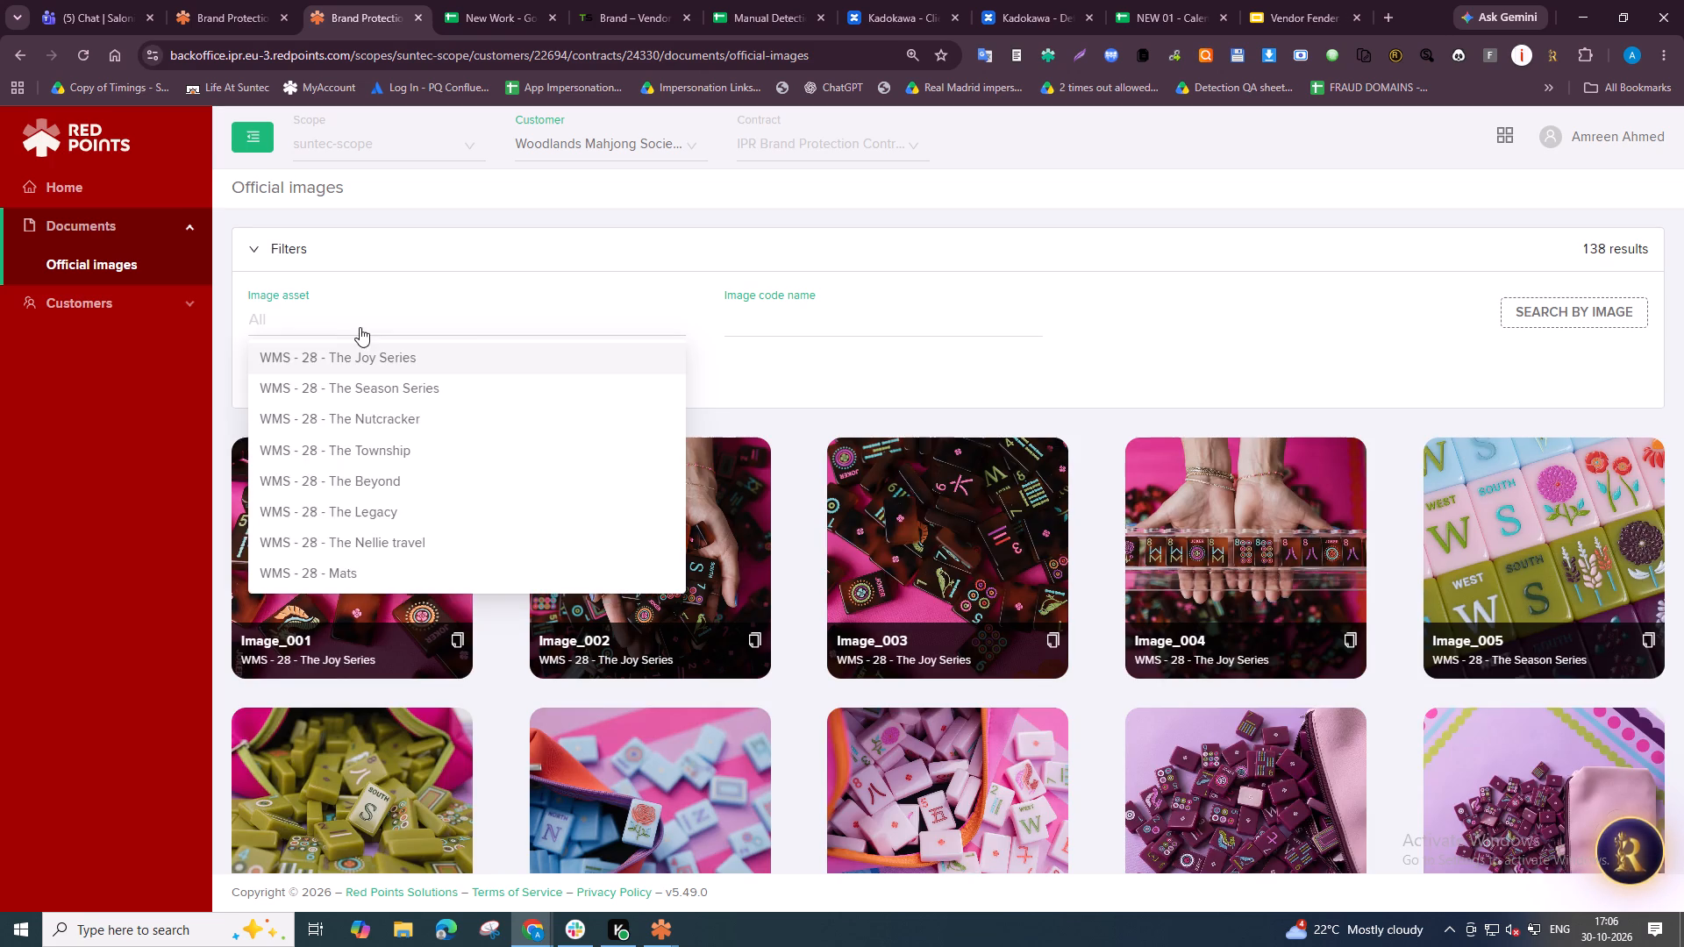
pyautogui.click(497, 357)
pyautogui.click(861, 395)
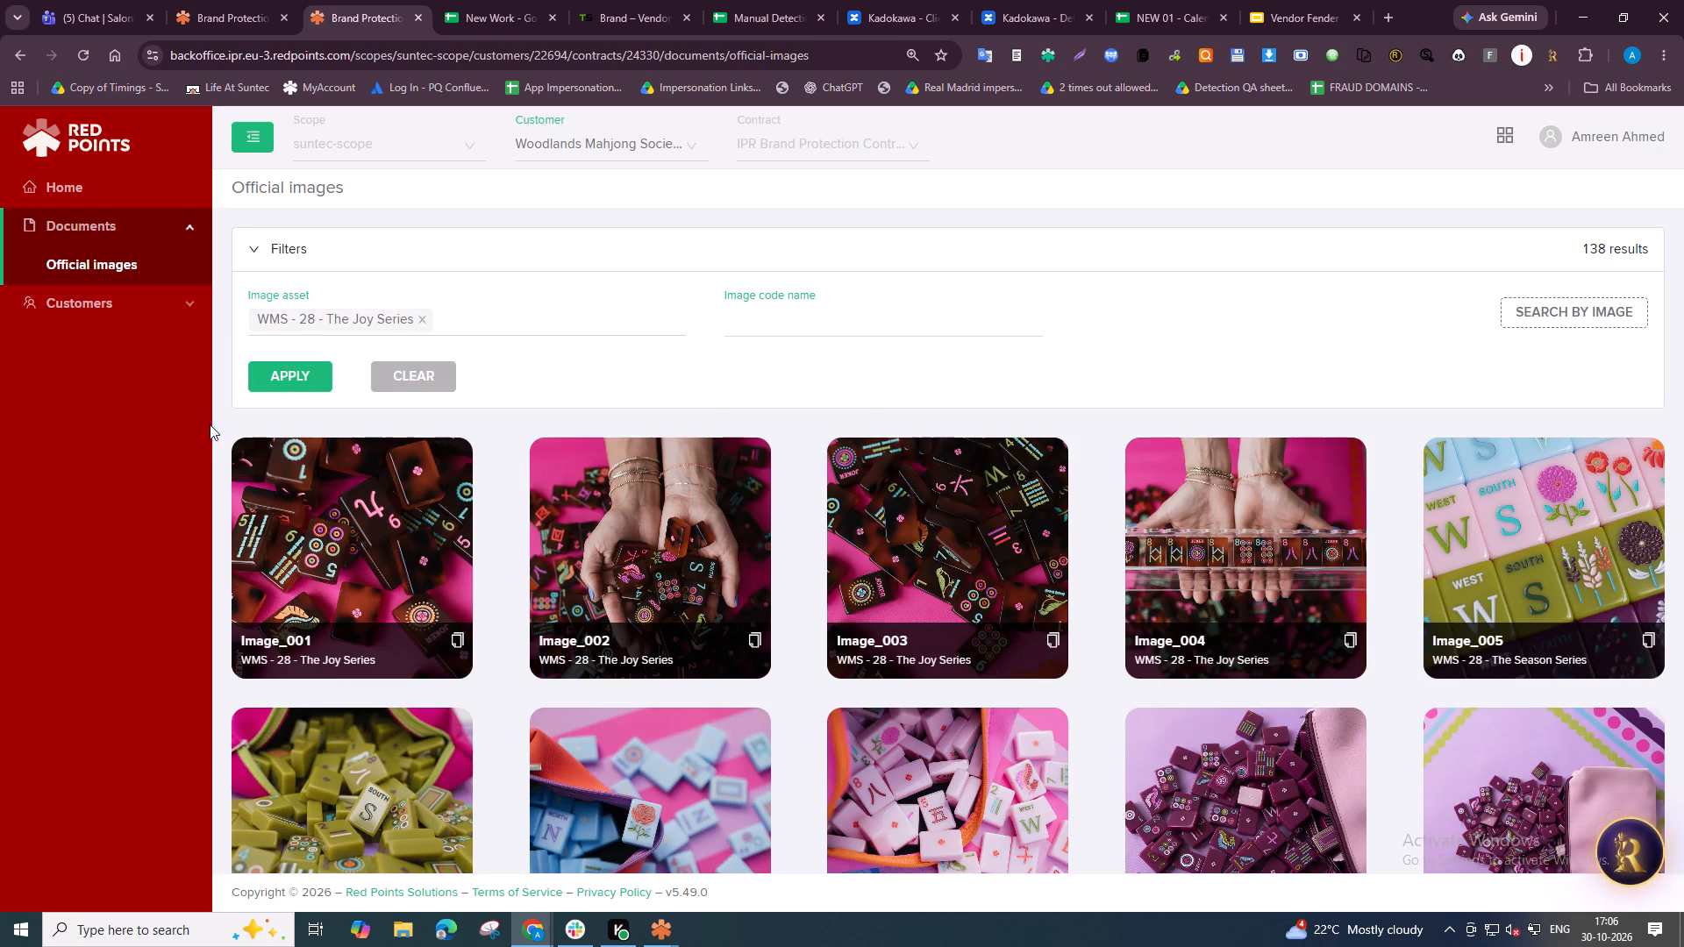
pyautogui.click(293, 377)
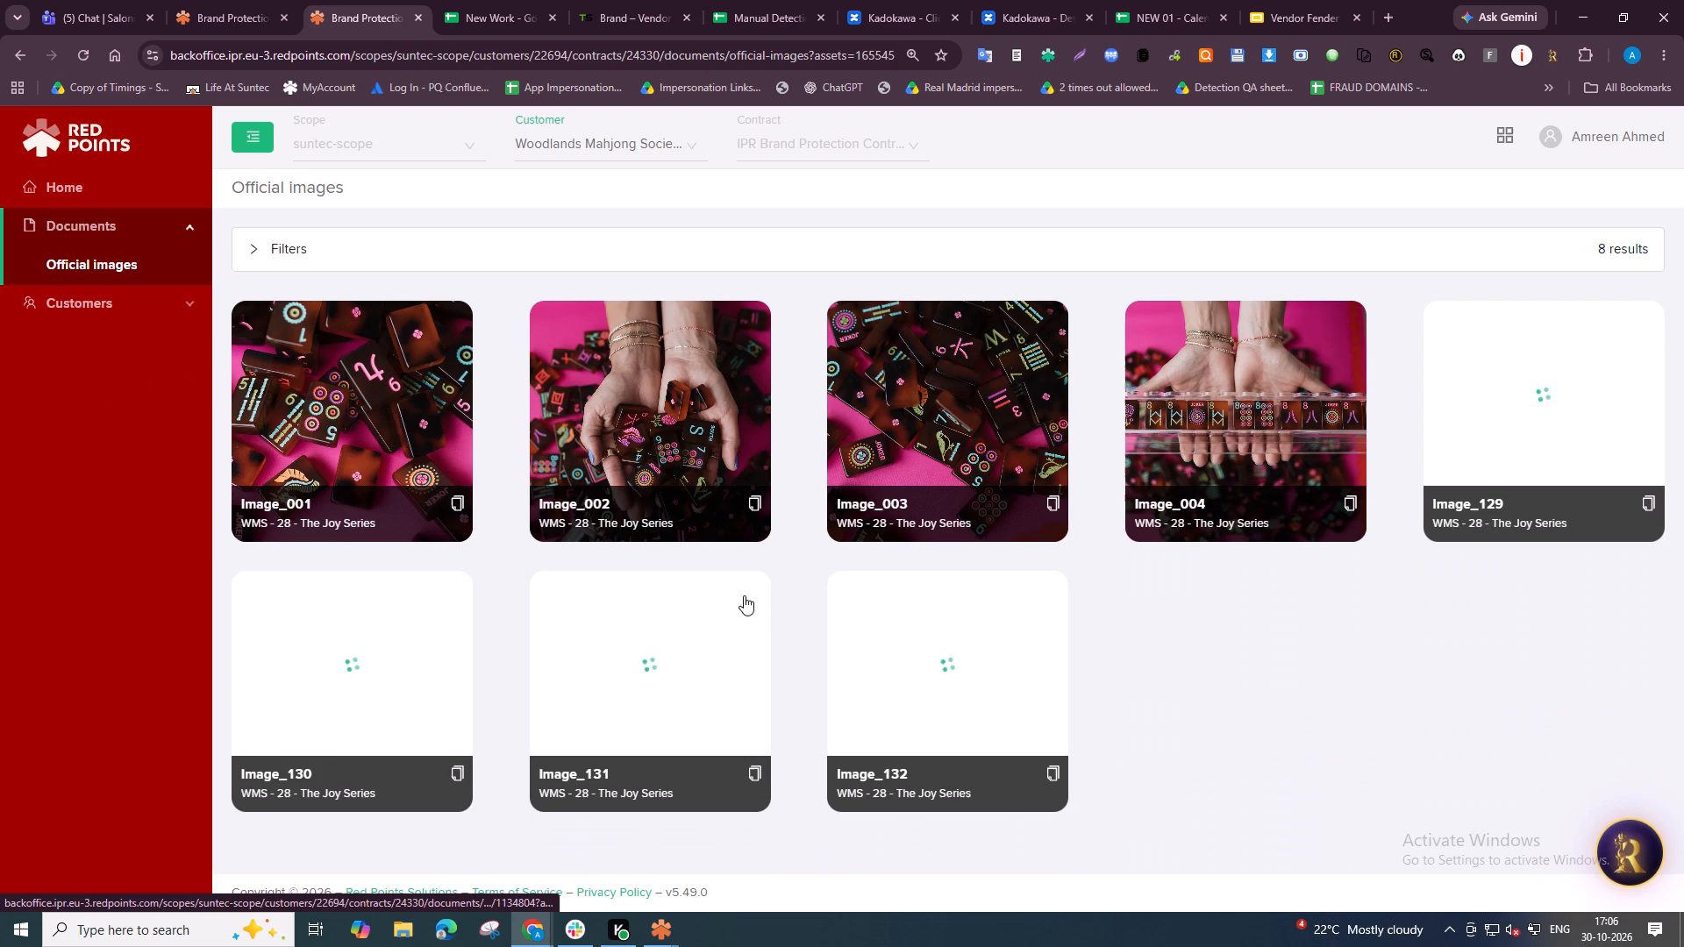
pyautogui.scroll(-4, 751, 602)
pyautogui.scroll(5, 686, 686)
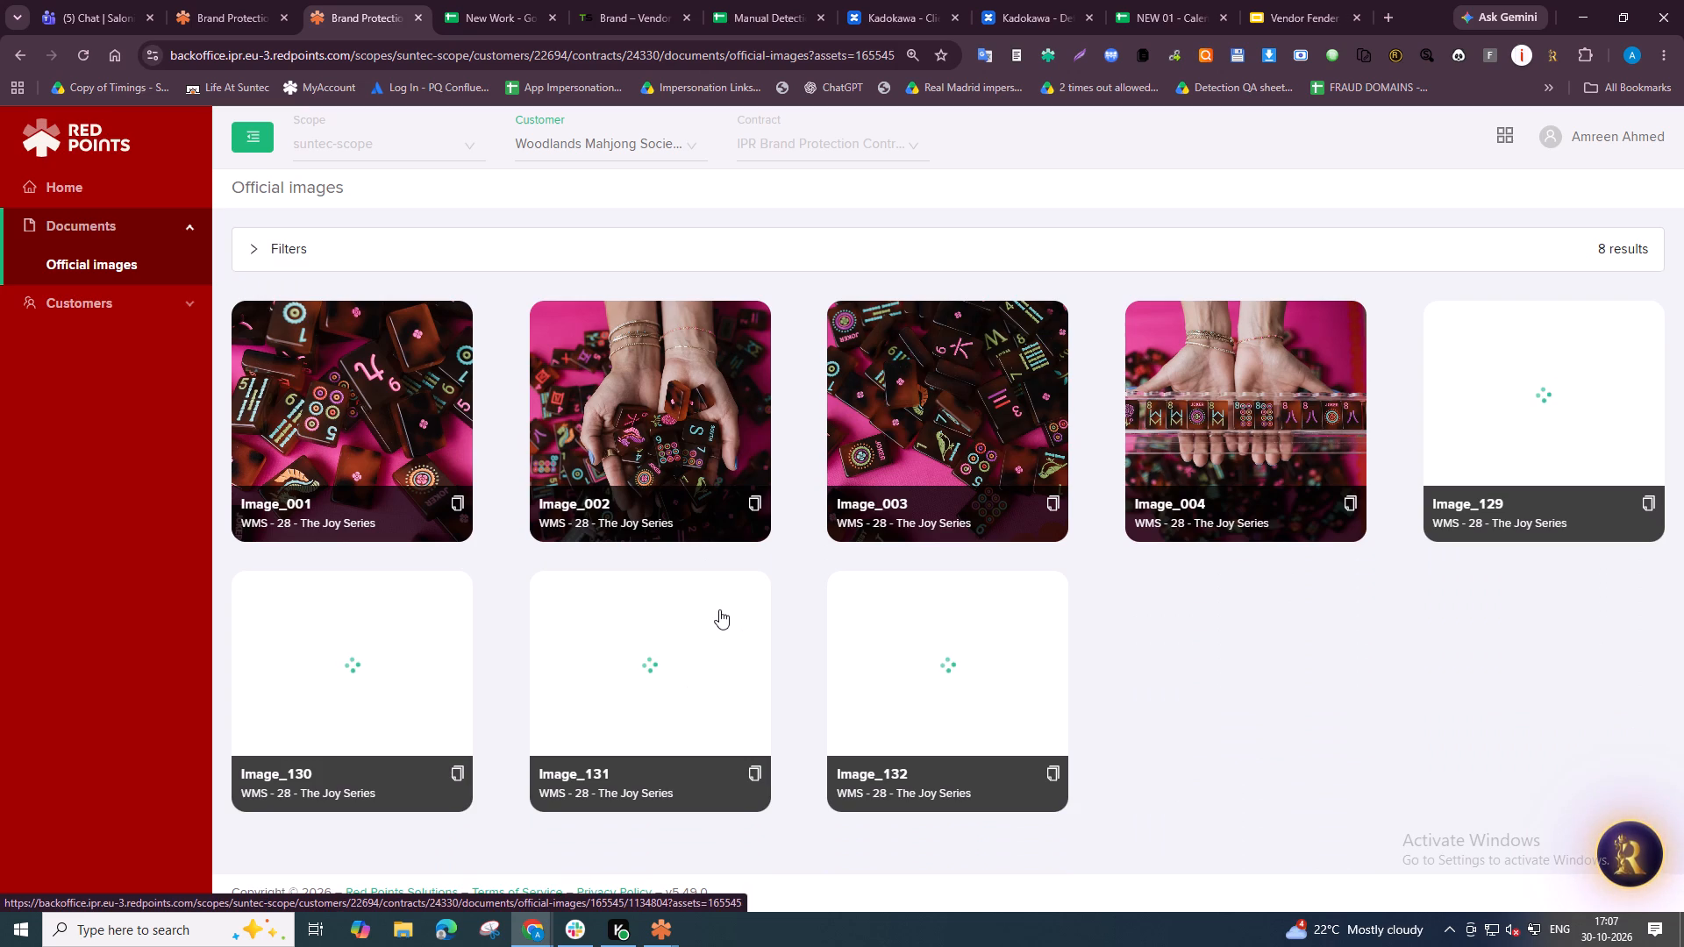
# Compare the Tortoiseshell Amber listing's hands-holding-tiles photo with official Image_002, and close the listing's tab.
pyautogui.hotkey('alt', 'Tab')
pyautogui.hotkey('alt', 'Tab')
pyautogui.hotkey('alt', 'Tab')
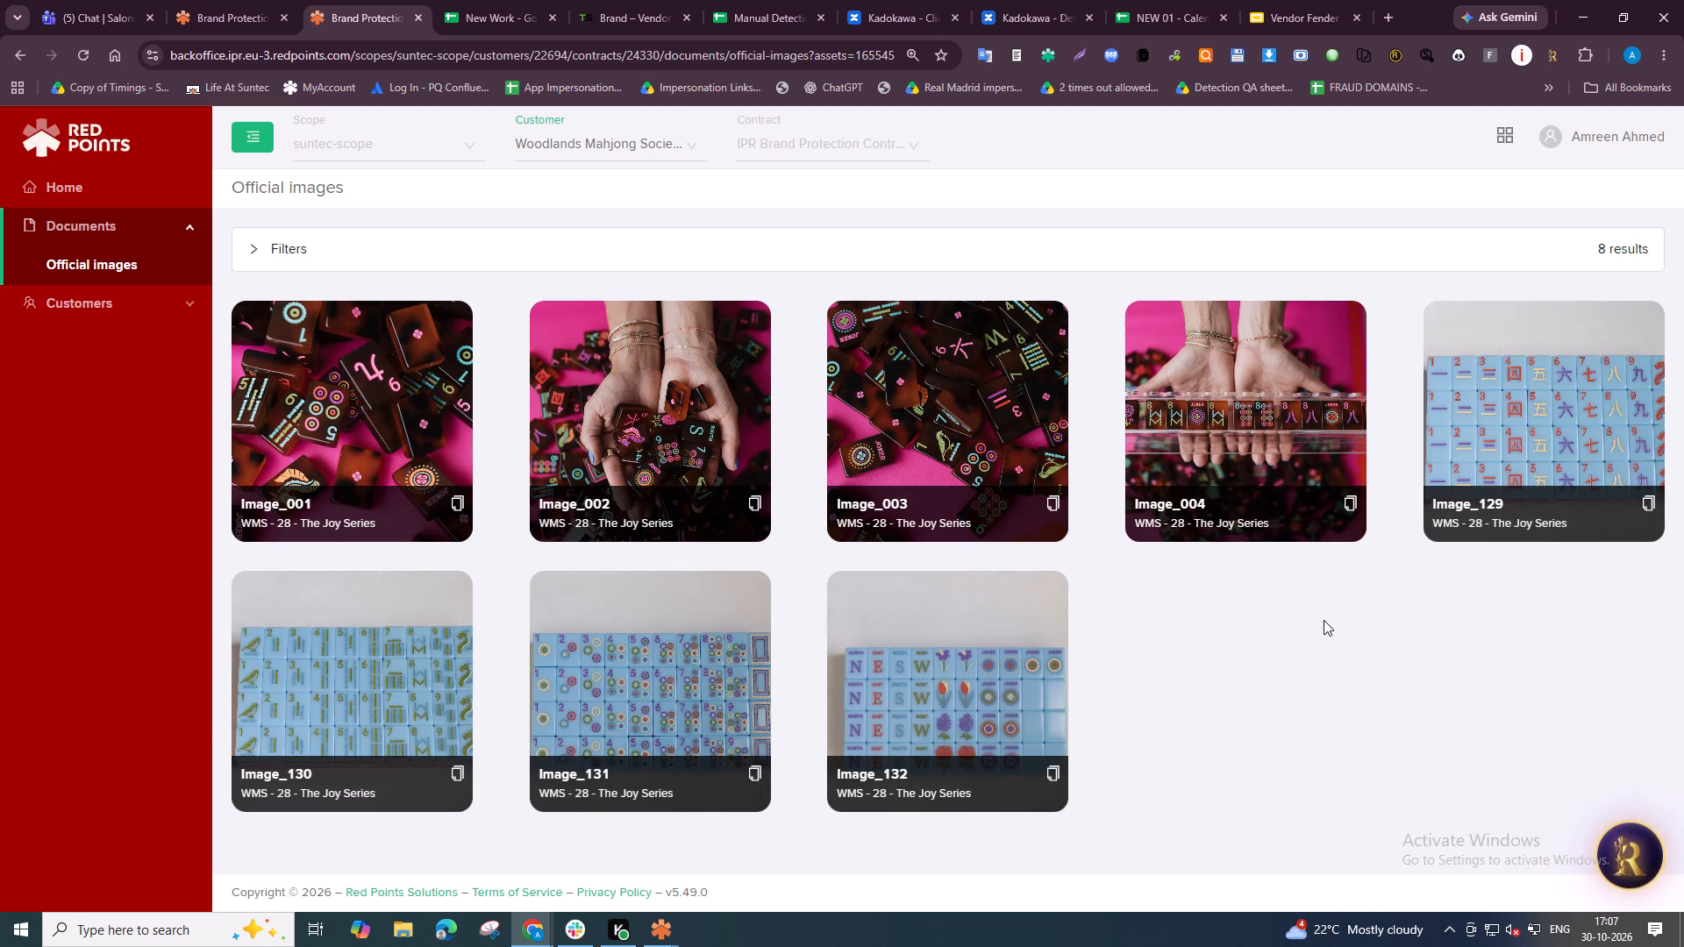
pyautogui.hotkey('alt', 'Tab')
pyautogui.keyDown('alt'); pyautogui.click(1110, 344); pyautogui.keyUp('alt')
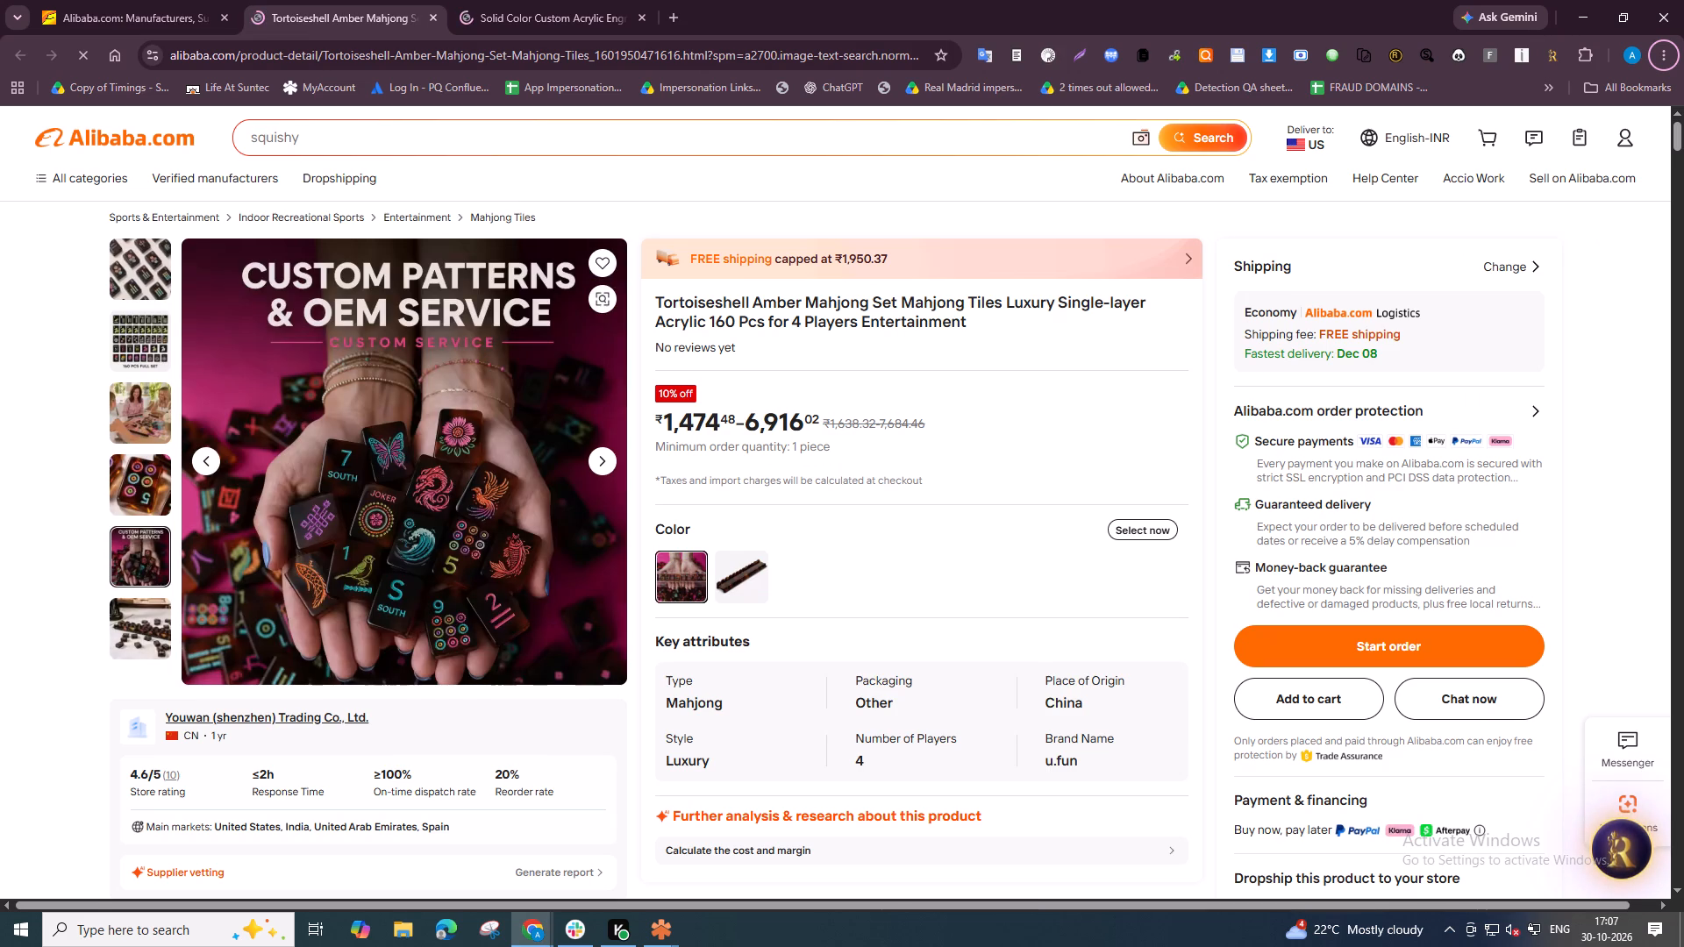
pyautogui.hotkey('alt', 'Tab')
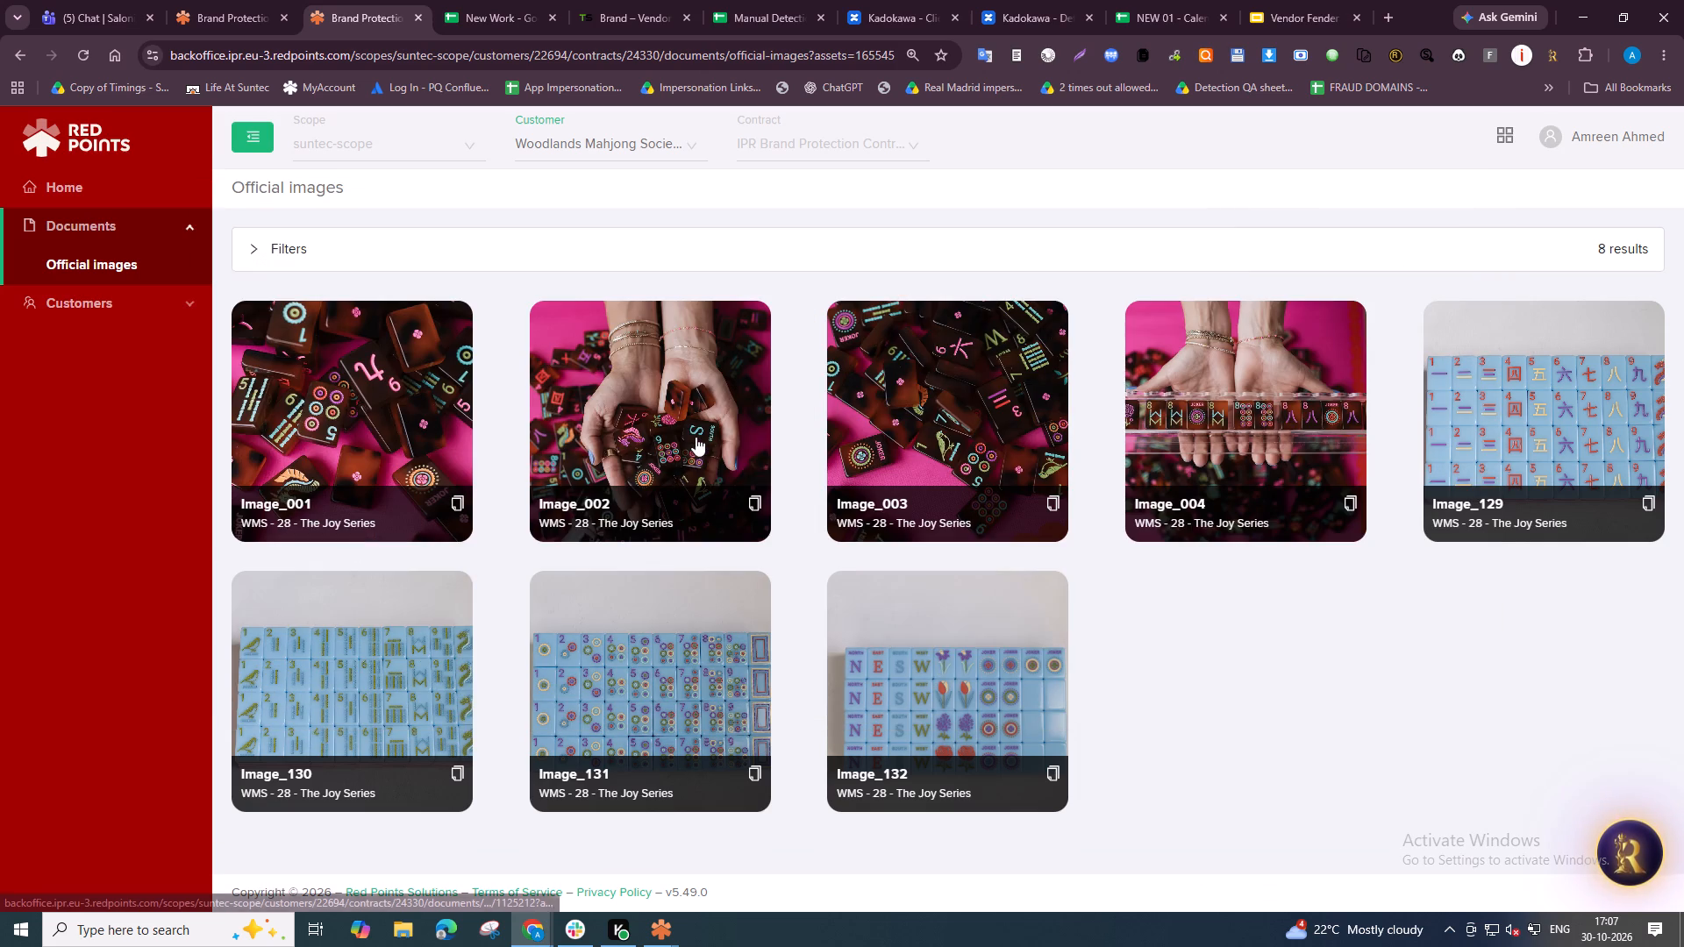
pyautogui.click(696, 437)
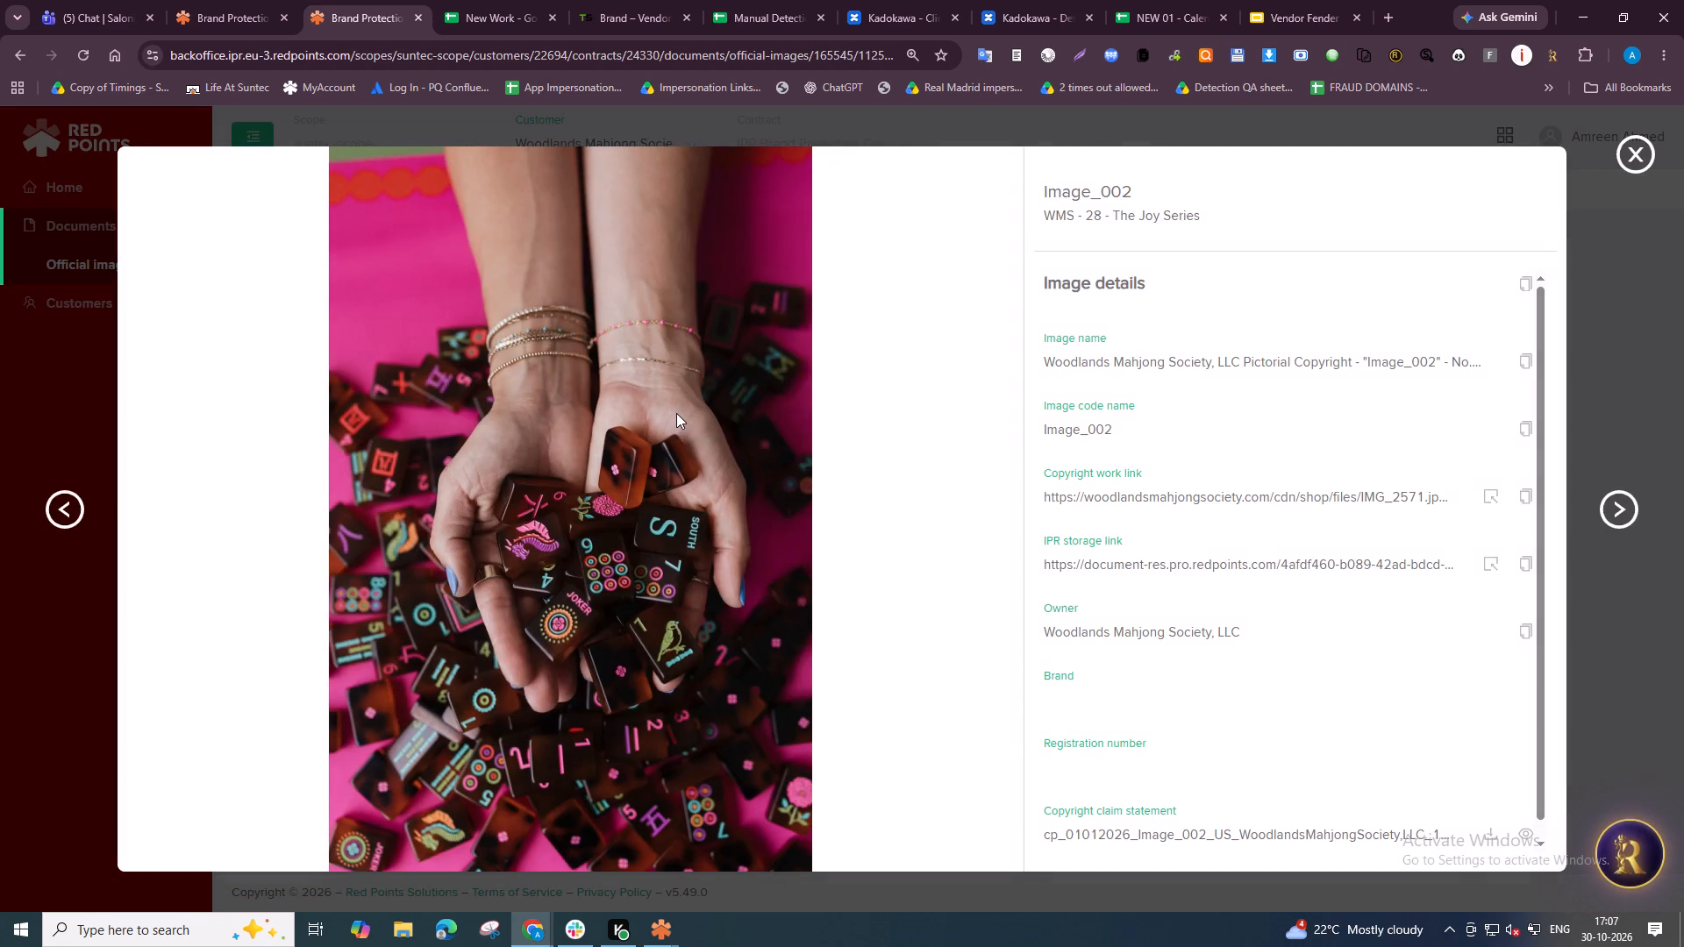
pyautogui.hotkey('alt', 'Tab')
pyautogui.keyDown('alt'); pyautogui.click(784, 376); pyautogui.keyUp('alt')
pyautogui.click(460, 497)
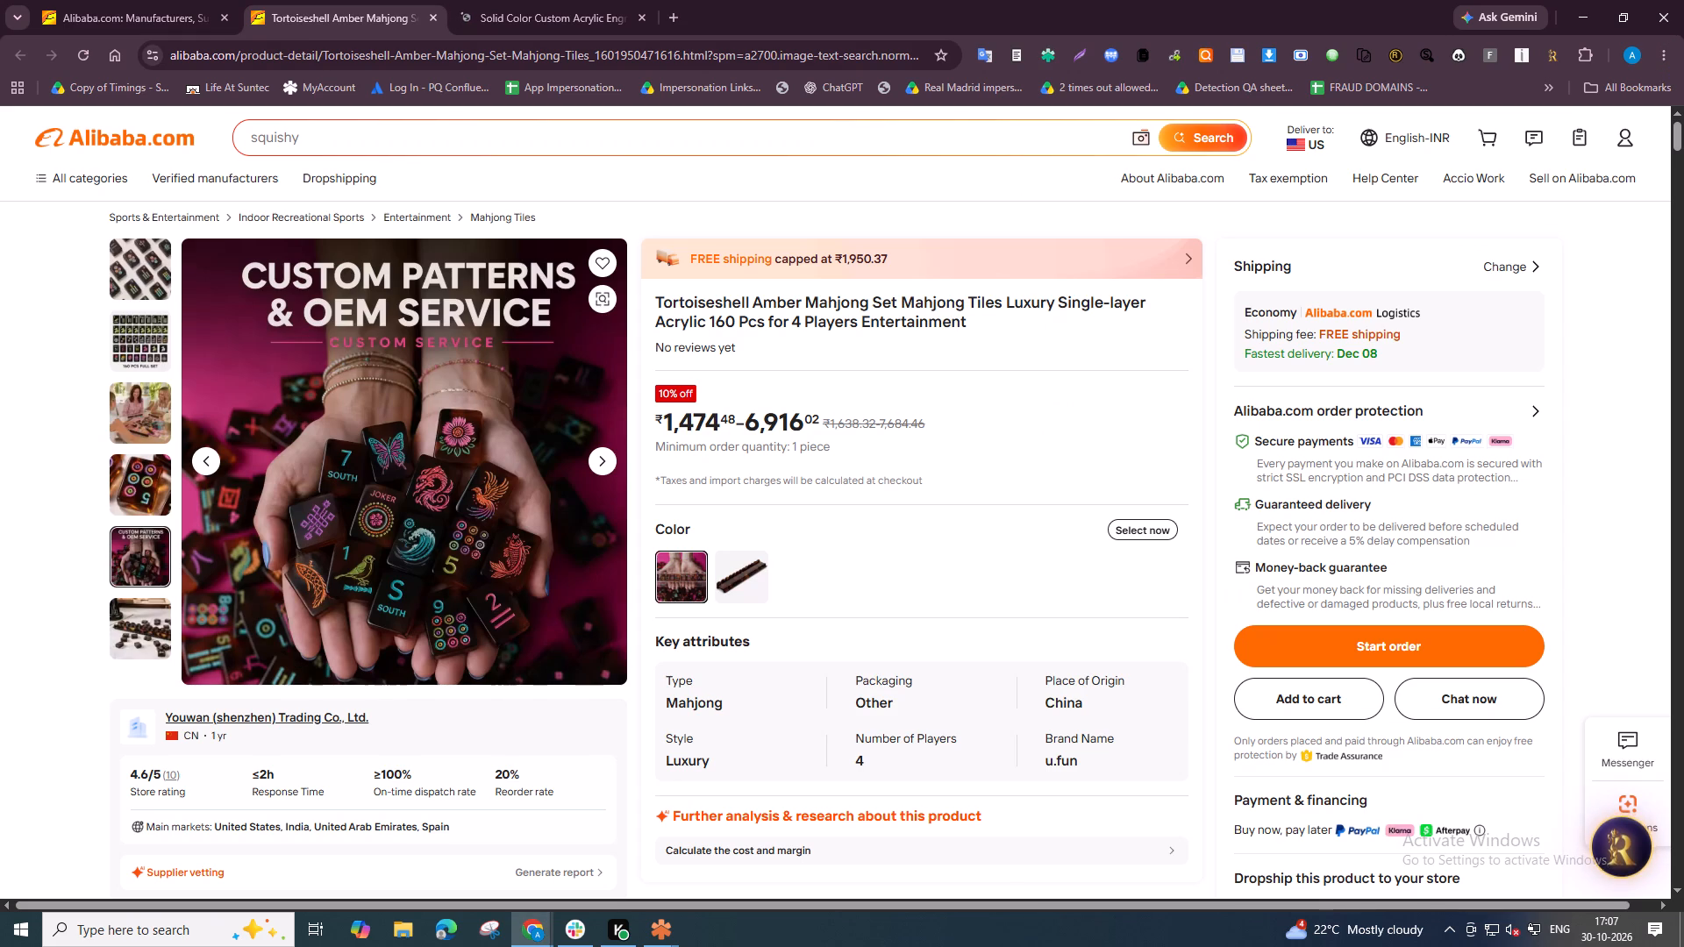
pyautogui.press('Tab')
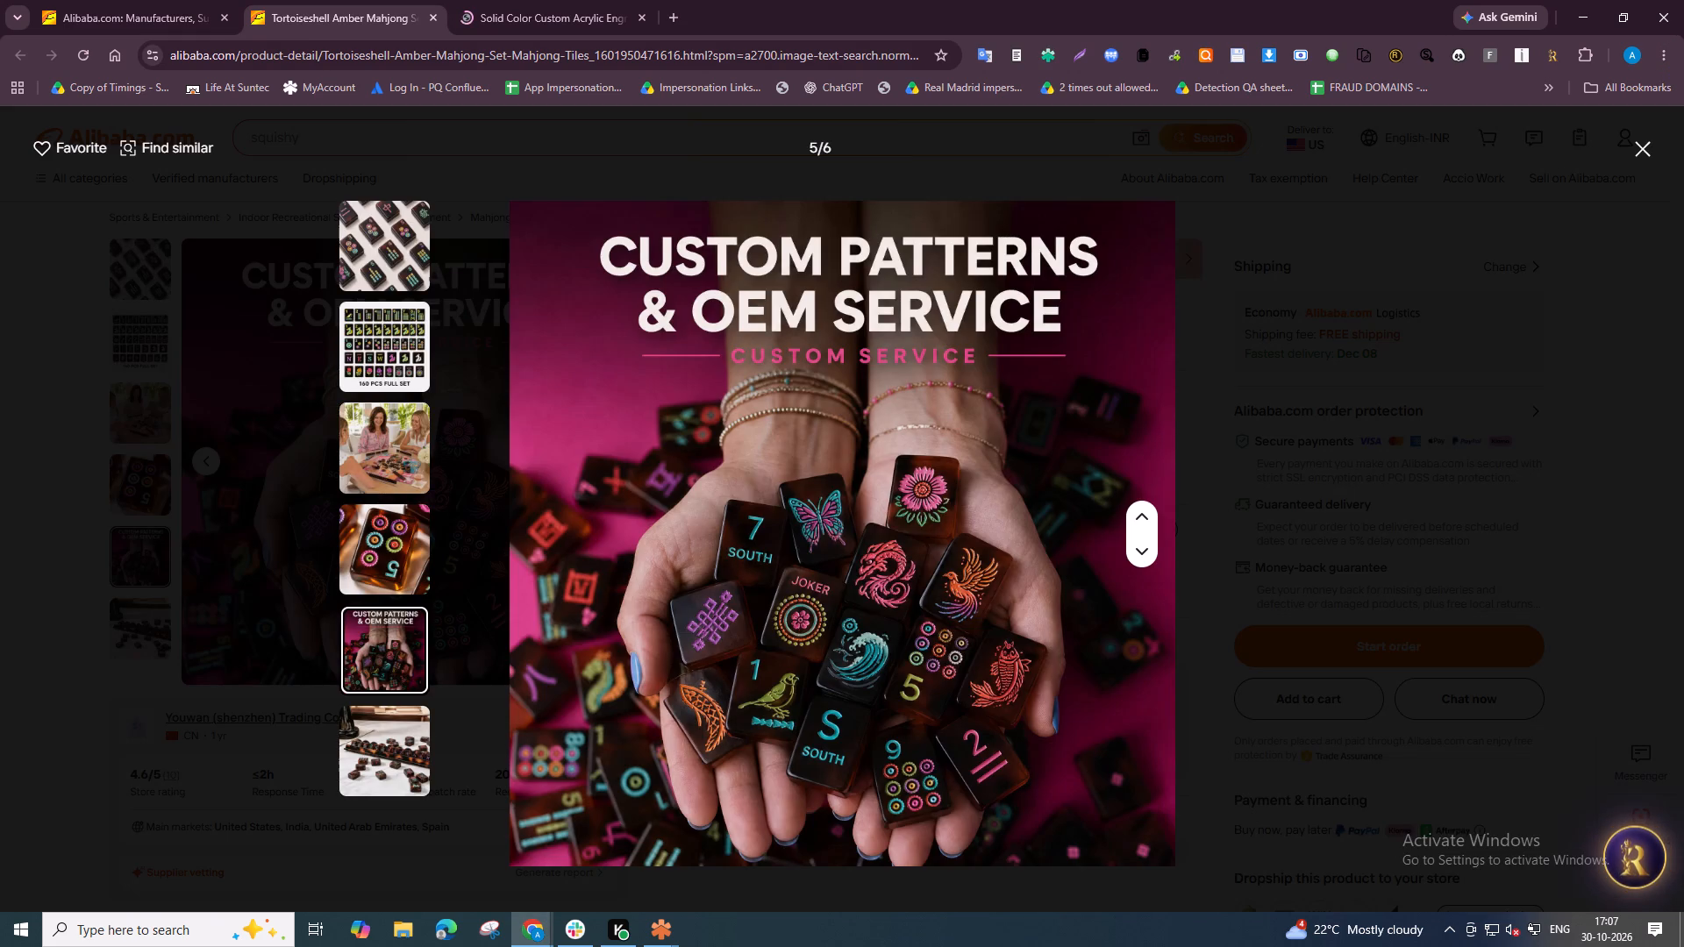
pyautogui.hotkey('alt', 'Tab')
pyautogui.hotkey('alt', 'Tab')
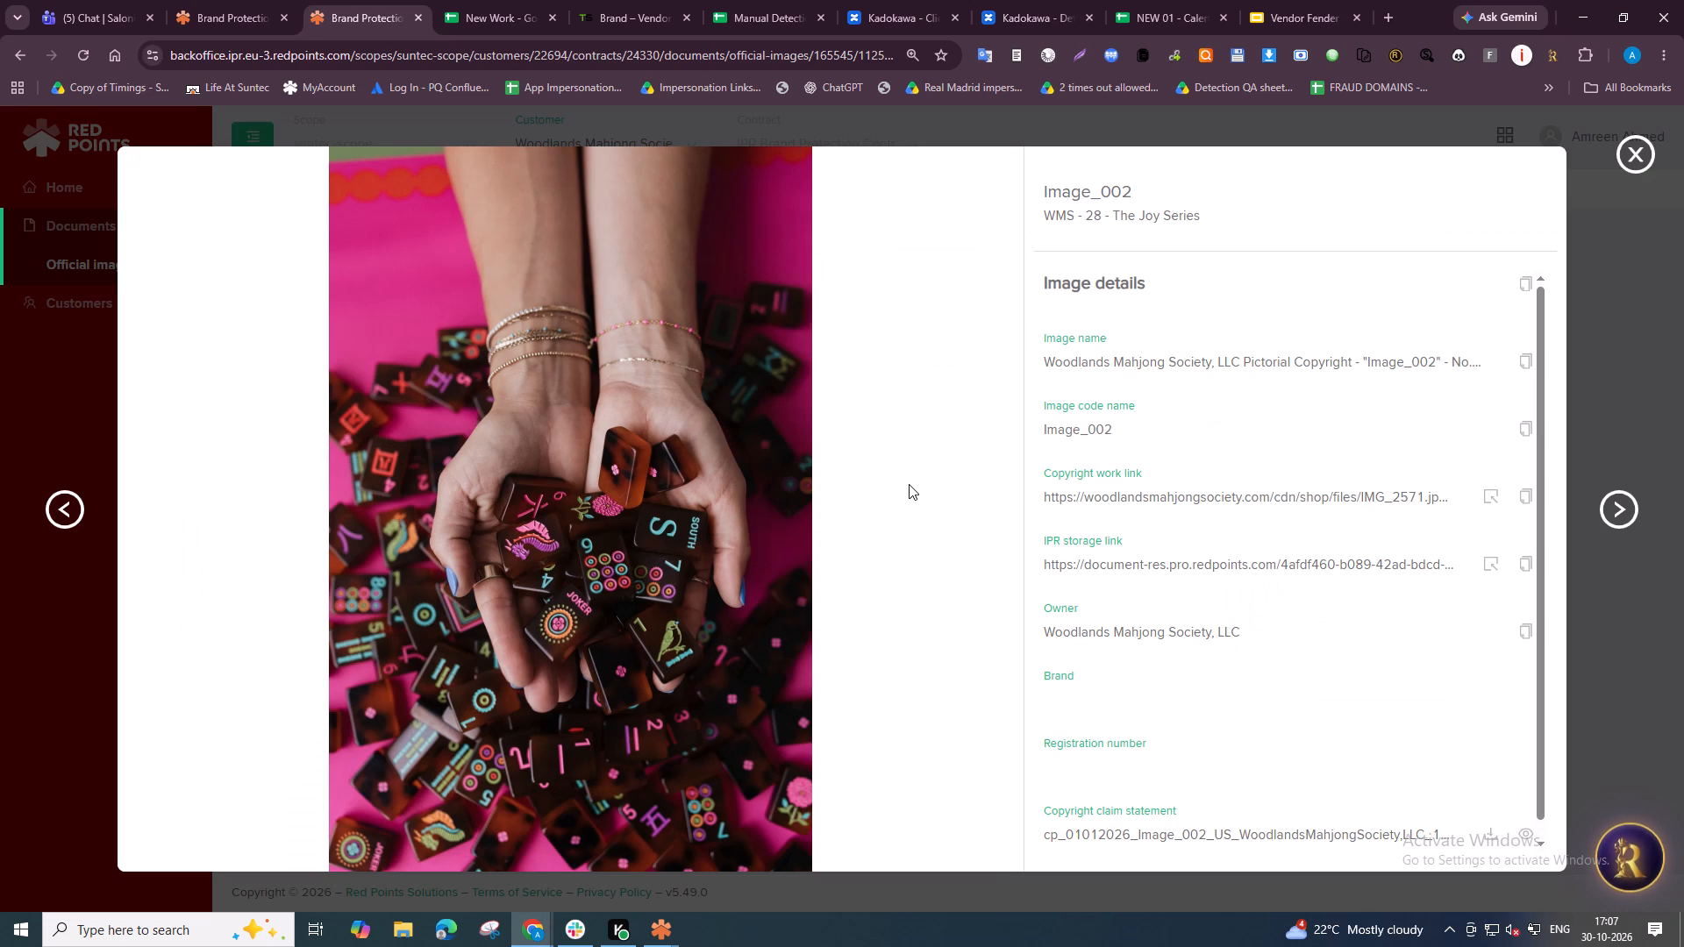
pyautogui.click(1657, 139)
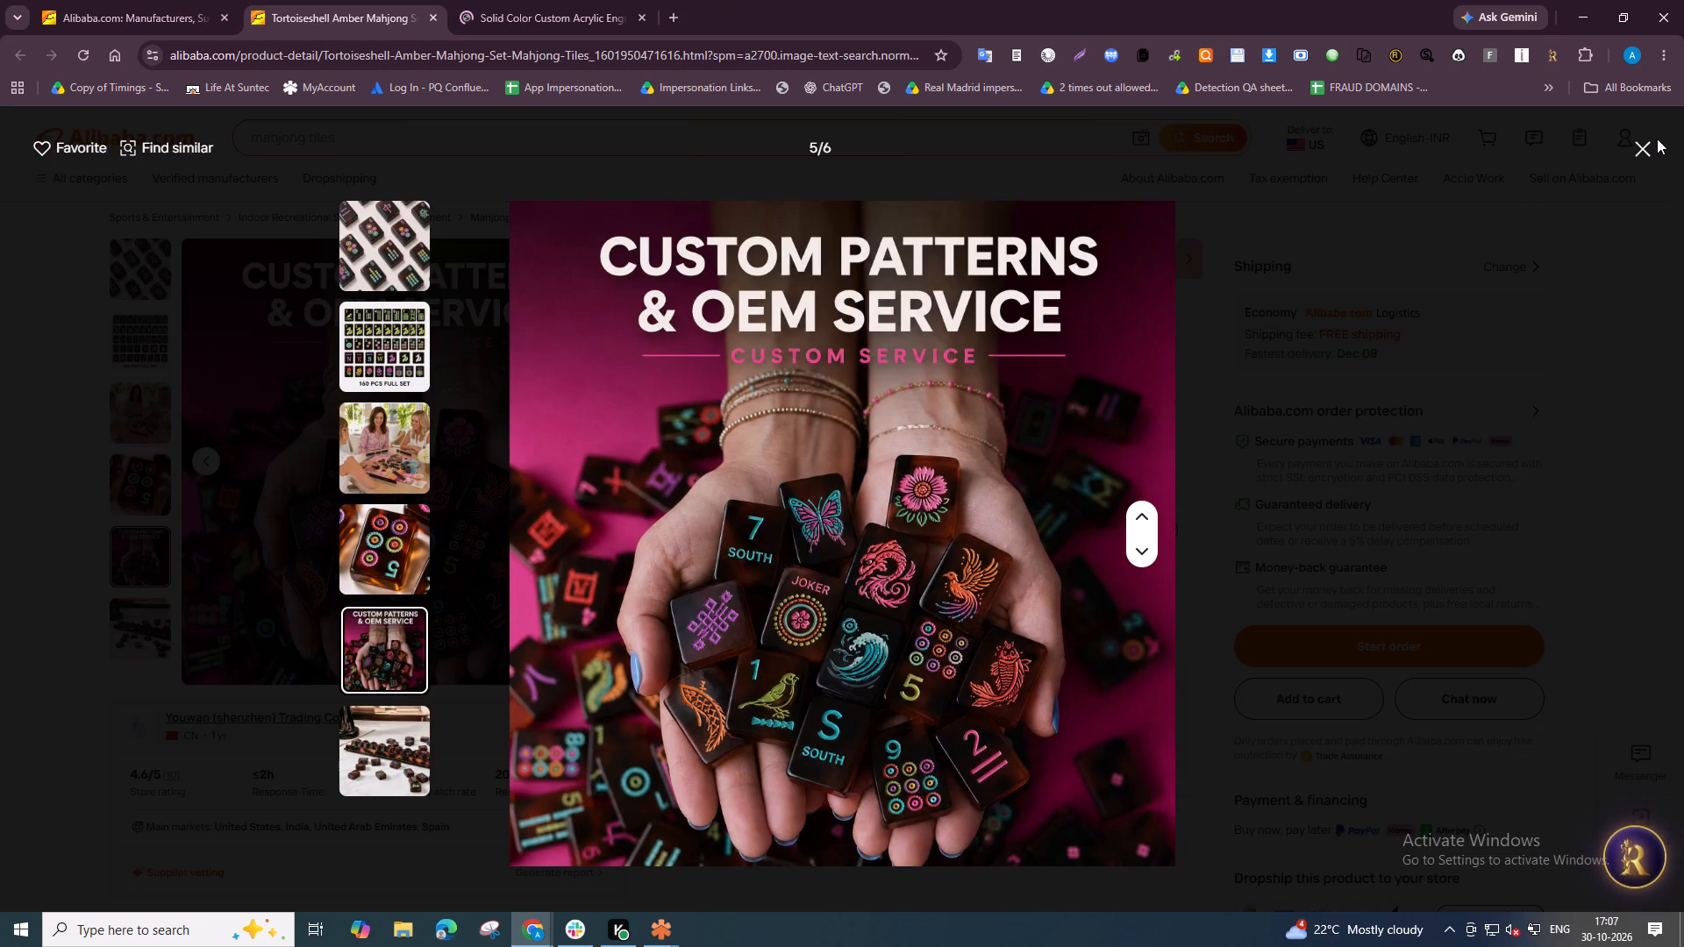
pyautogui.hotkey('ctrl', 'w')
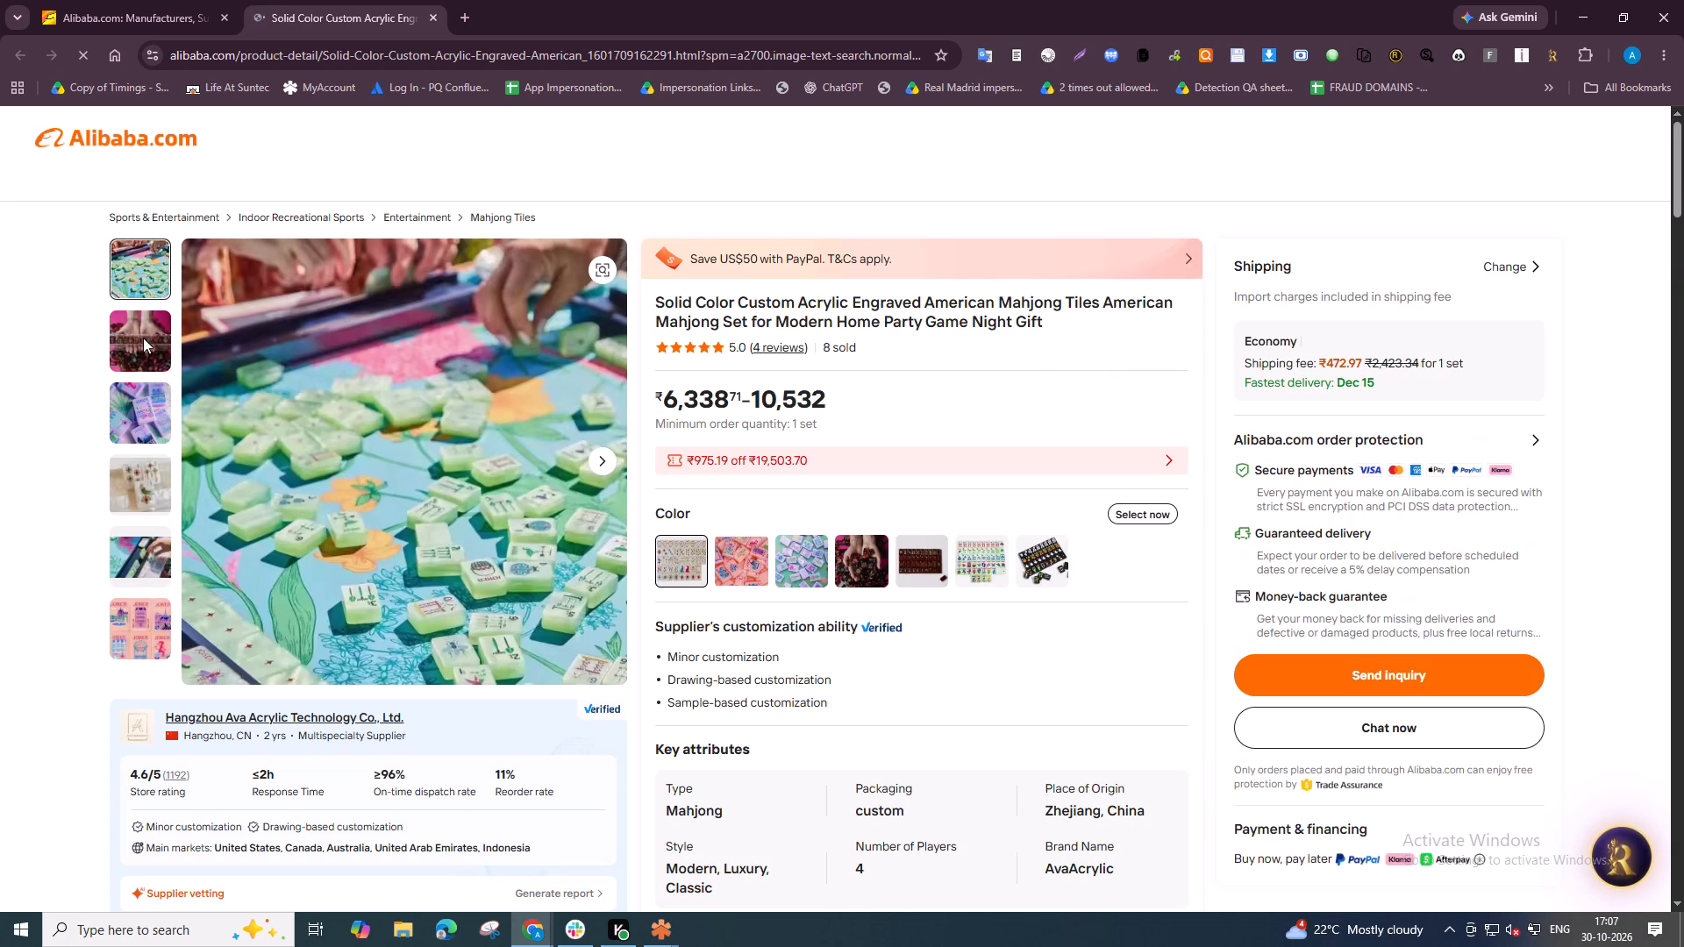
# In the Red Points back office, leave the open official image and view Image_004 of WMS - 28 - The Joy Series.
pyautogui.hotkey('alt', 'Tab')
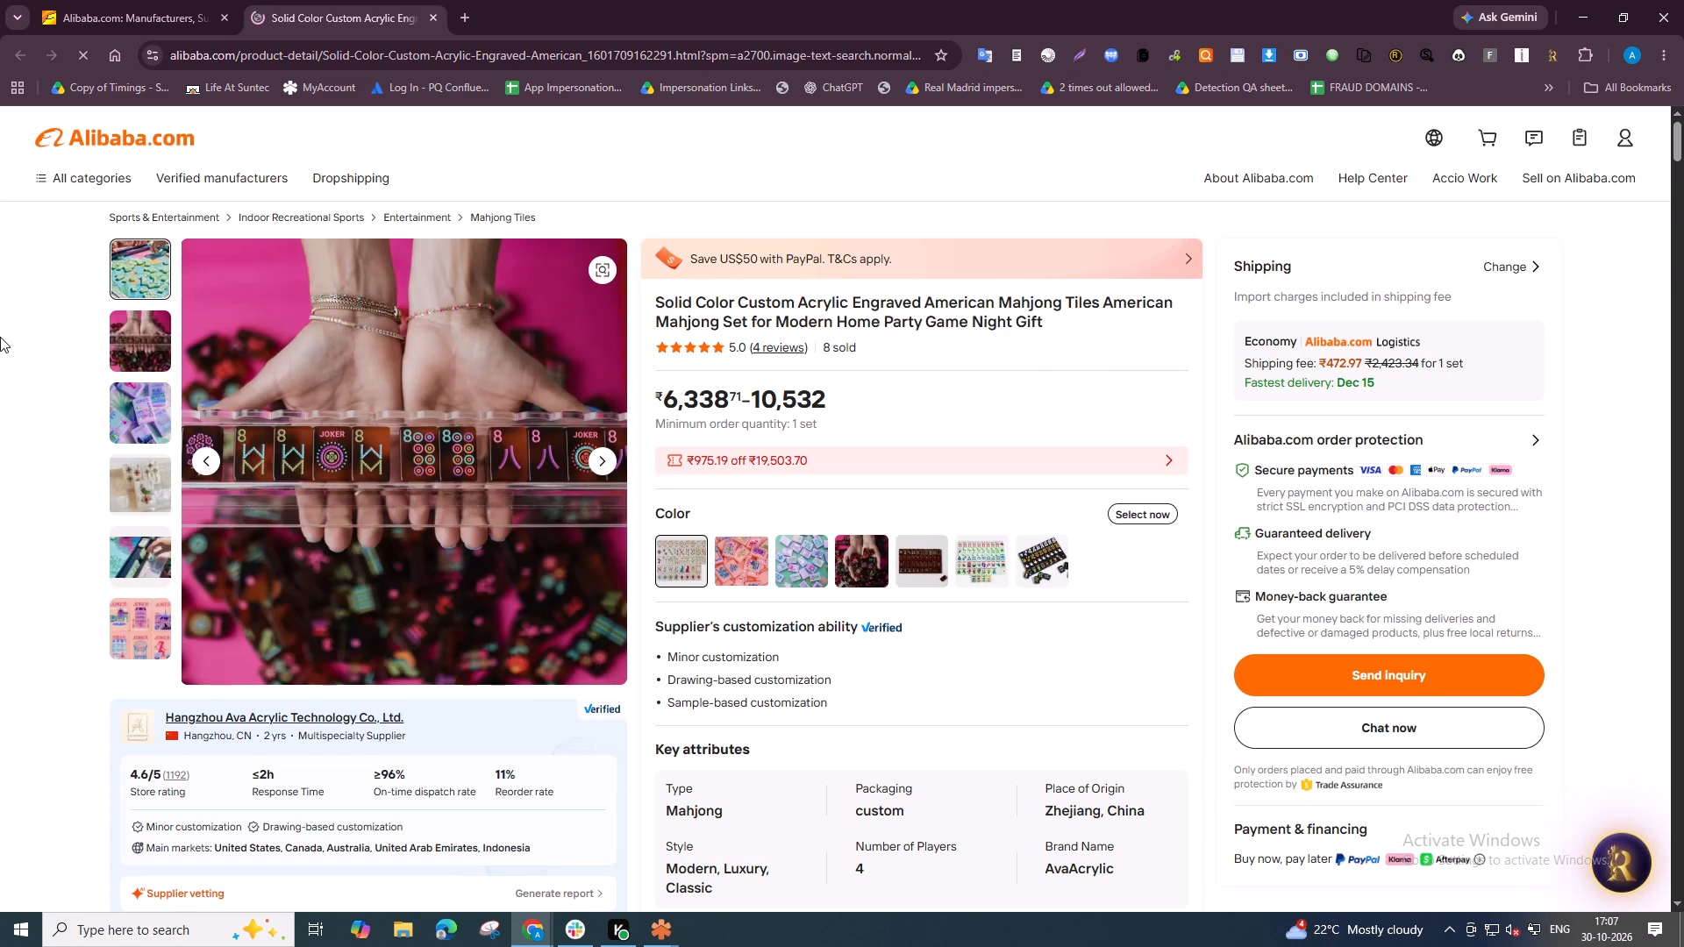
pyautogui.click(1630, 152)
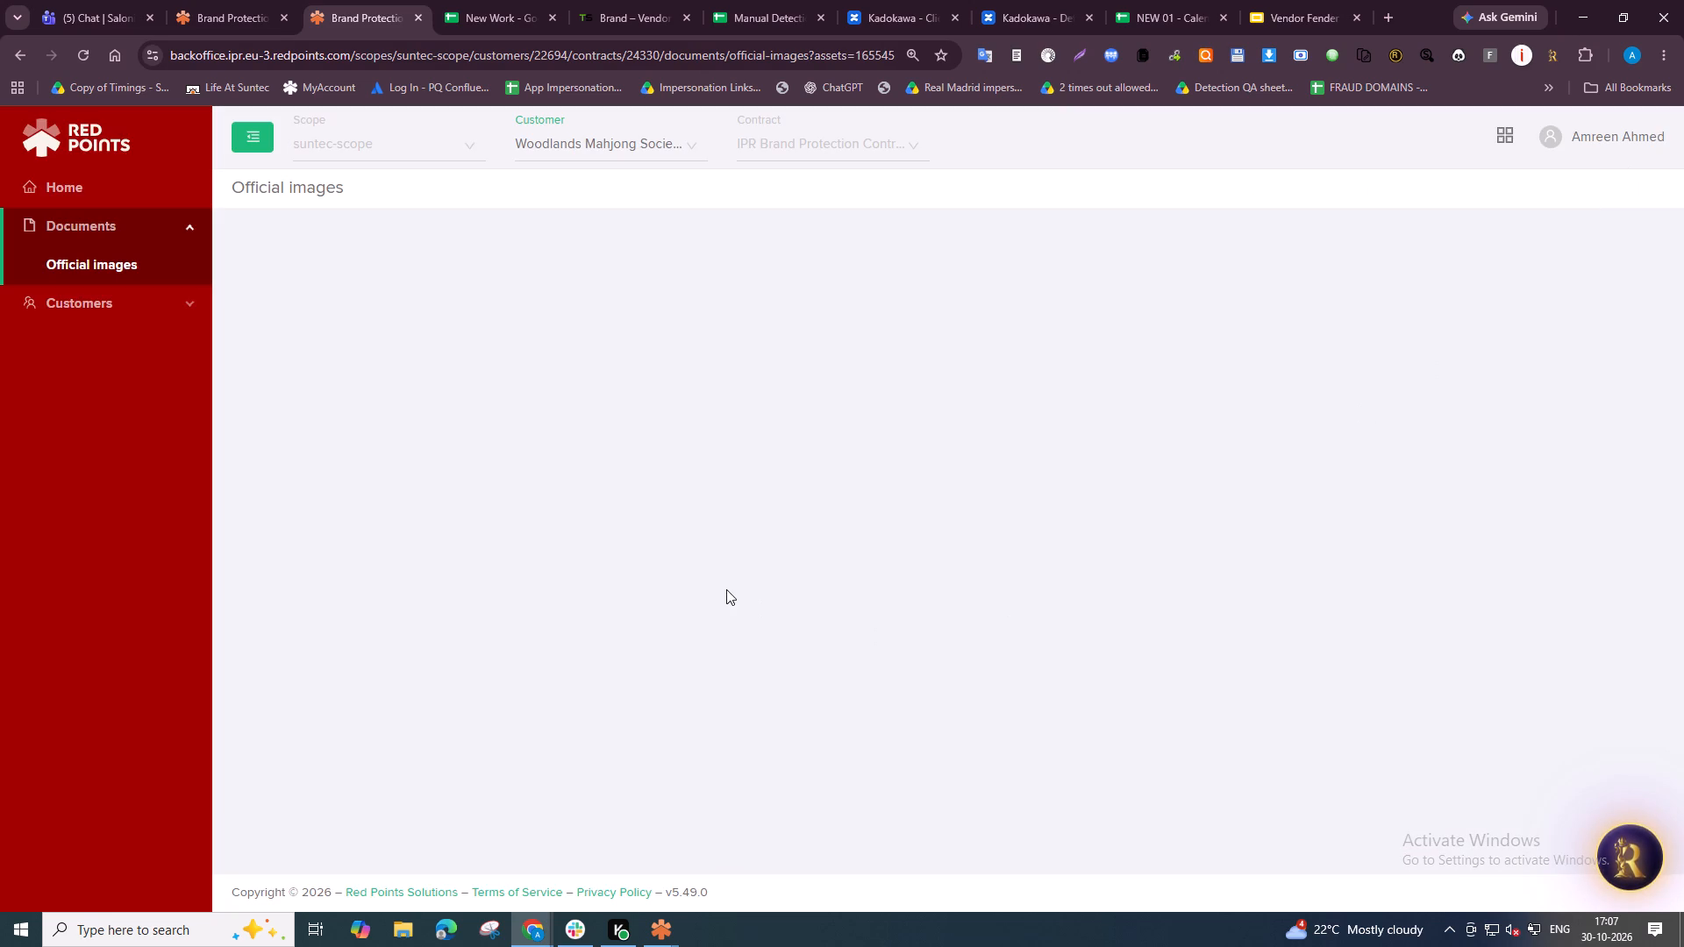
pyautogui.click(1250, 399)
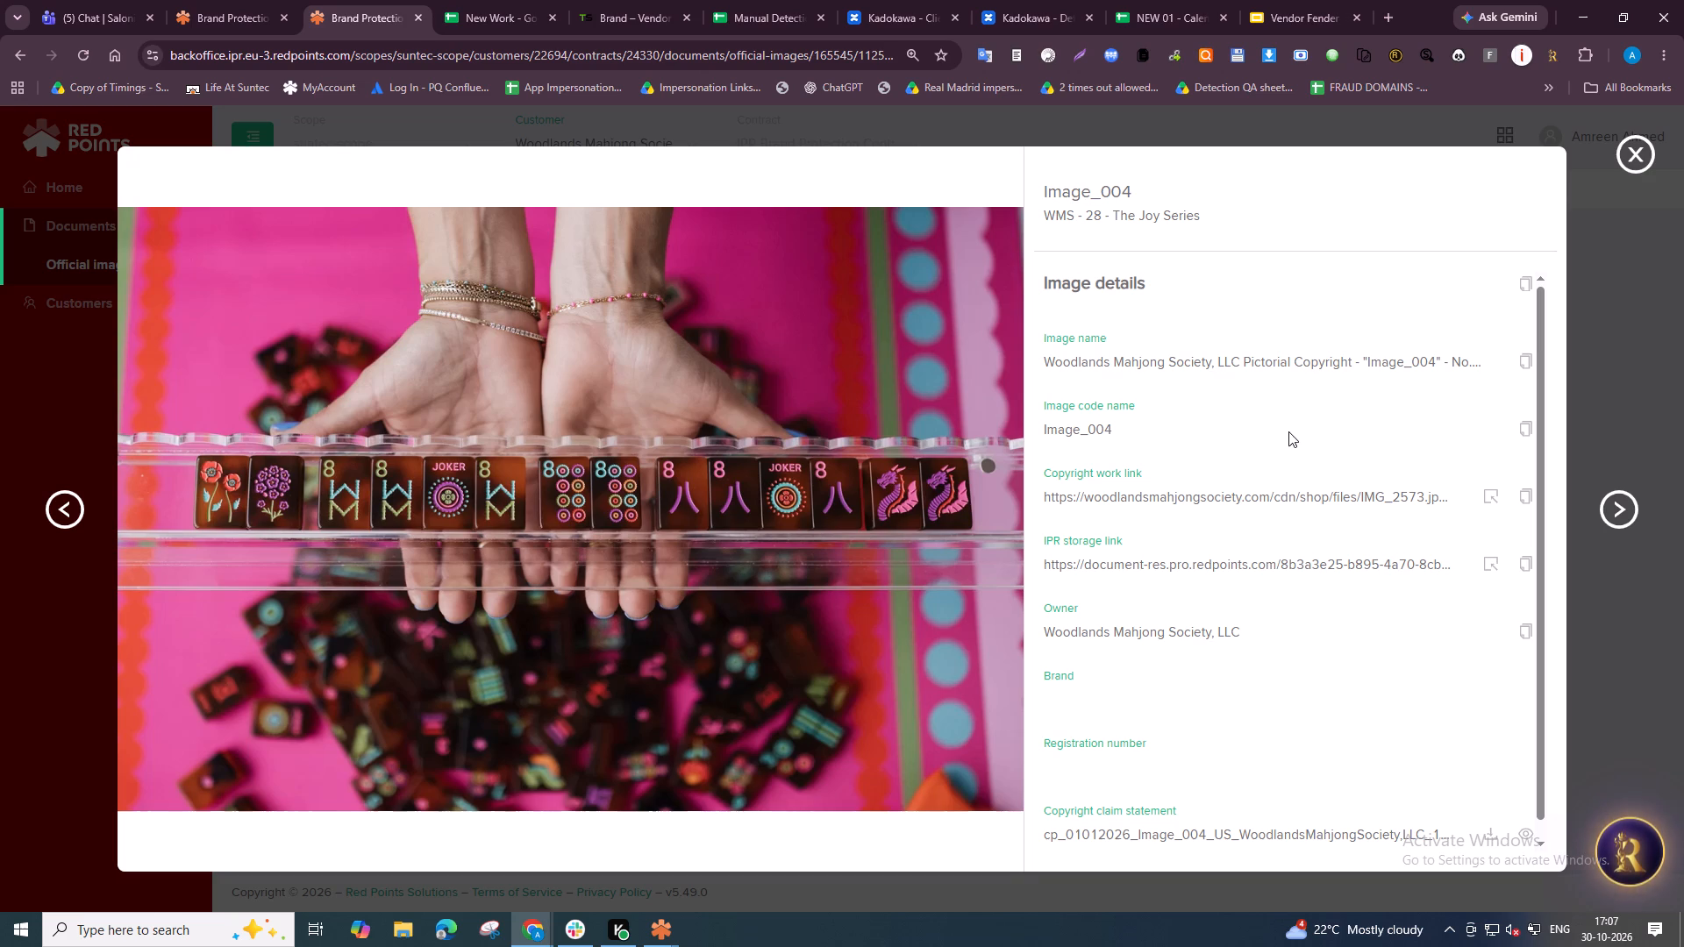
# Enlarge the Solid Color Custom Acrylic Engraved listing's photo of hands under a tile rack and compare it with official Image_004.
pyautogui.hotkey('alt', 'Tab')
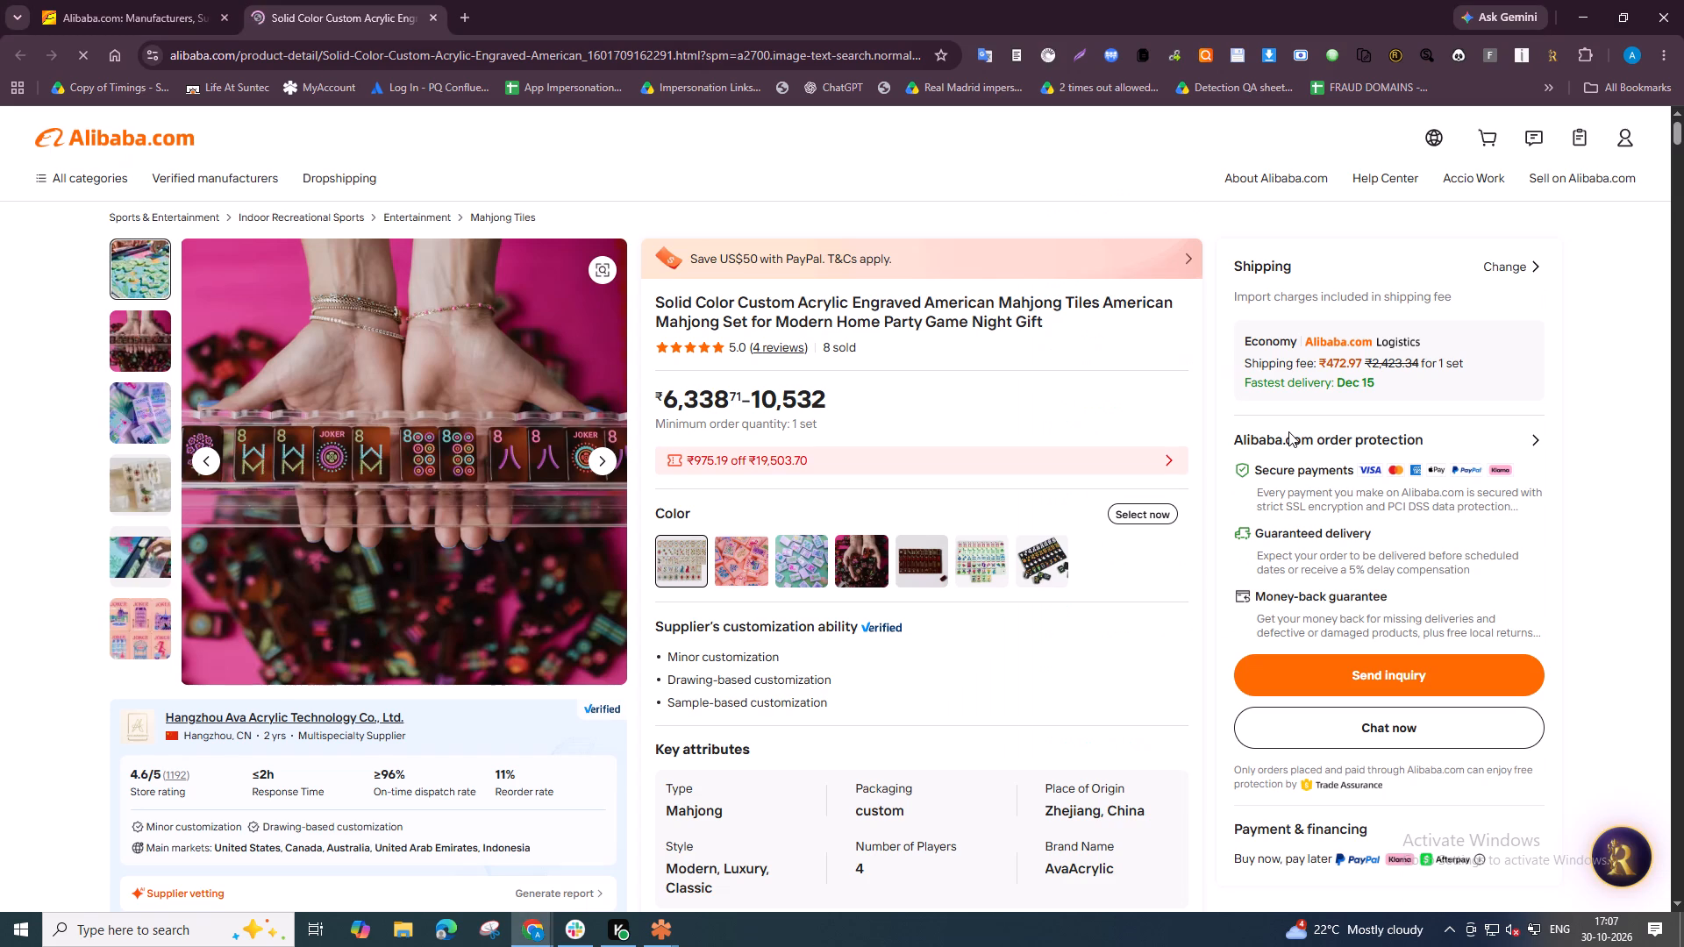
pyautogui.click(482, 481)
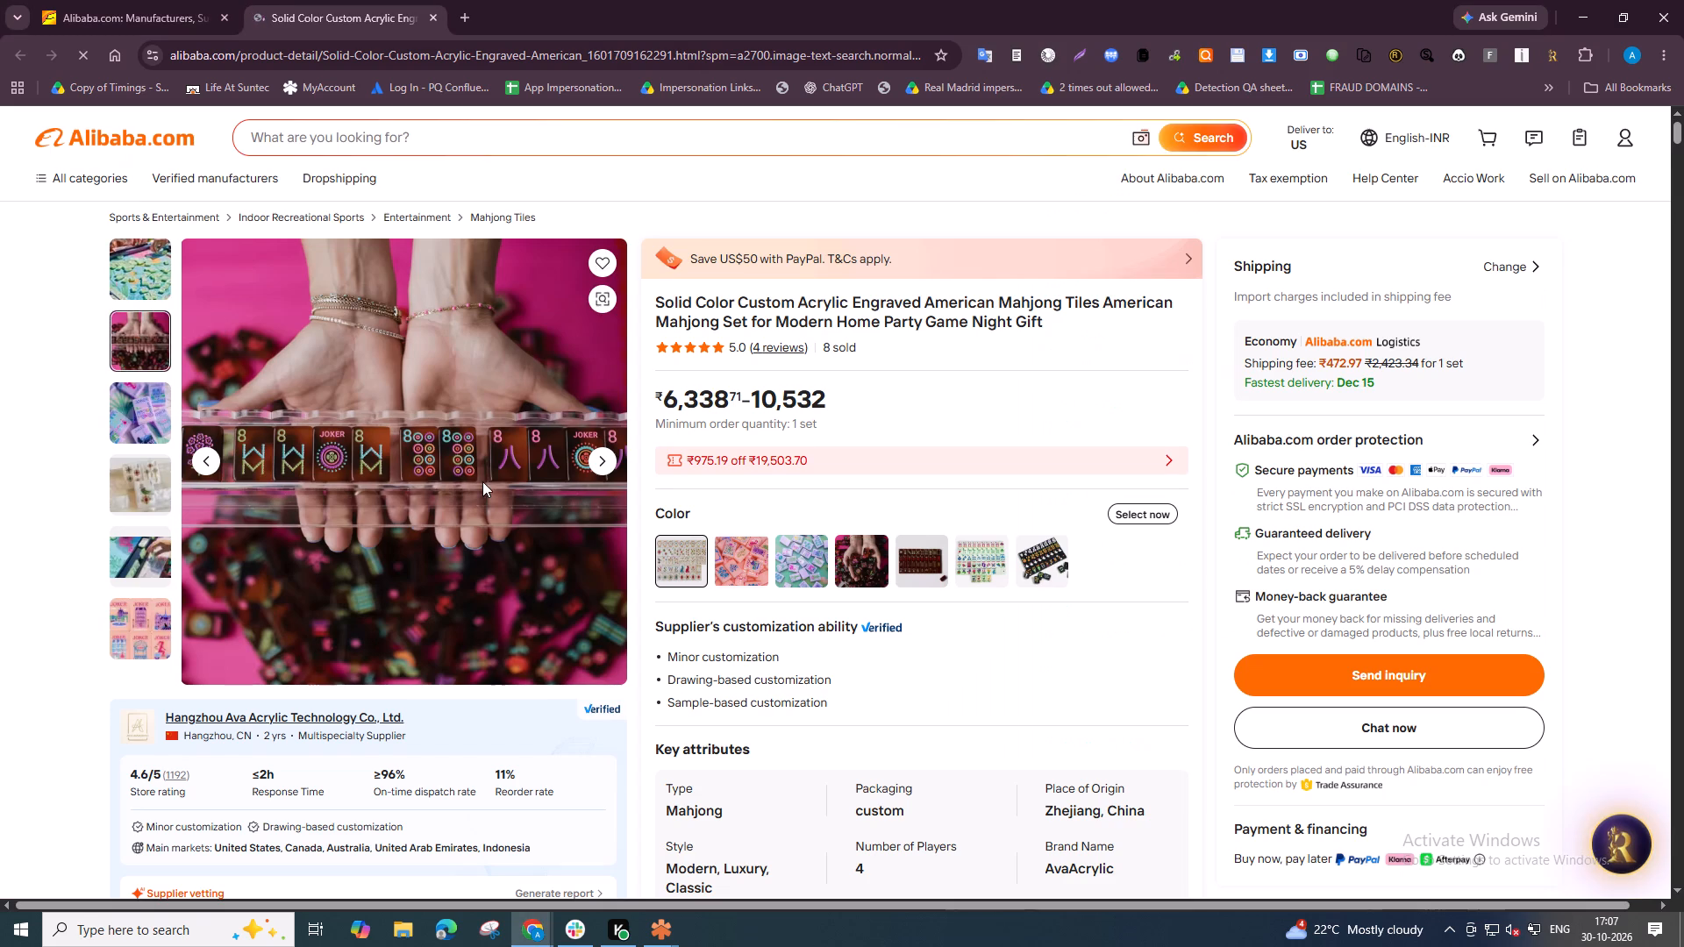
pyautogui.click(486, 519)
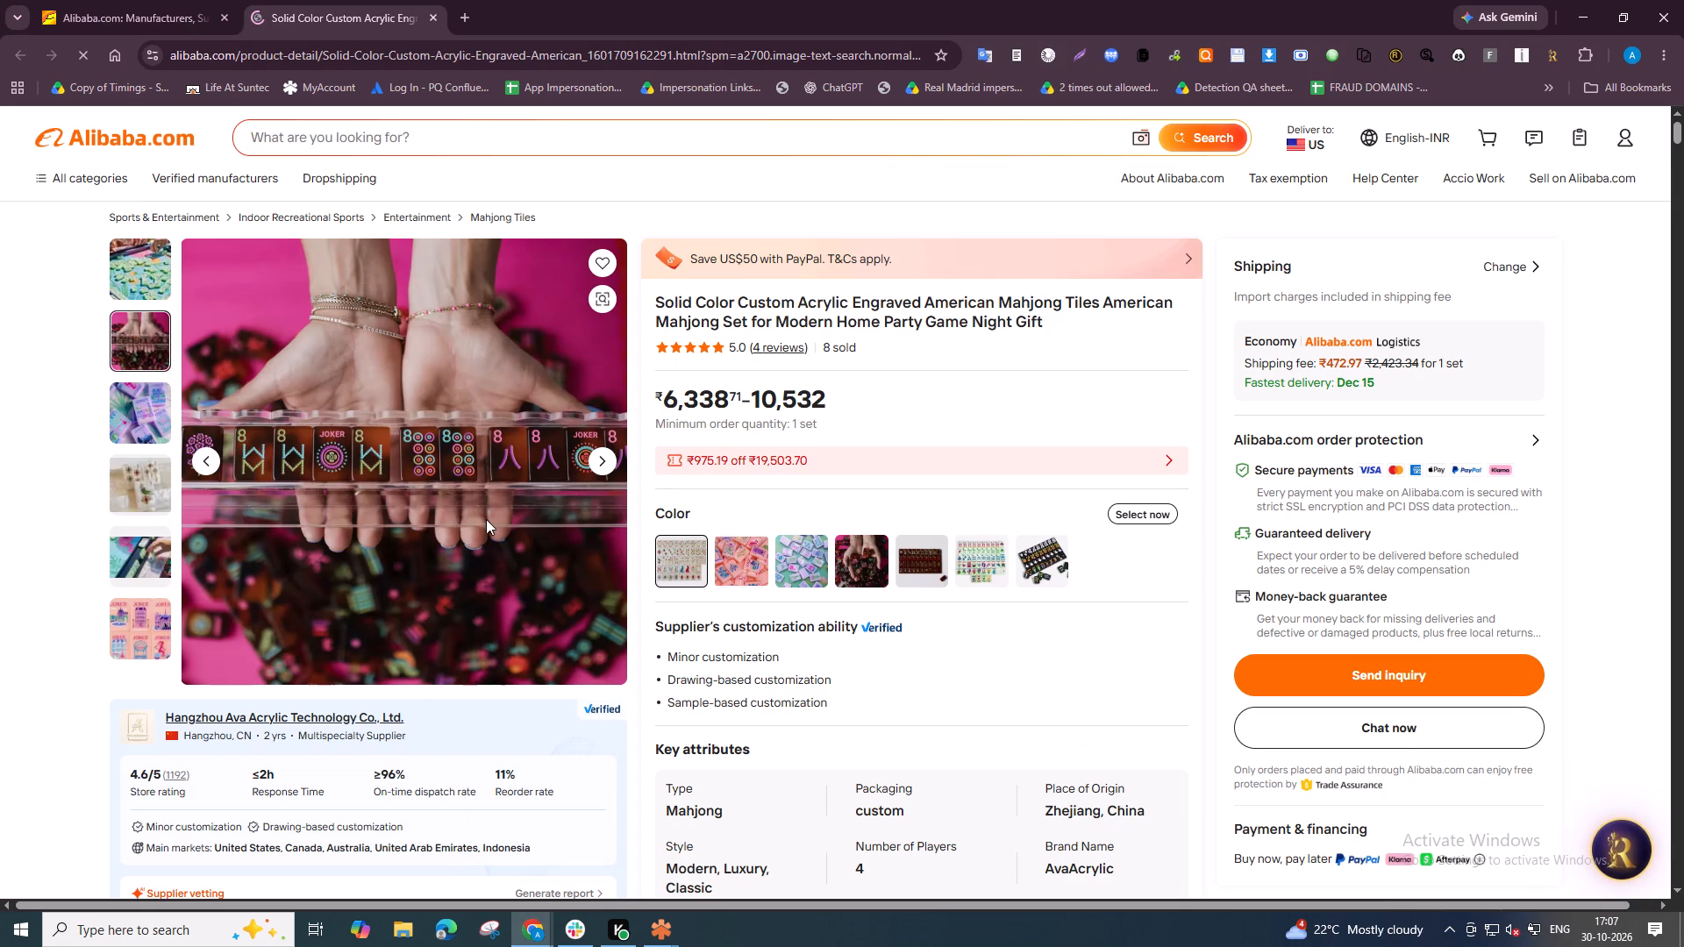
pyautogui.hotkey('alt', 'Tab')
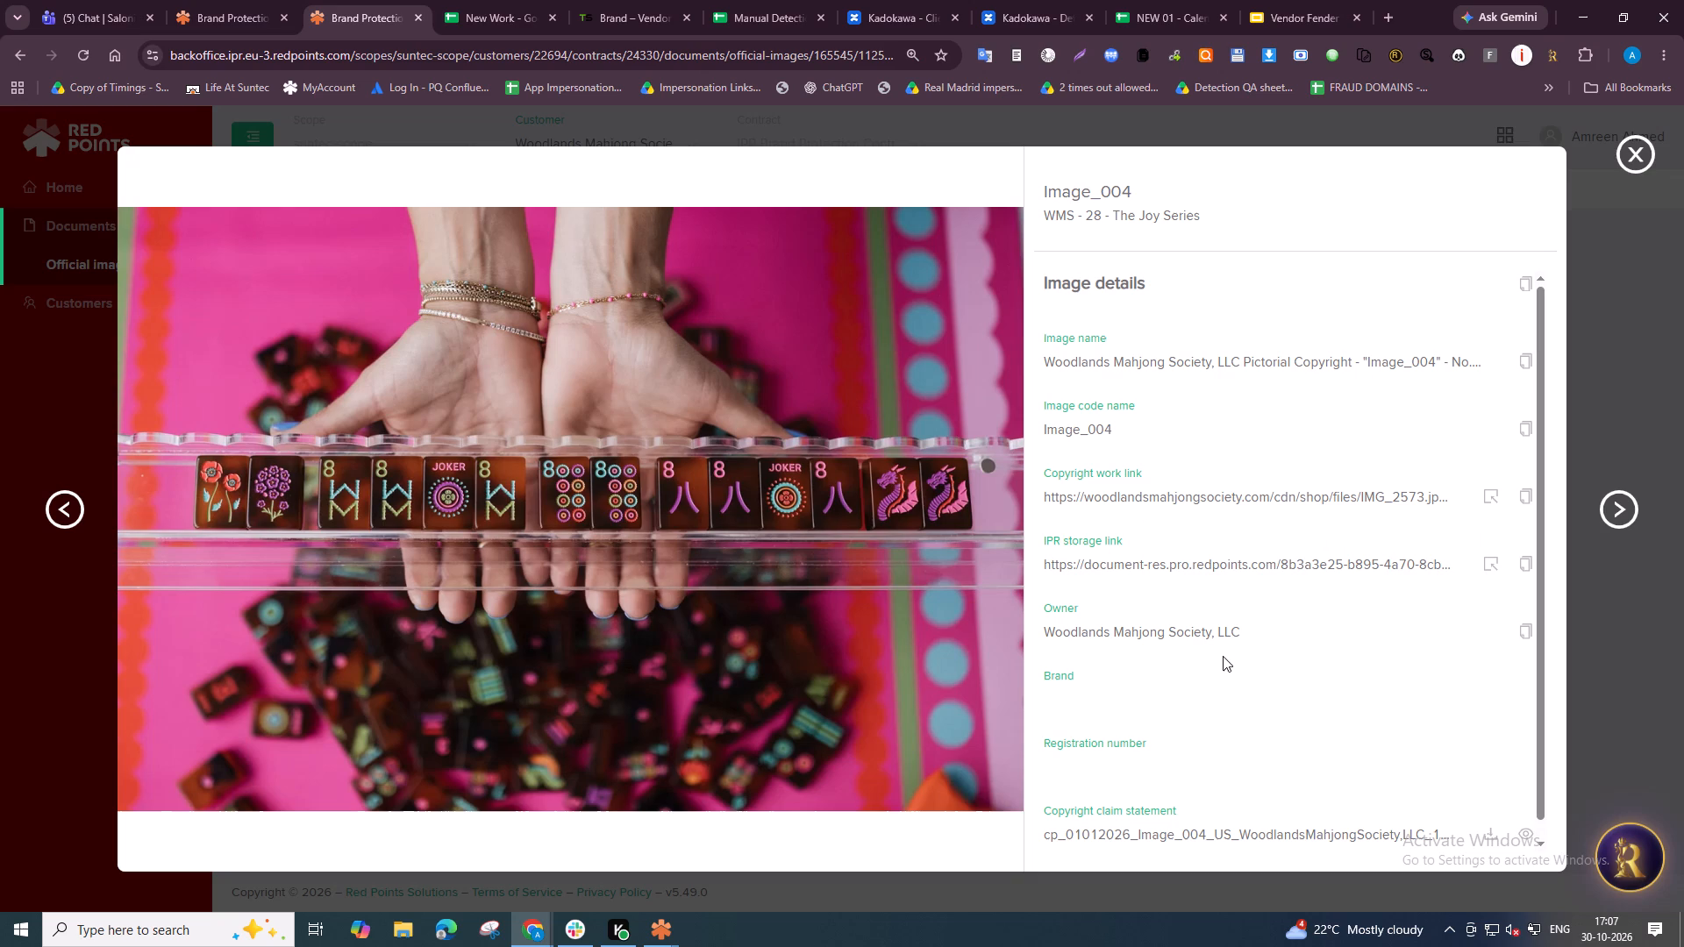
pyautogui.hotkey('alt', 'Tab')
pyautogui.hotkey('alt', 'Tab')
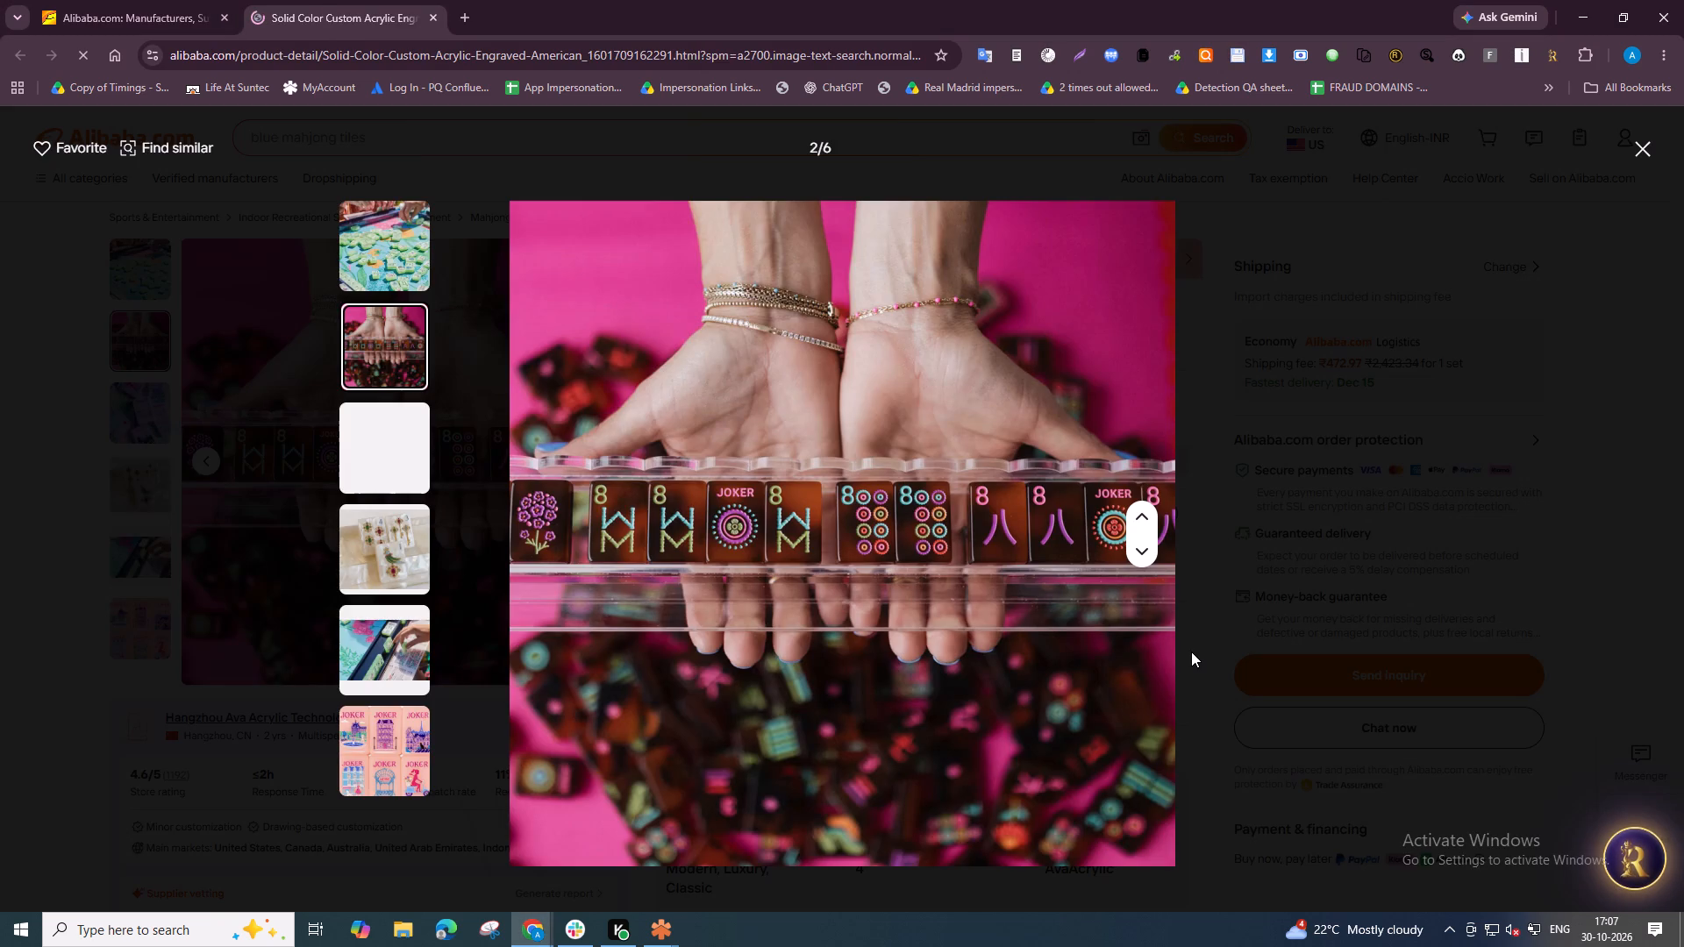
pyautogui.hotkey('alt', 'Tab')
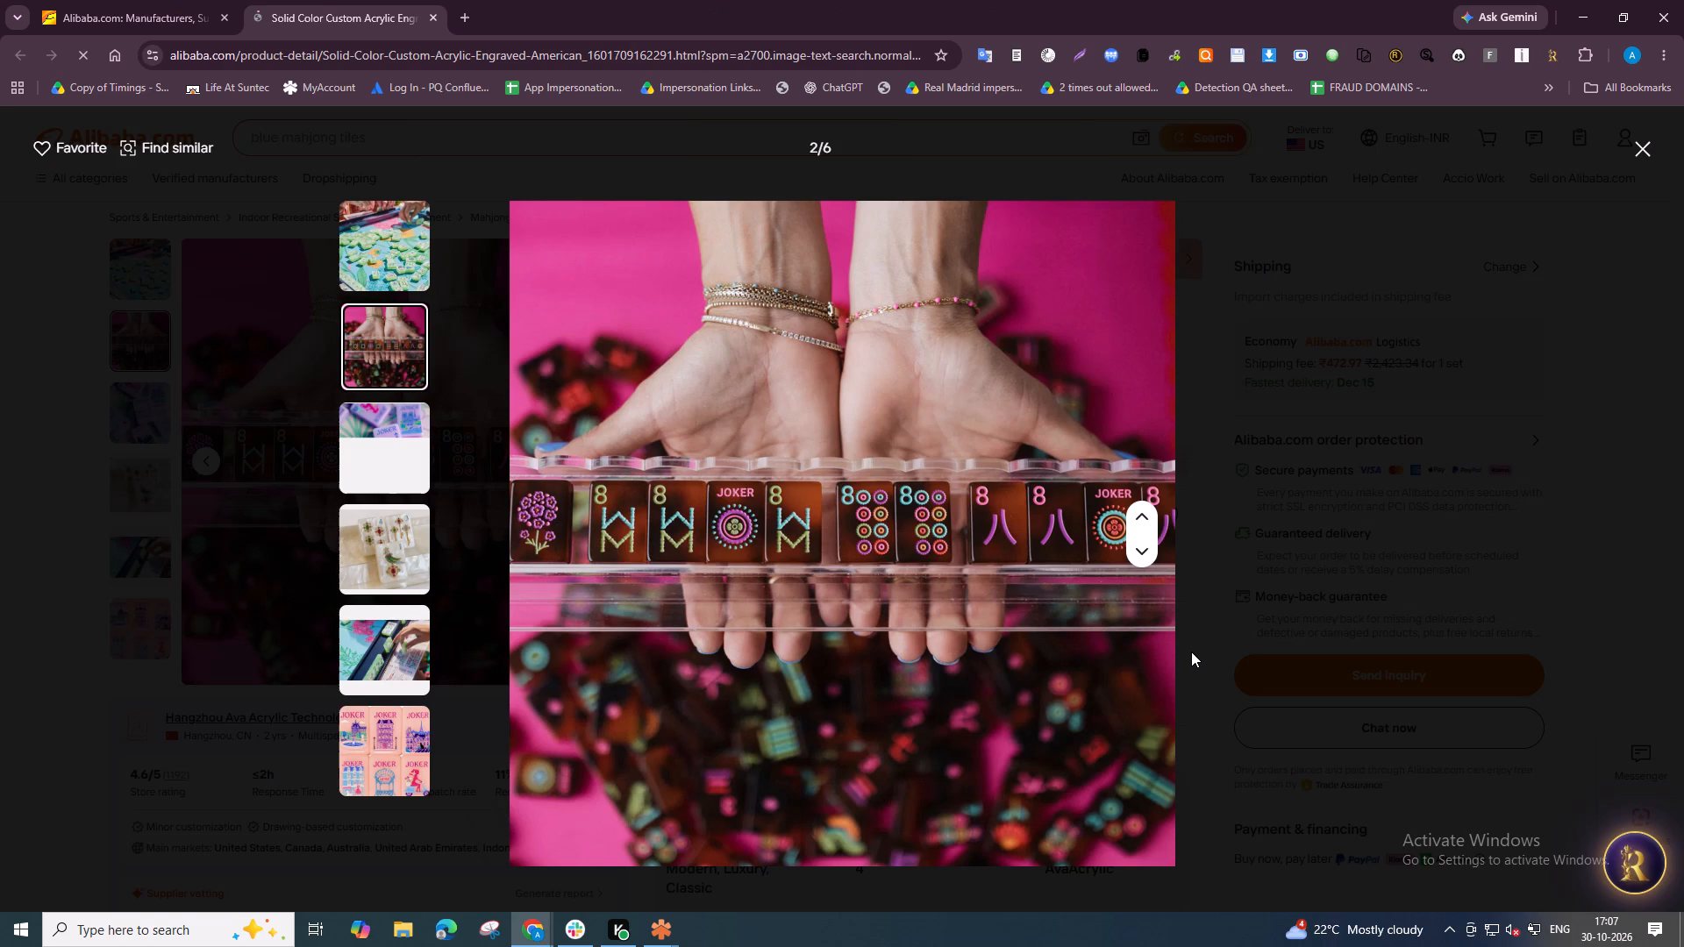
pyautogui.hotkey('alt', 'Tab')
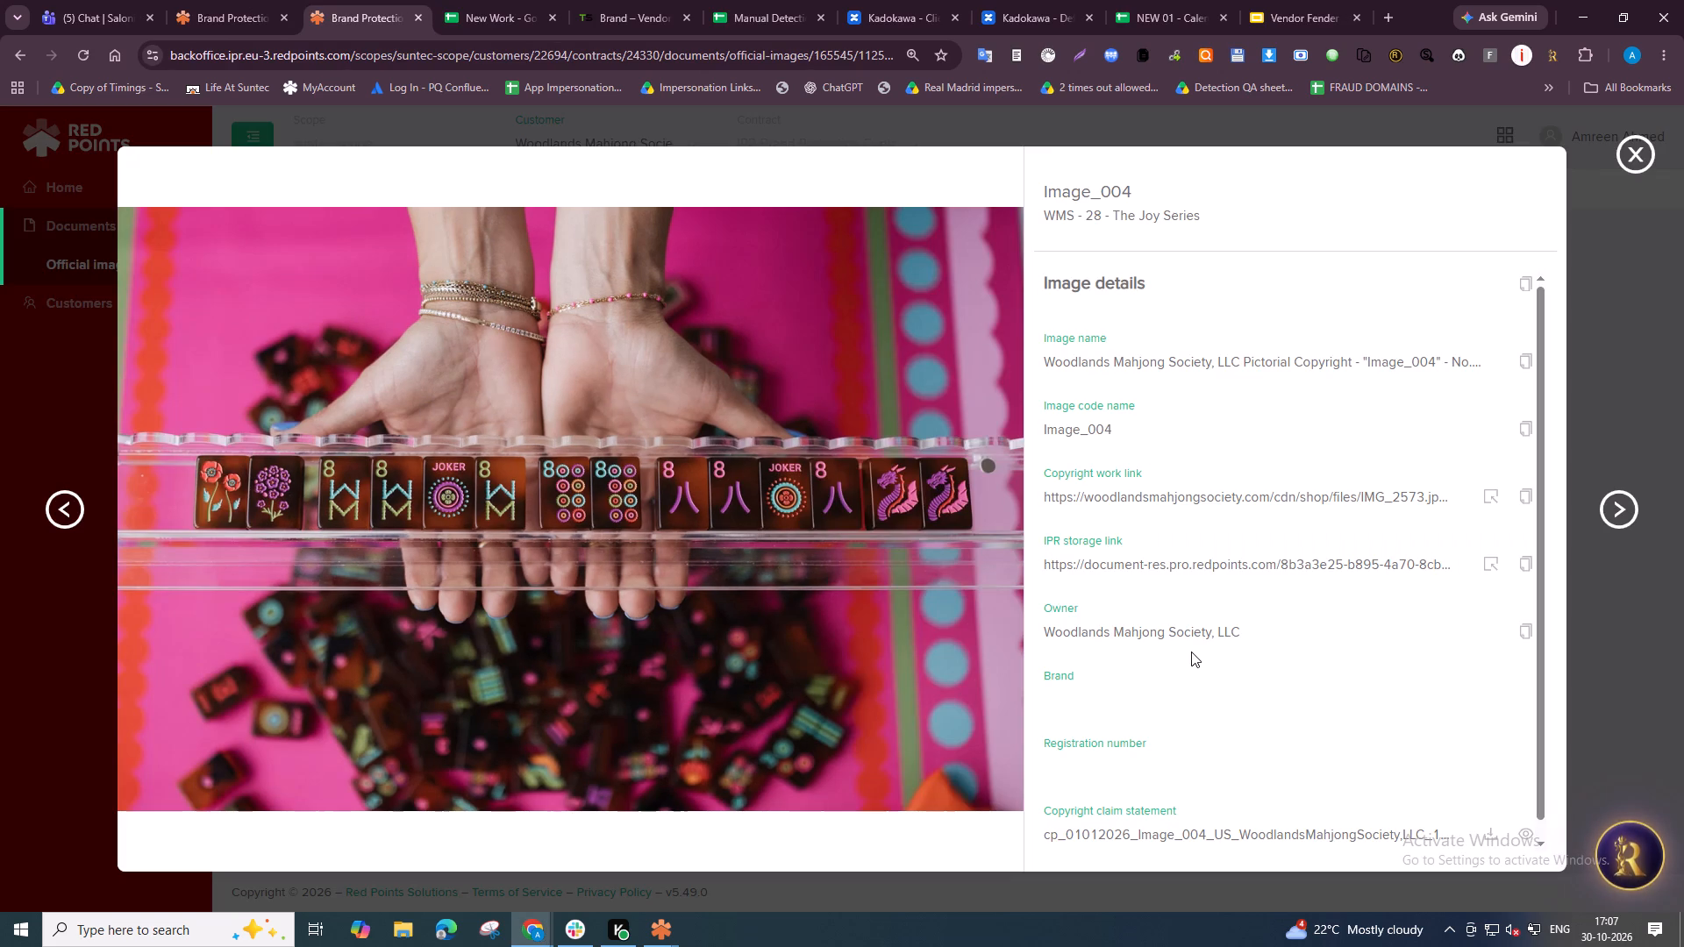
pyautogui.hotkey('alt', 'Tab')
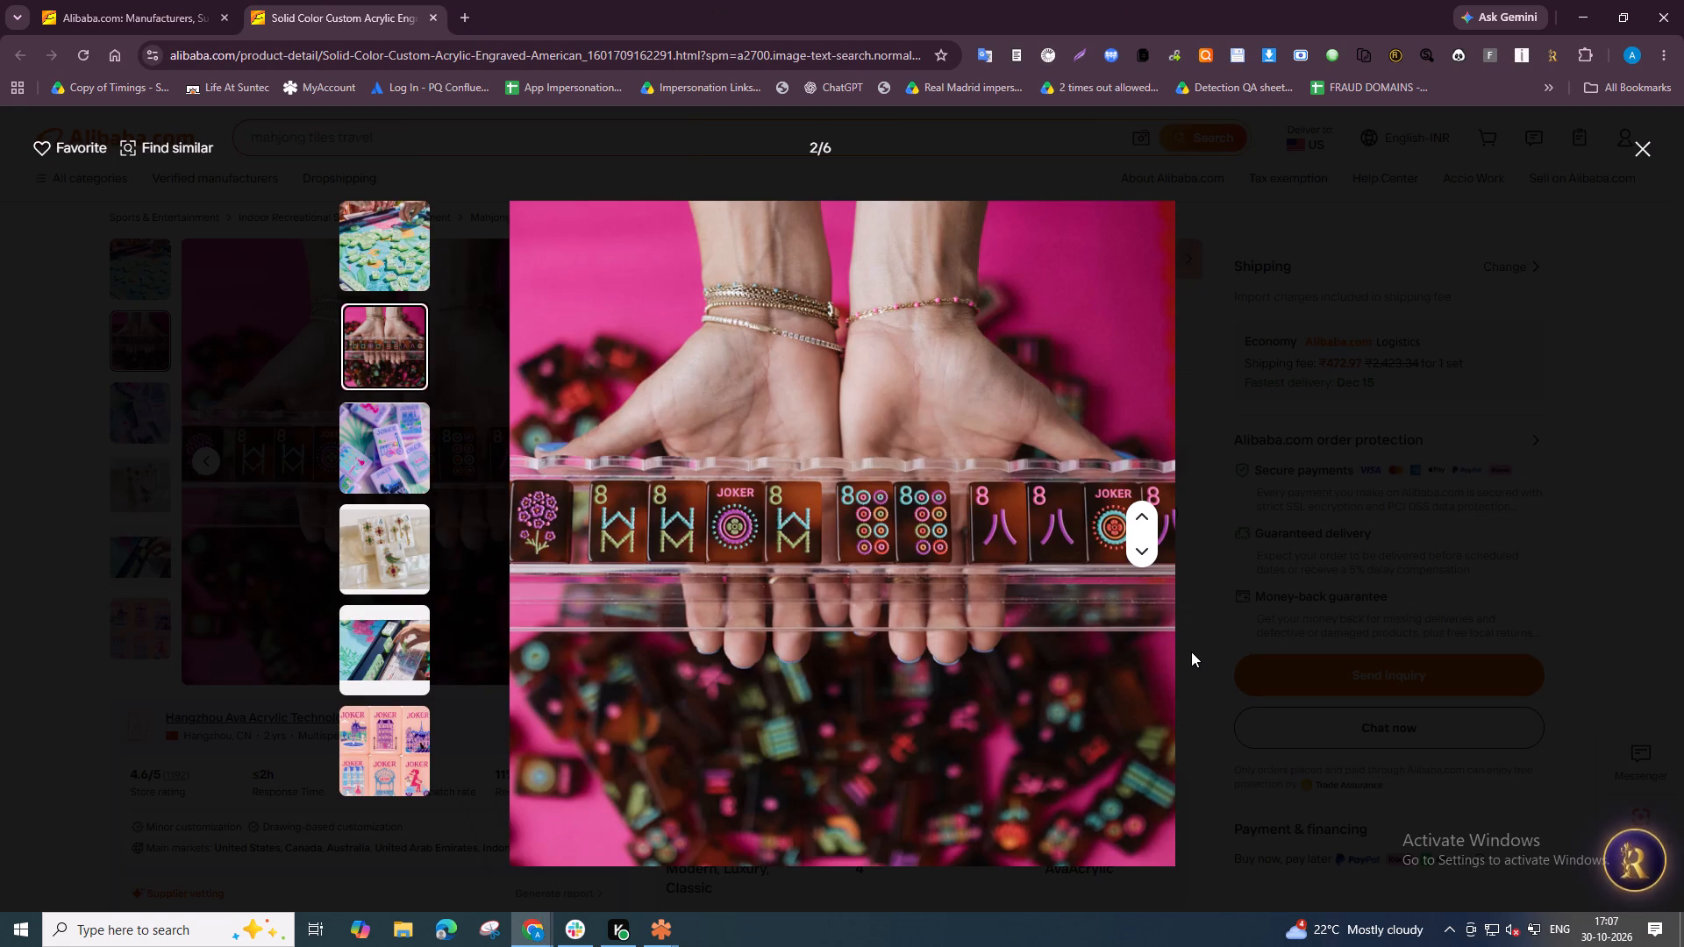
pyautogui.hotkey('alt', 'Tab')
pyautogui.hotkey('alt', 'Tab')
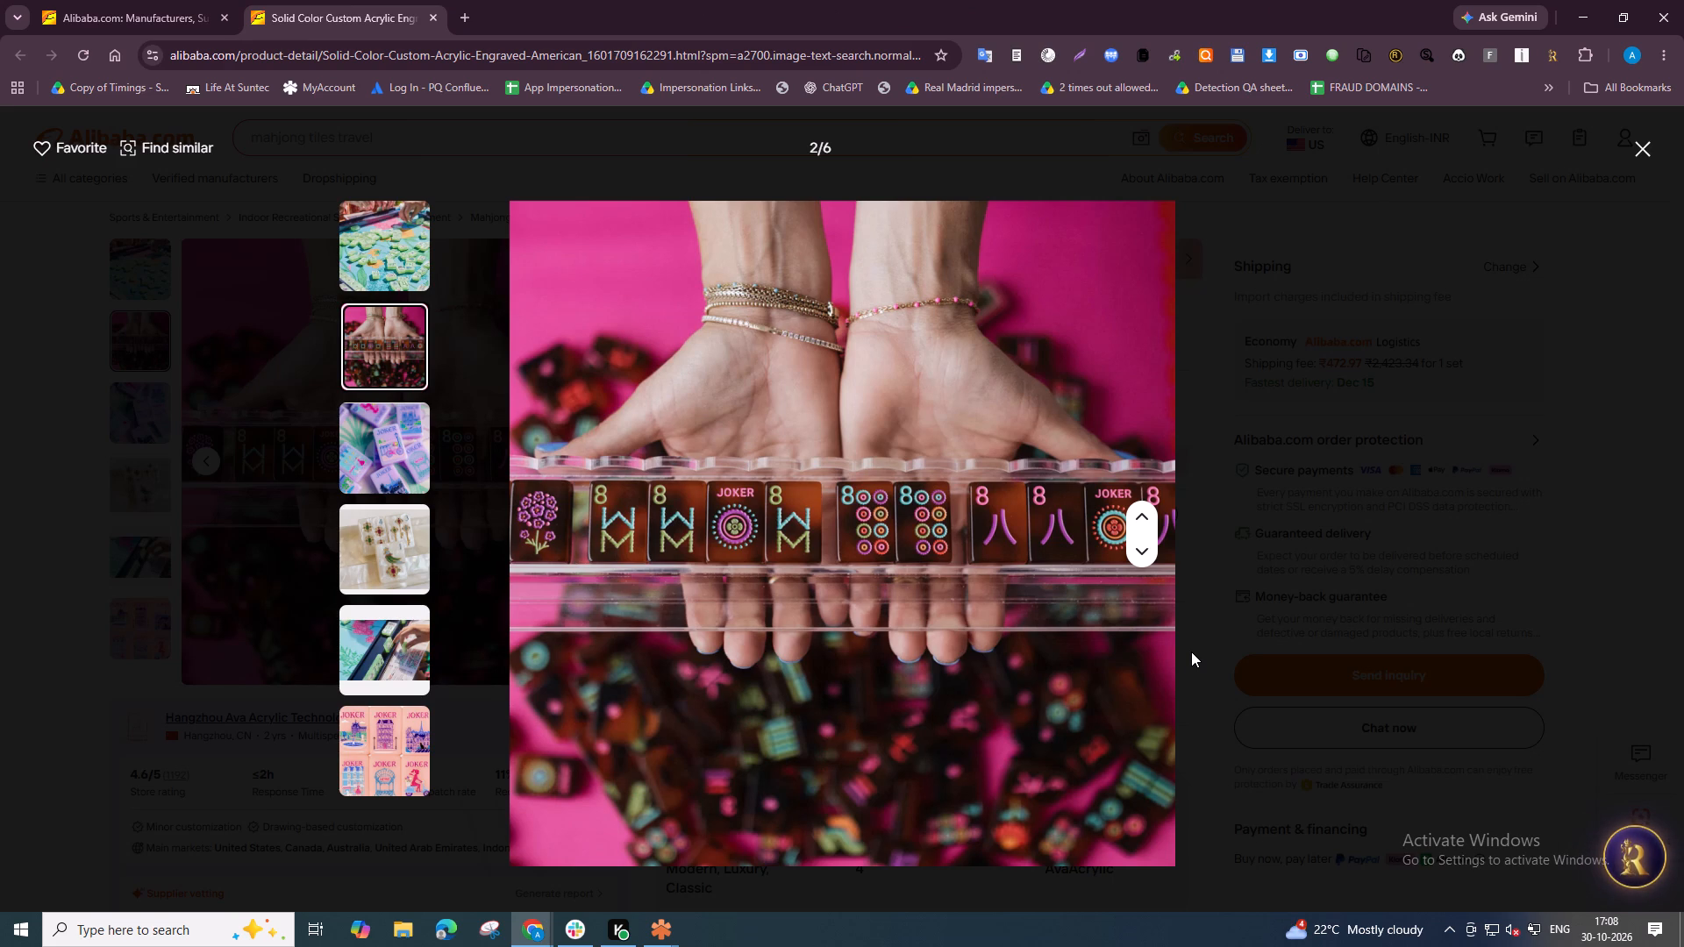
pyautogui.hotkey('alt', 'Tab')
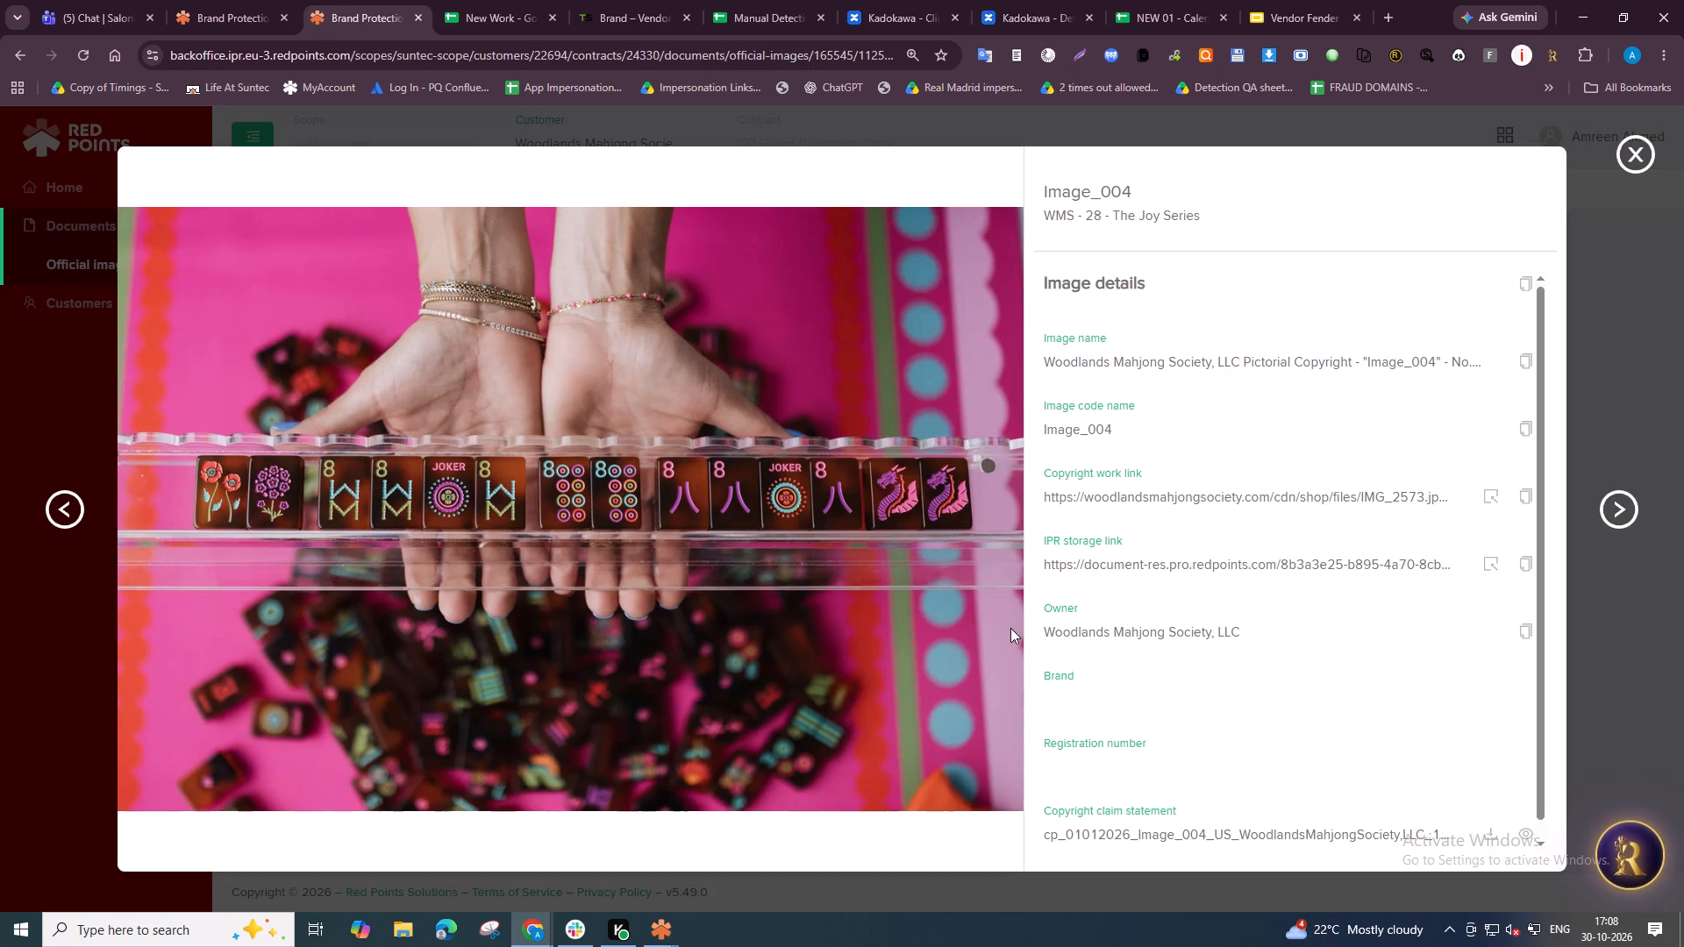
pyautogui.hotkey('alt', 'Tab')
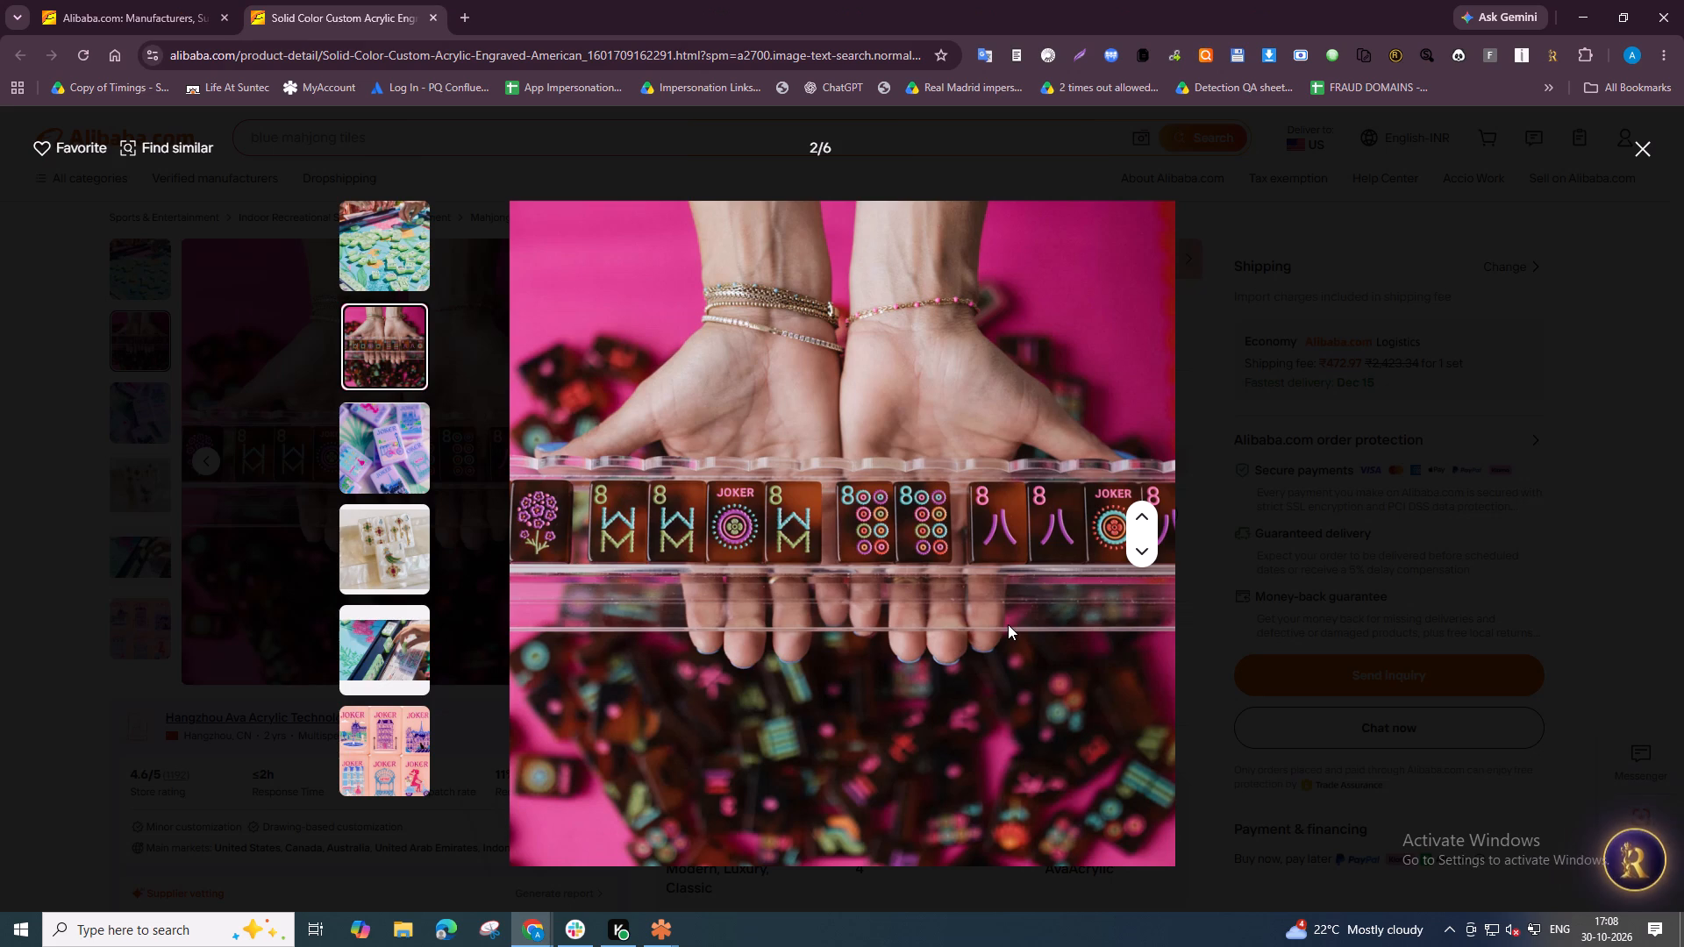
pyautogui.hotkey('alt', 'Tab')
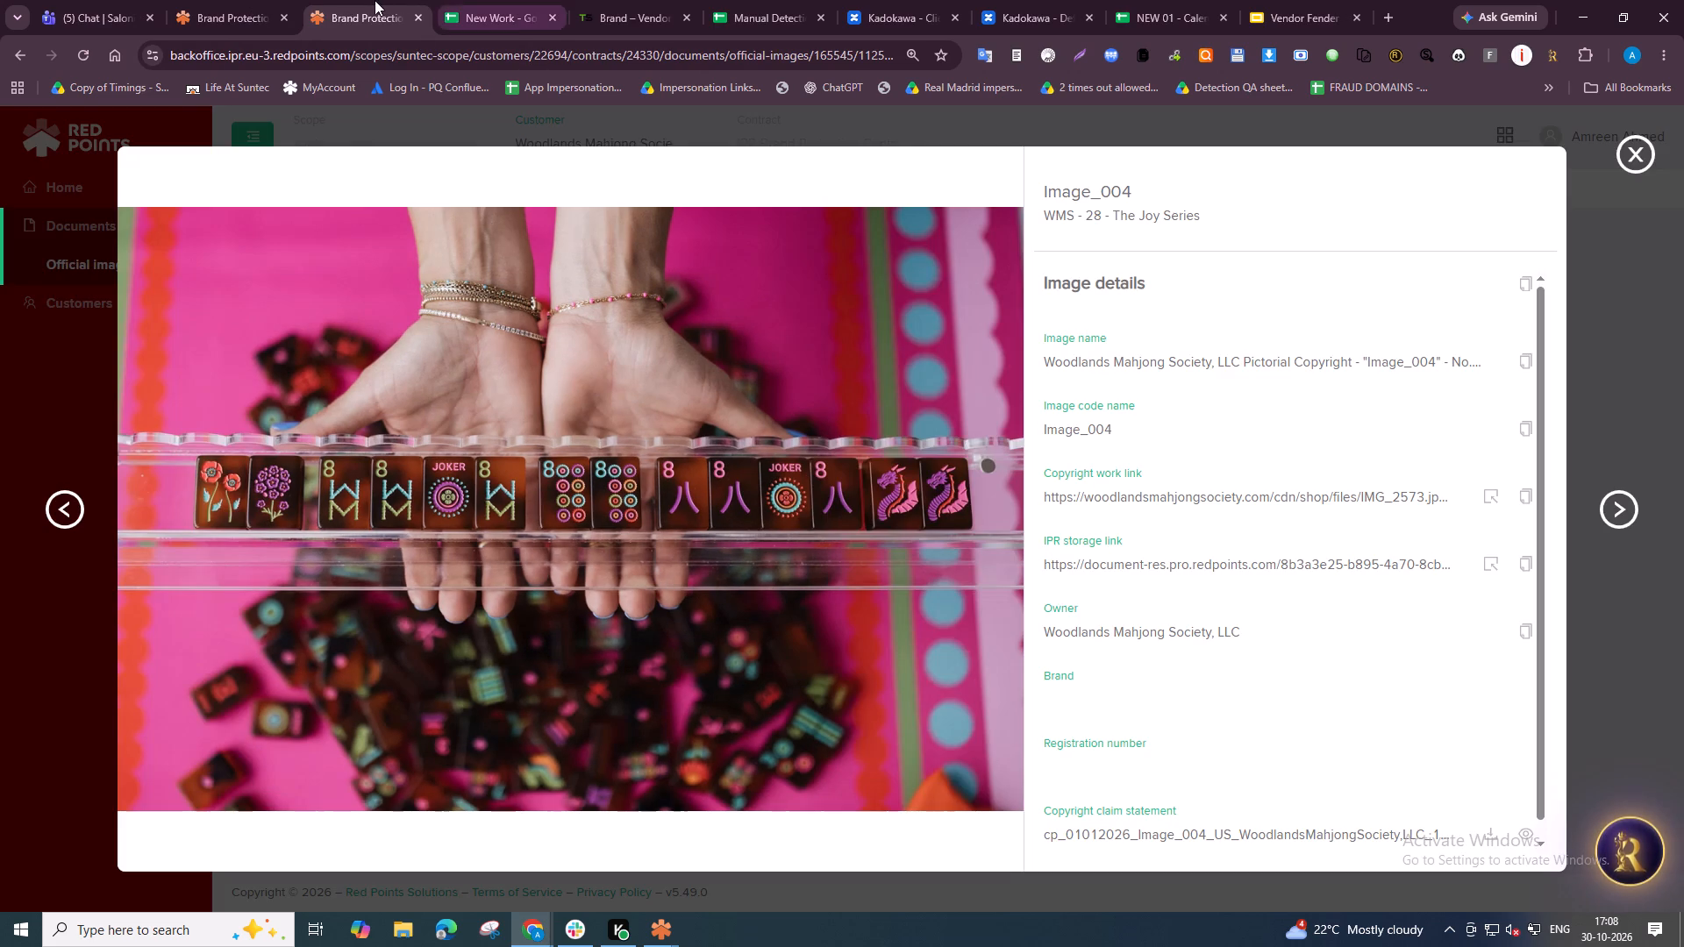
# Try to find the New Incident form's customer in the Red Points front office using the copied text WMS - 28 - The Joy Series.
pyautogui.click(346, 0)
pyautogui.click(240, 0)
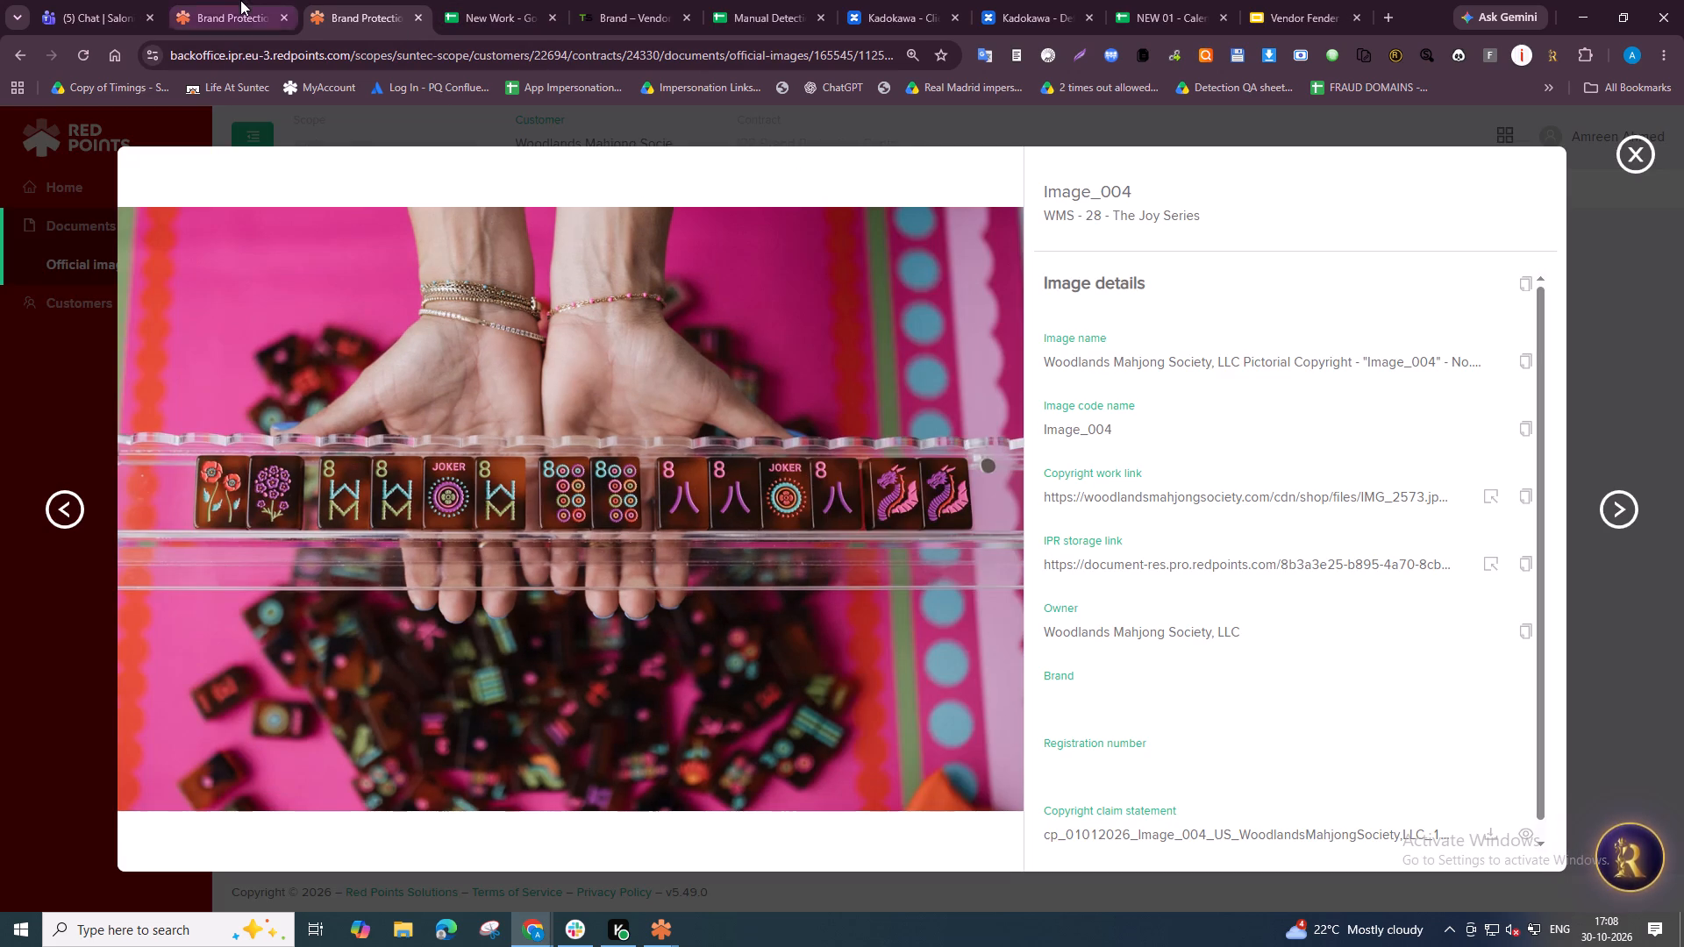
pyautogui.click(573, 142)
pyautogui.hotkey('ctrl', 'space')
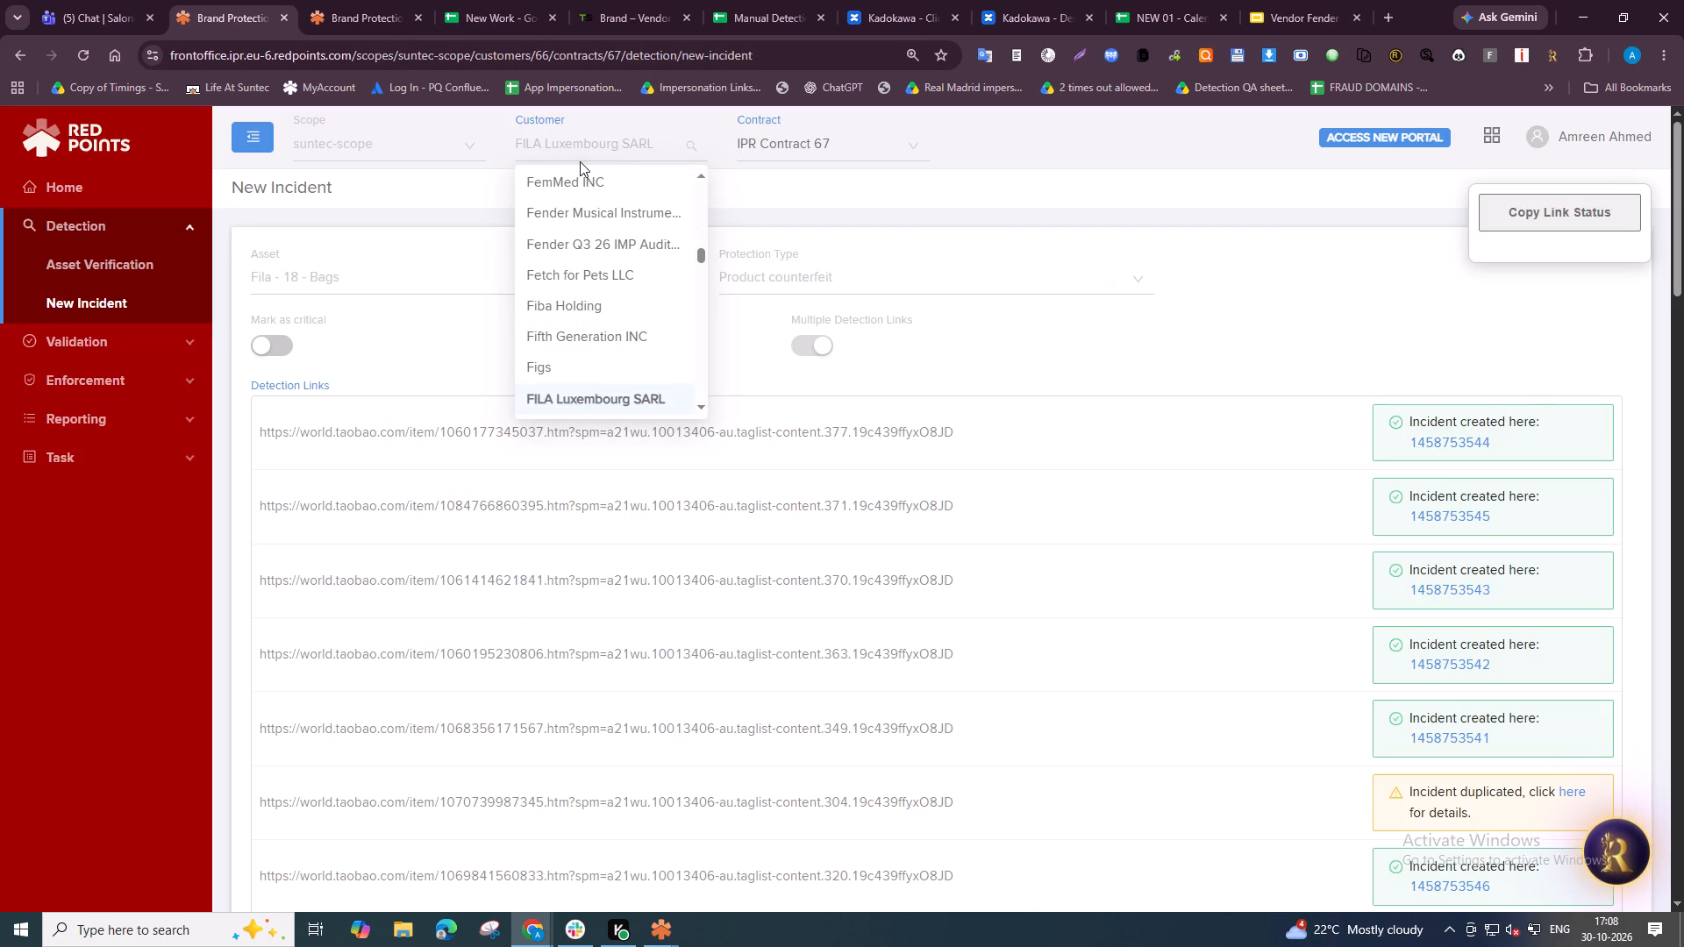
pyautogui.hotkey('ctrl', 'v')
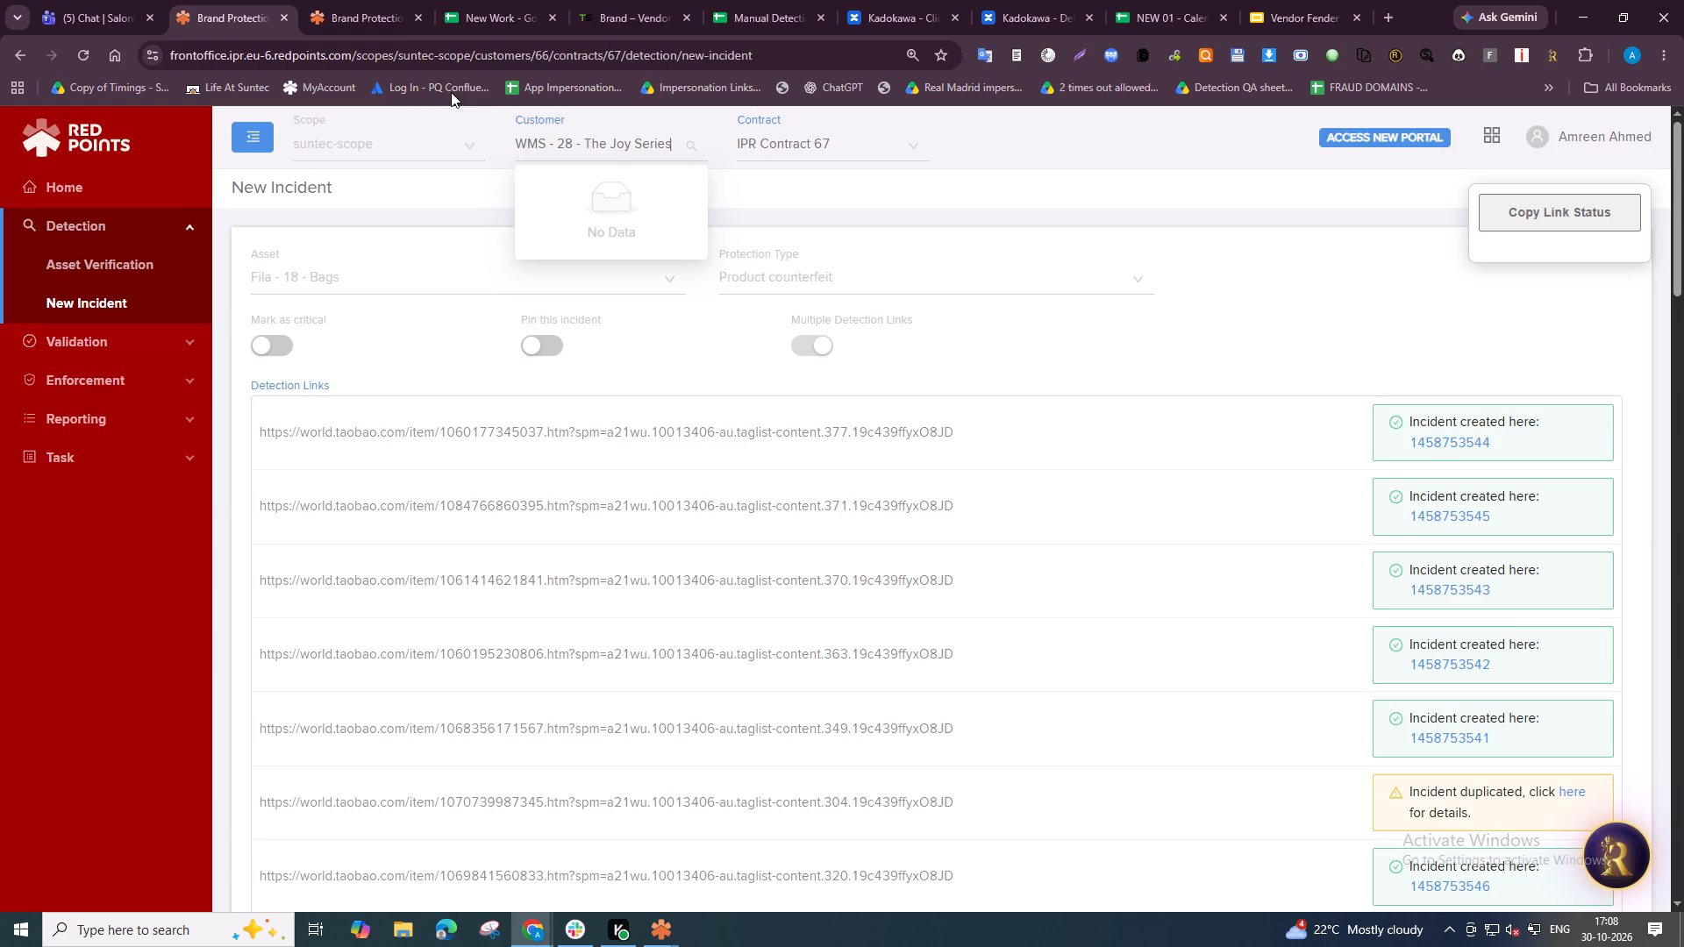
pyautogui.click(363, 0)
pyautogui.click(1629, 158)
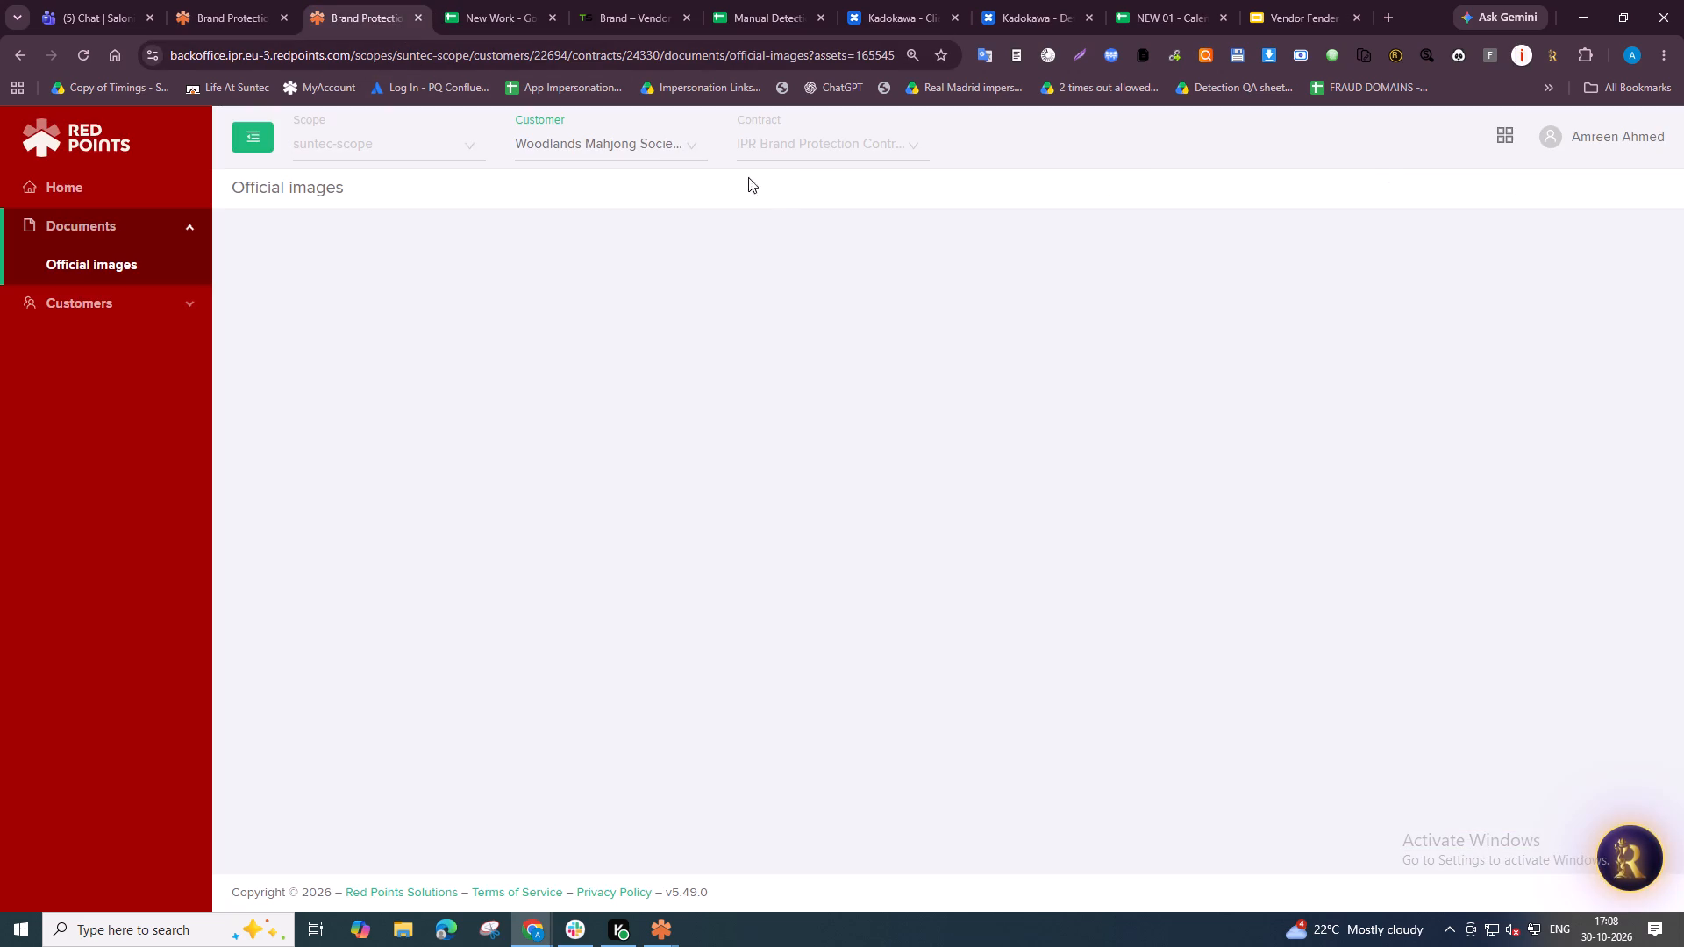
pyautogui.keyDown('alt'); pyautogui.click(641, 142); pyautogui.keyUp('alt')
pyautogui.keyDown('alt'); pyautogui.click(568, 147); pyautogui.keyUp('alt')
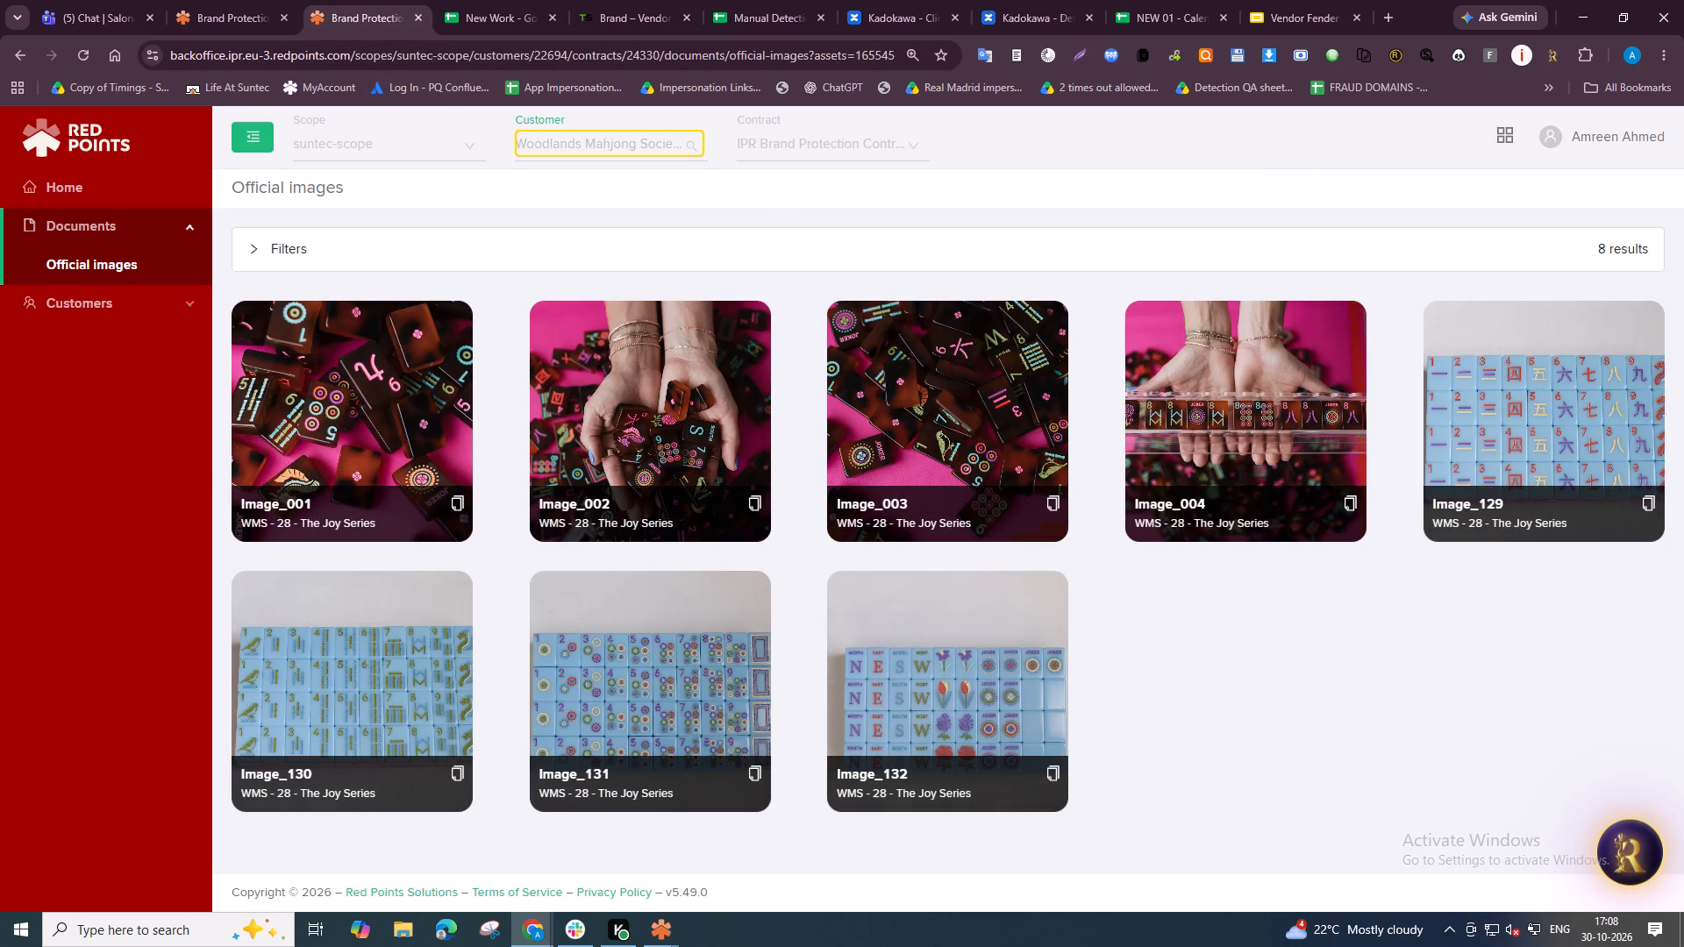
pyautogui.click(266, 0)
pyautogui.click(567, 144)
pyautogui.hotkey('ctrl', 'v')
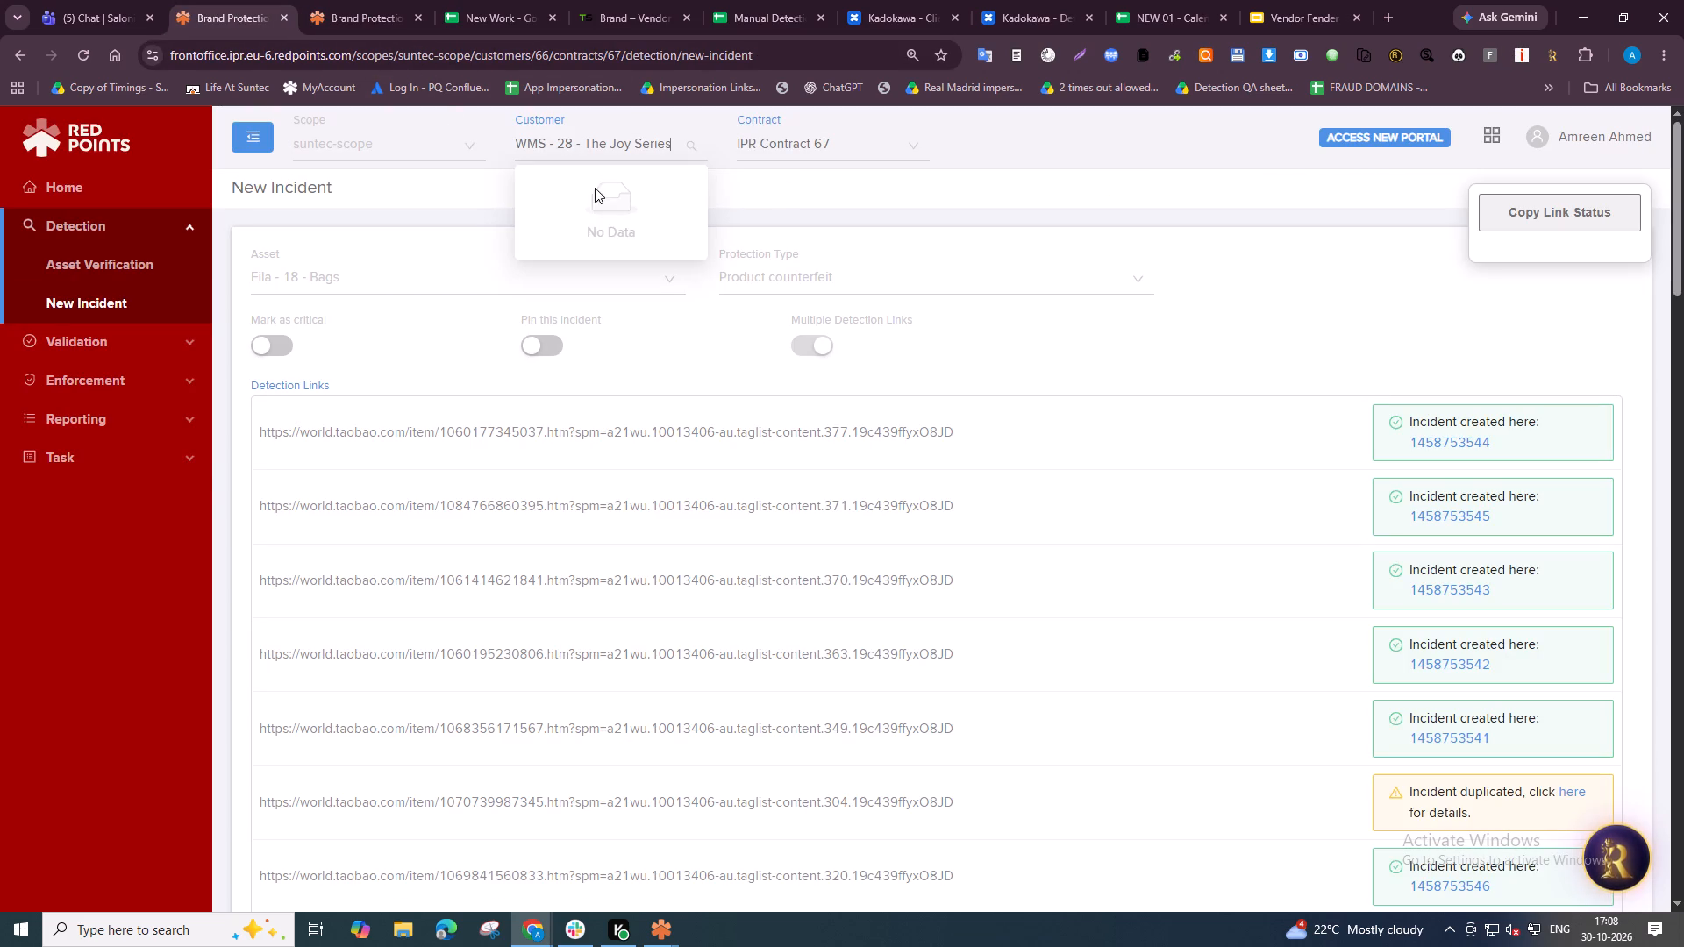
# Copy the customer name from the back office and switch the front office's New Incident form to customer Woodlands Mahjong Society LLC.
pyautogui.click(314, 0)
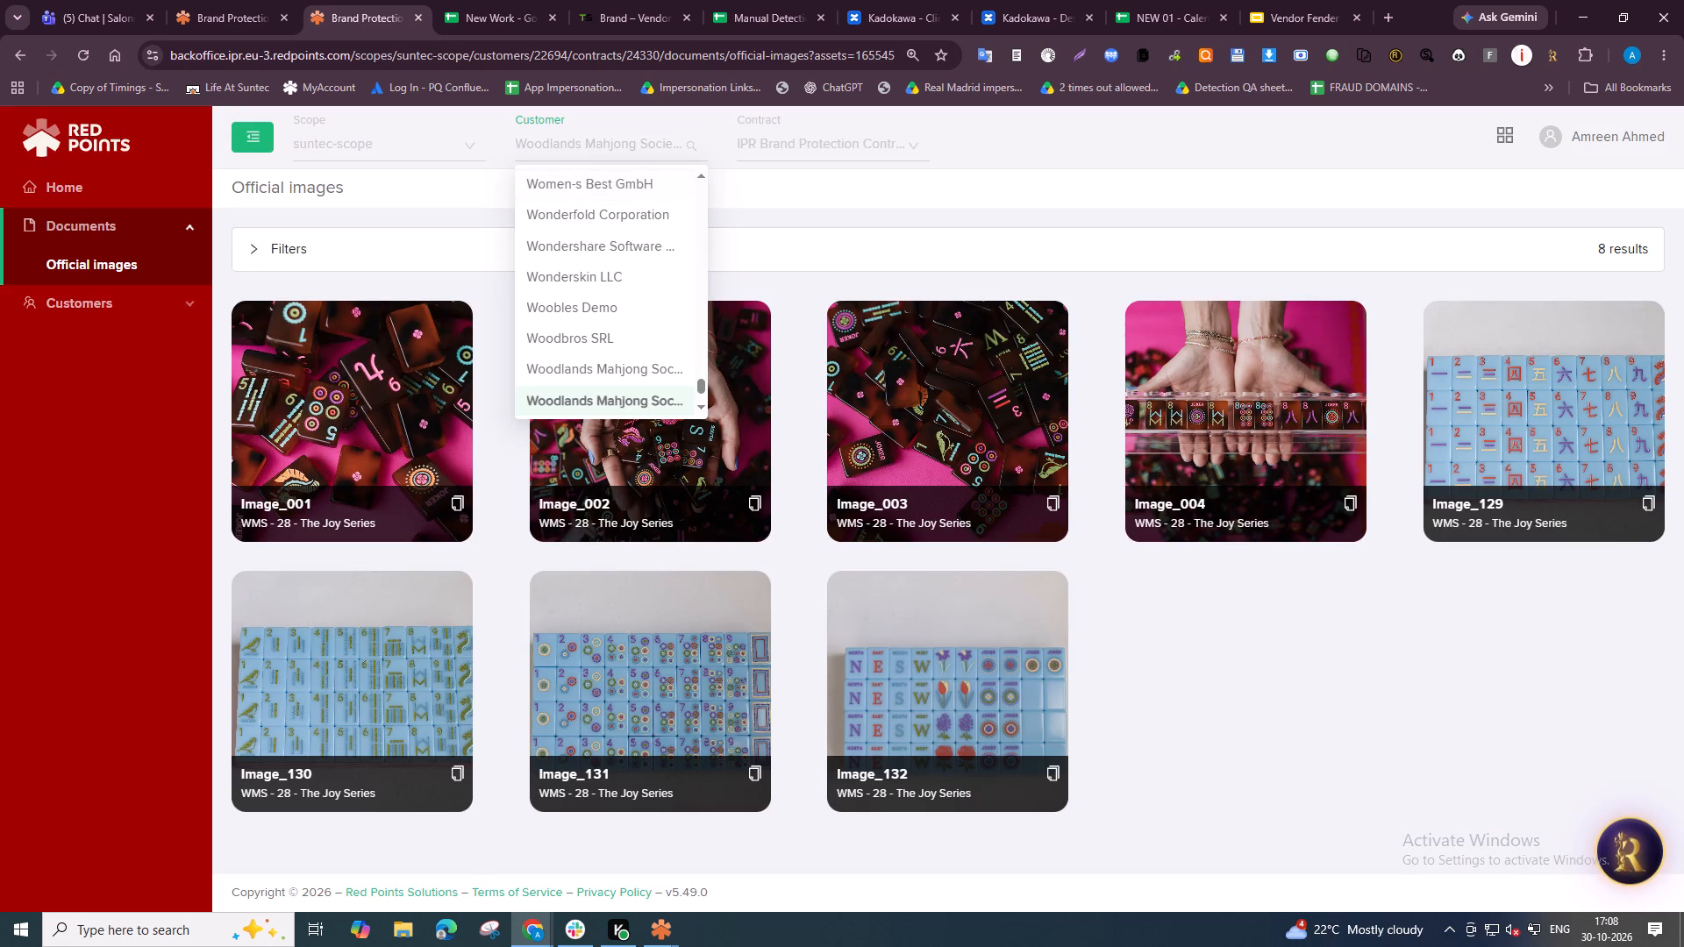
pyautogui.keyDown('alt'); pyautogui.click(582, 139); pyautogui.keyUp('alt')
pyautogui.click(242, 0)
pyautogui.click(546, 142)
pyautogui.hotkey('ctrl', 'v')
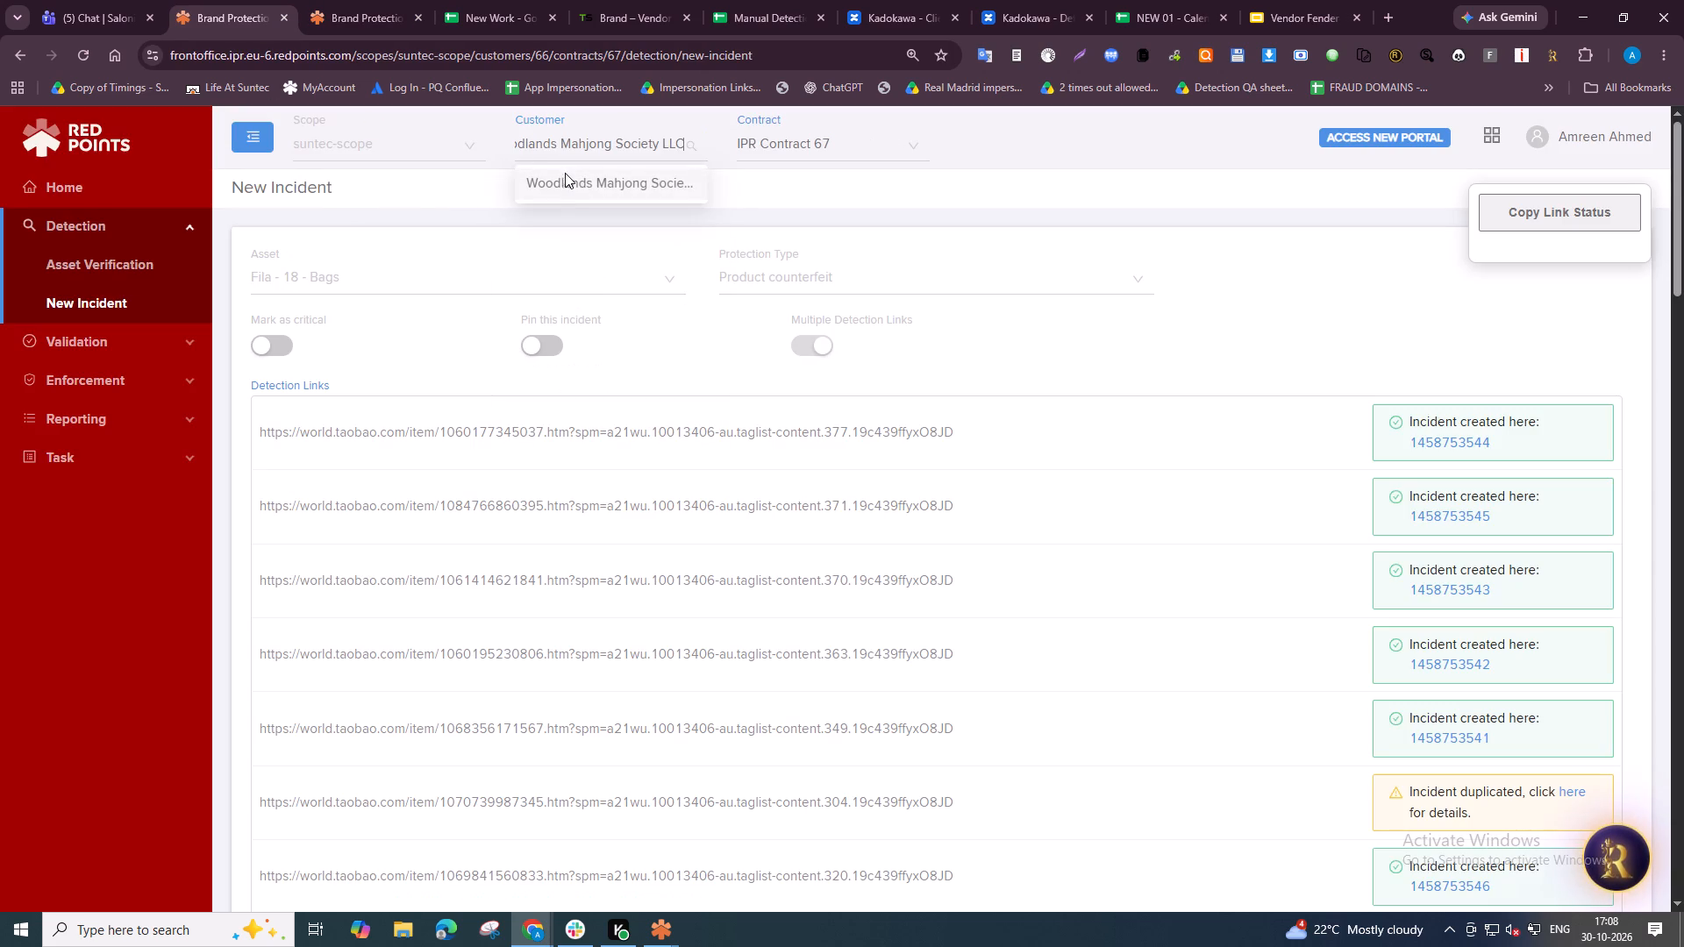
pyautogui.click(567, 177)
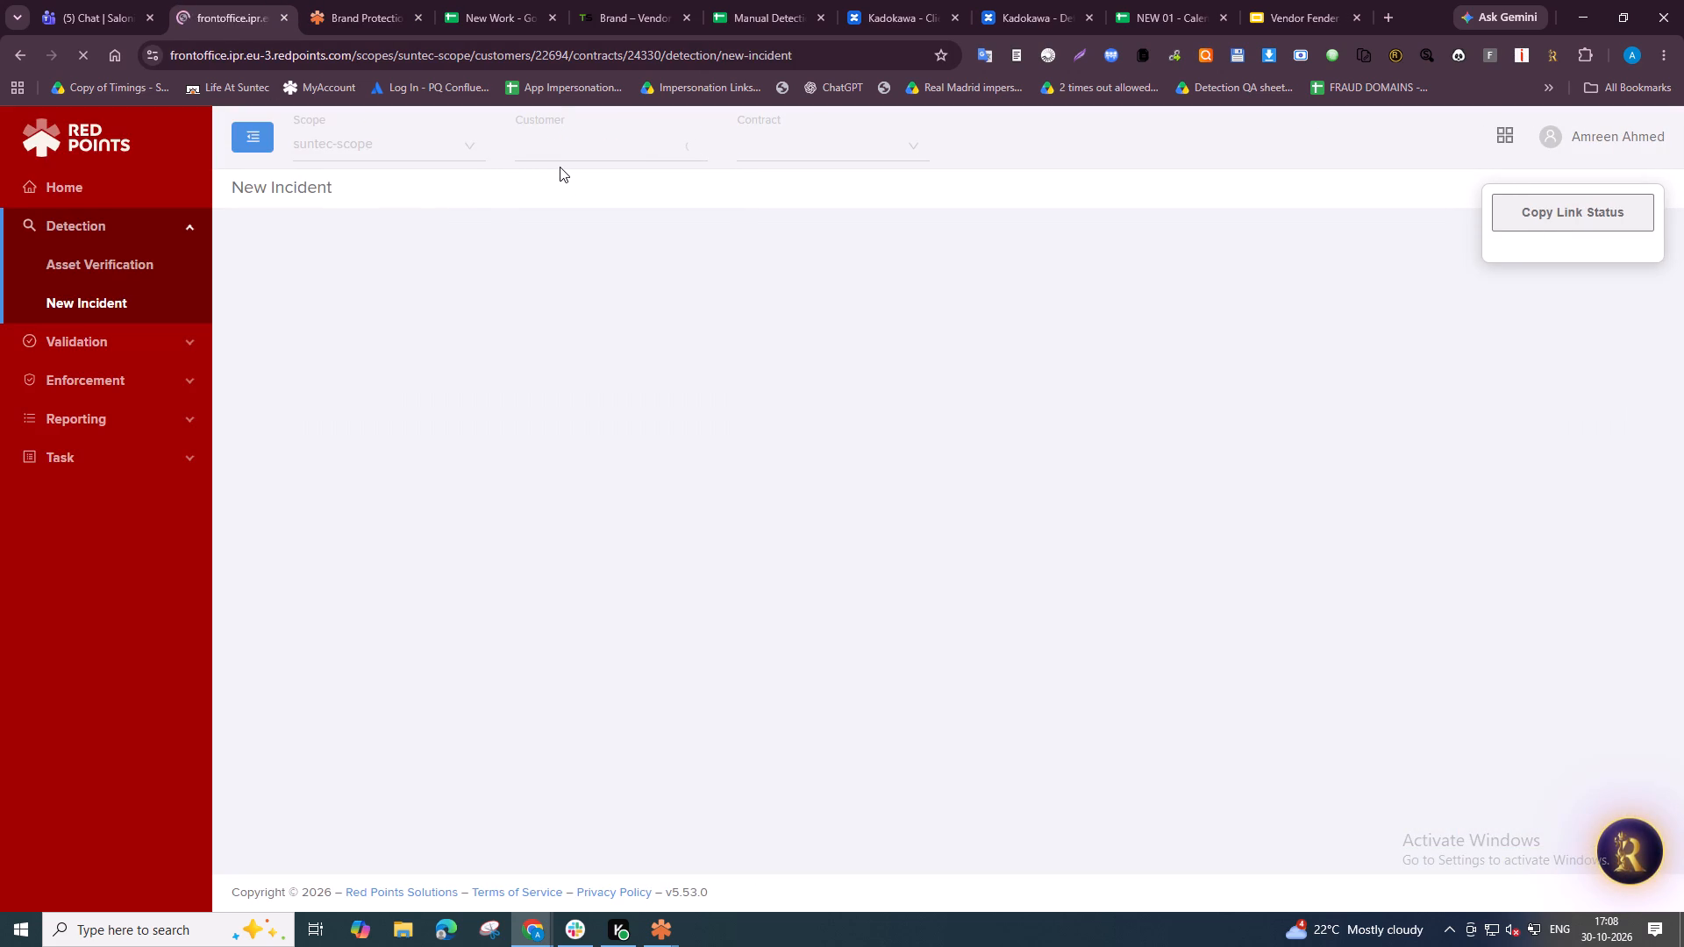
# Set the new incident's asset to WMS - 28 - The Joy Series and protection type to Copyright, and enable multiple detection links.
pyautogui.hotkey('alt', 'Tab')
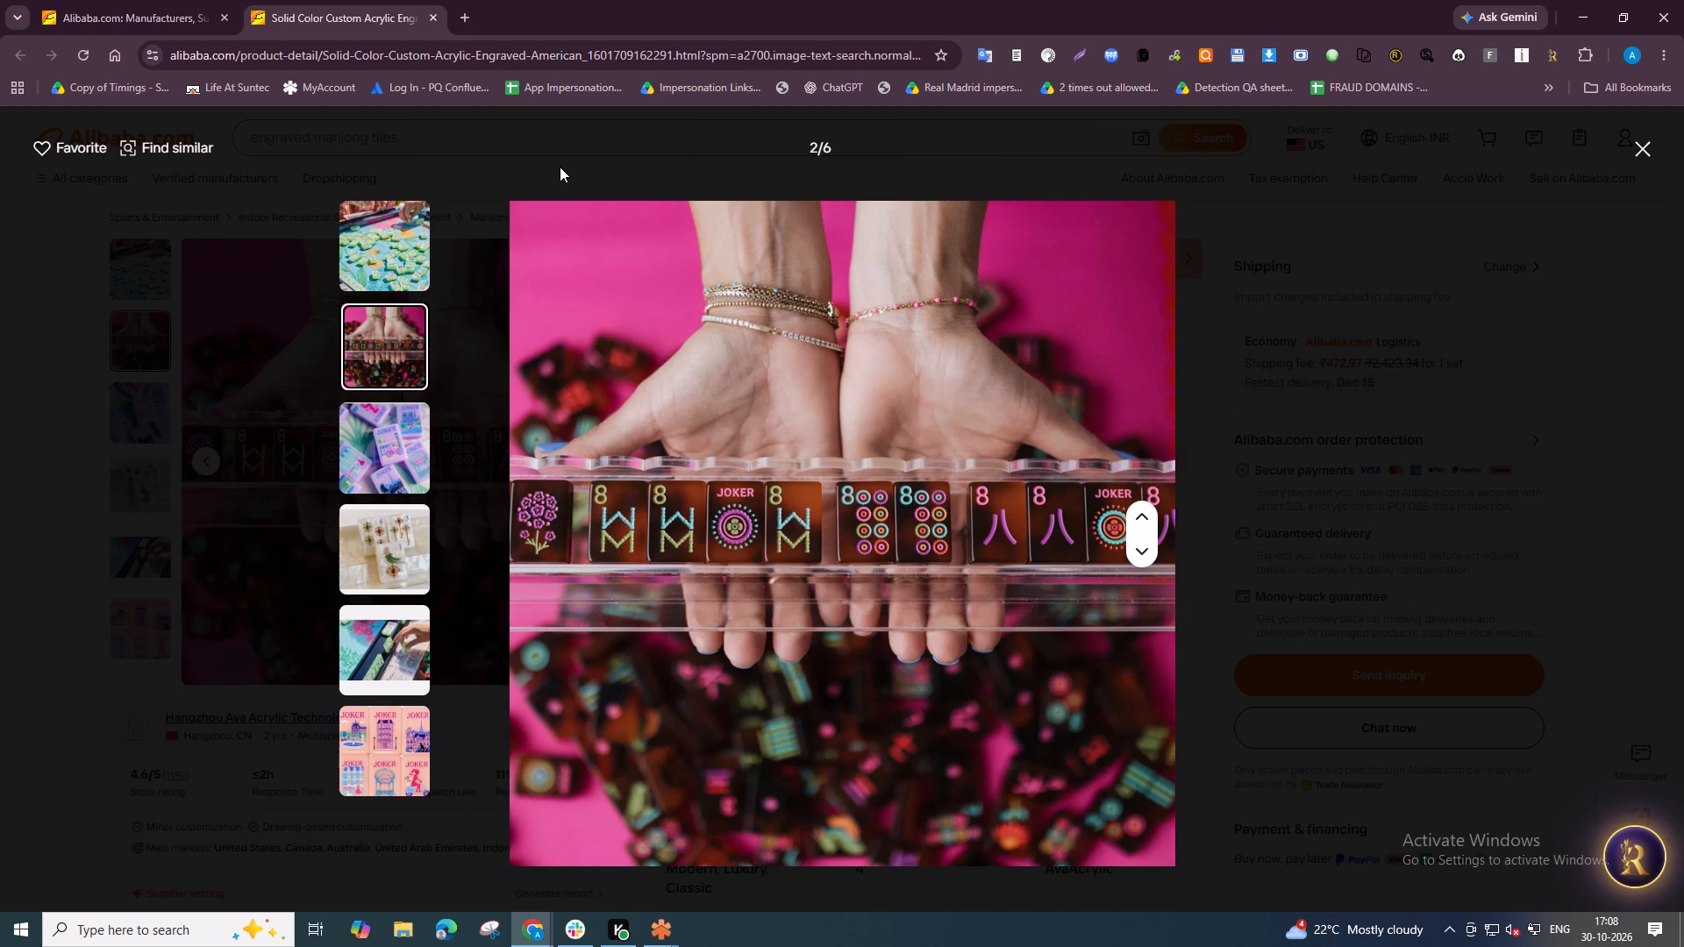
pyautogui.hotkey('alt', 'Tab')
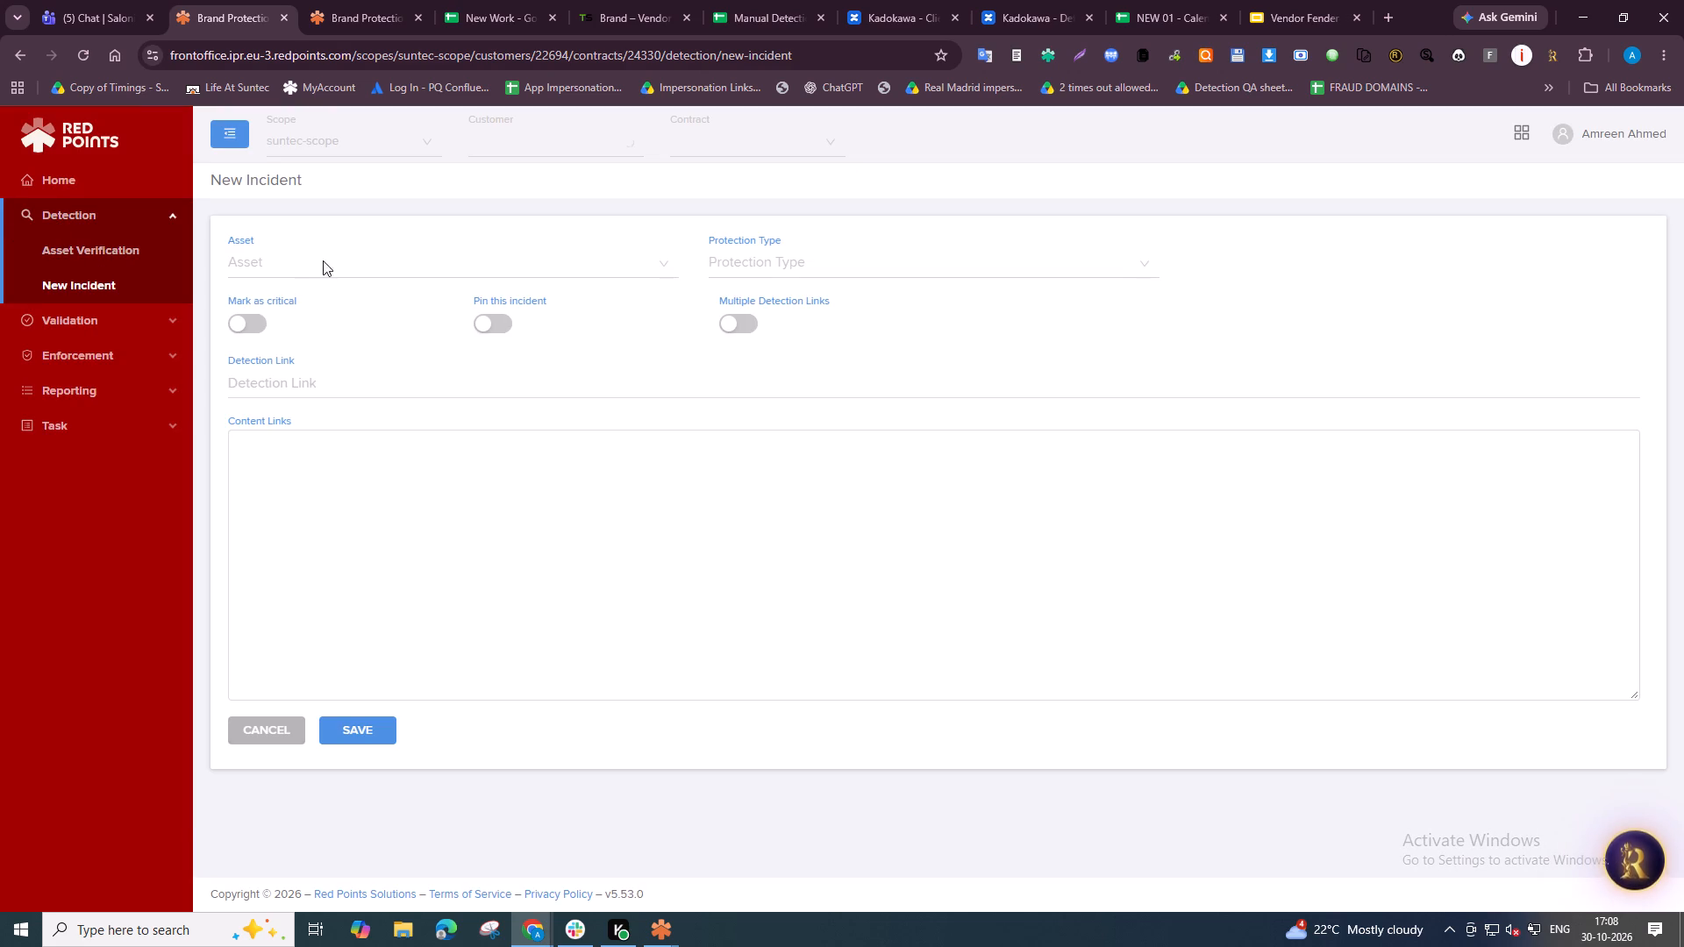
pyautogui.click(323, 260)
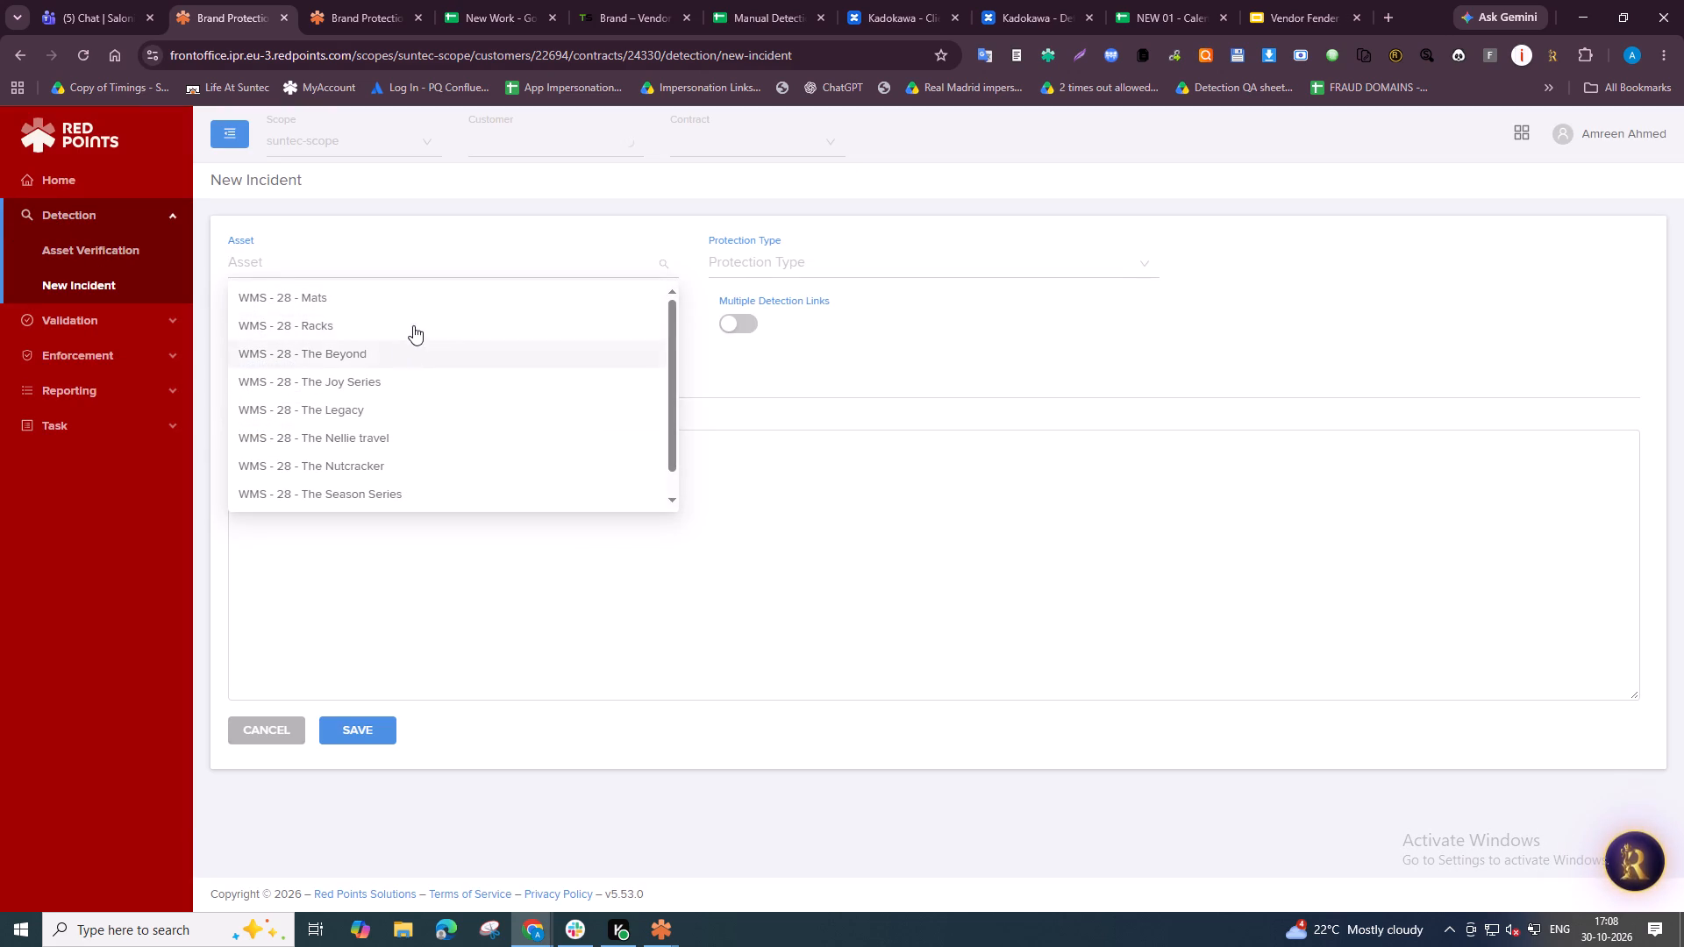
pyautogui.click(408, 380)
pyautogui.click(838, 261)
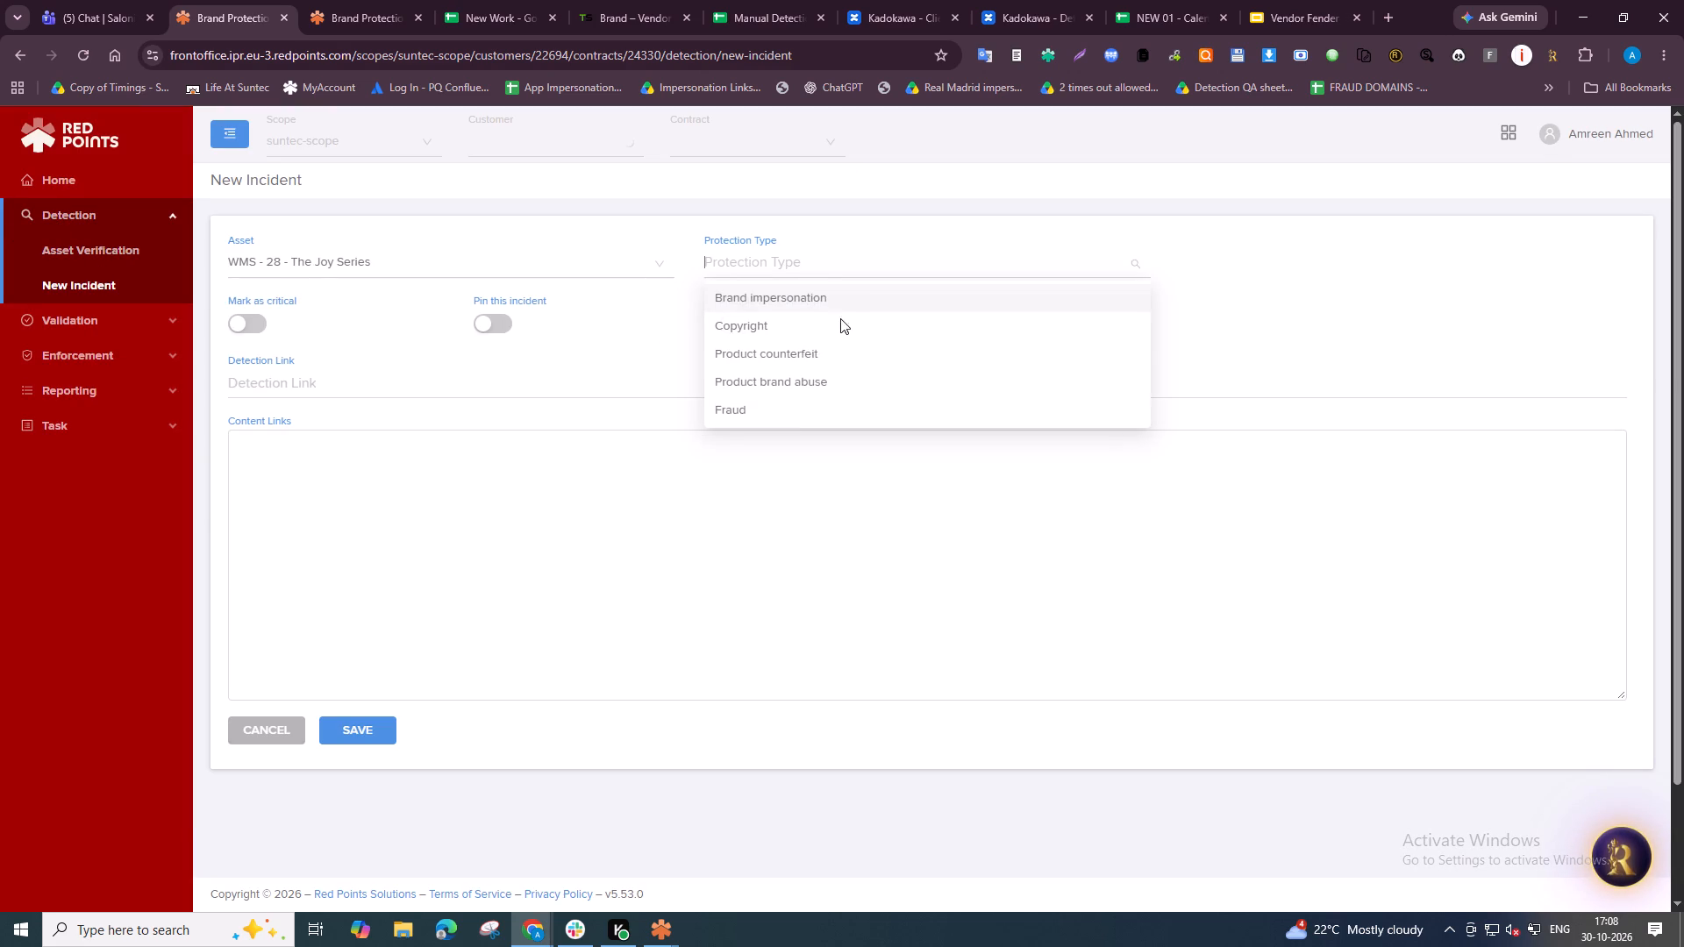
pyautogui.click(800, 331)
pyautogui.click(743, 325)
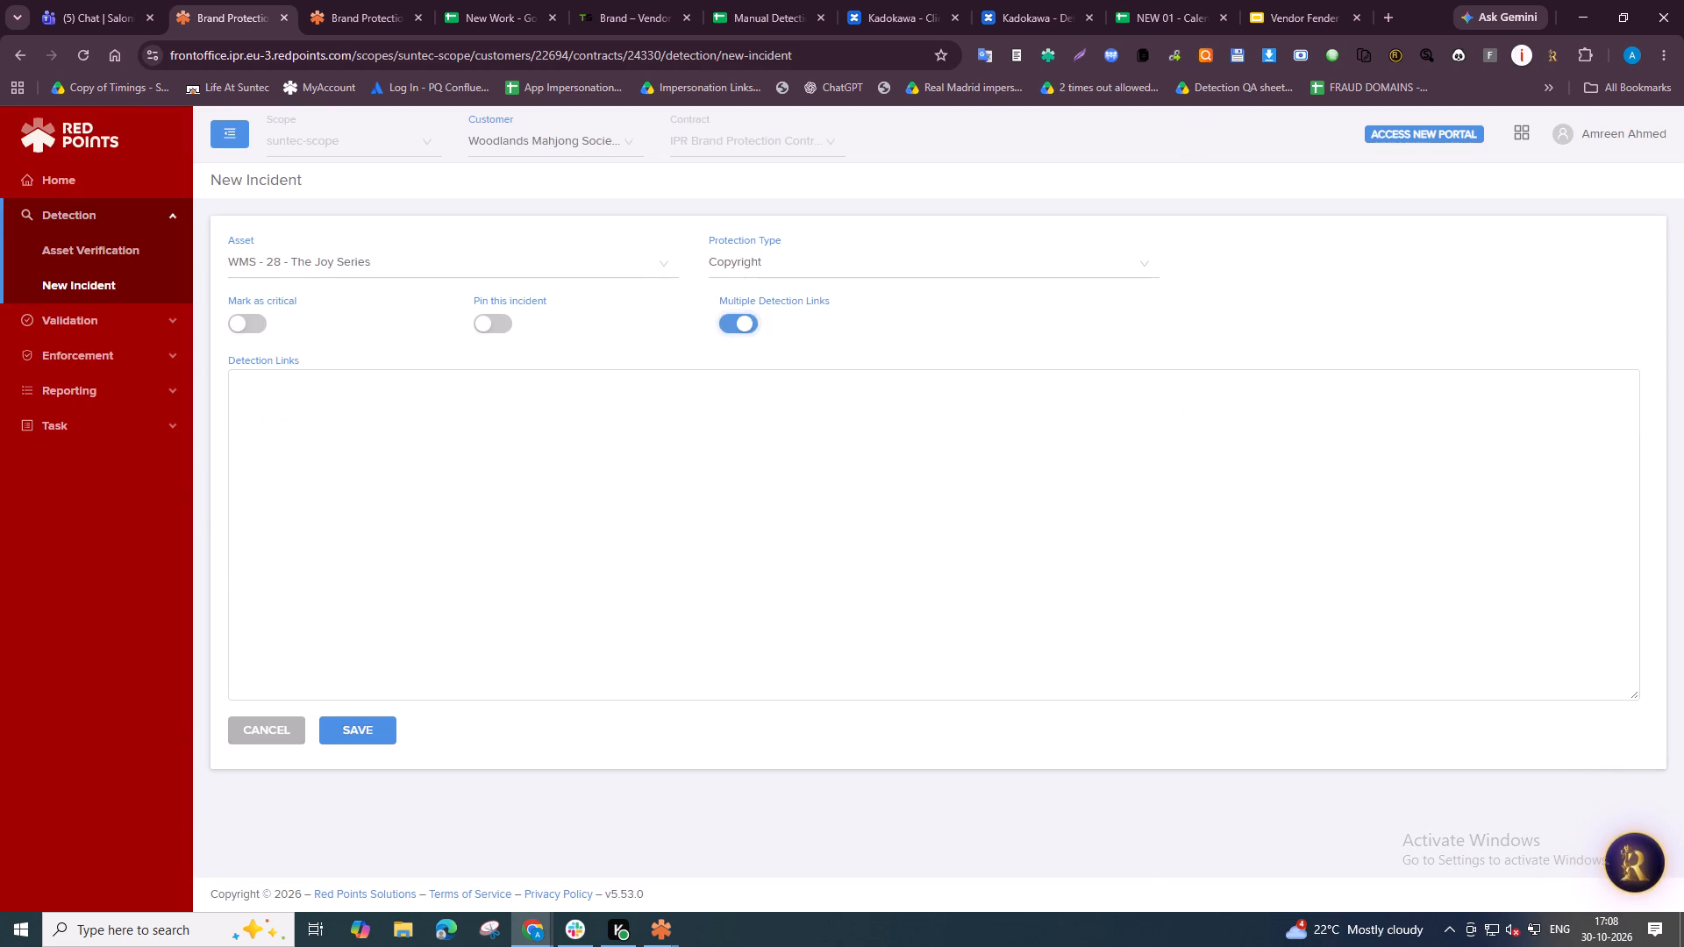
pyautogui.click(759, 488)
# Copy the Solid Color Custom Acrylic Engraved listing's Alibaba URL, enter it as the new incident's detection link, and save the incident.
pyautogui.hotkey('alt', 'Tab')
pyautogui.click(638, 52)
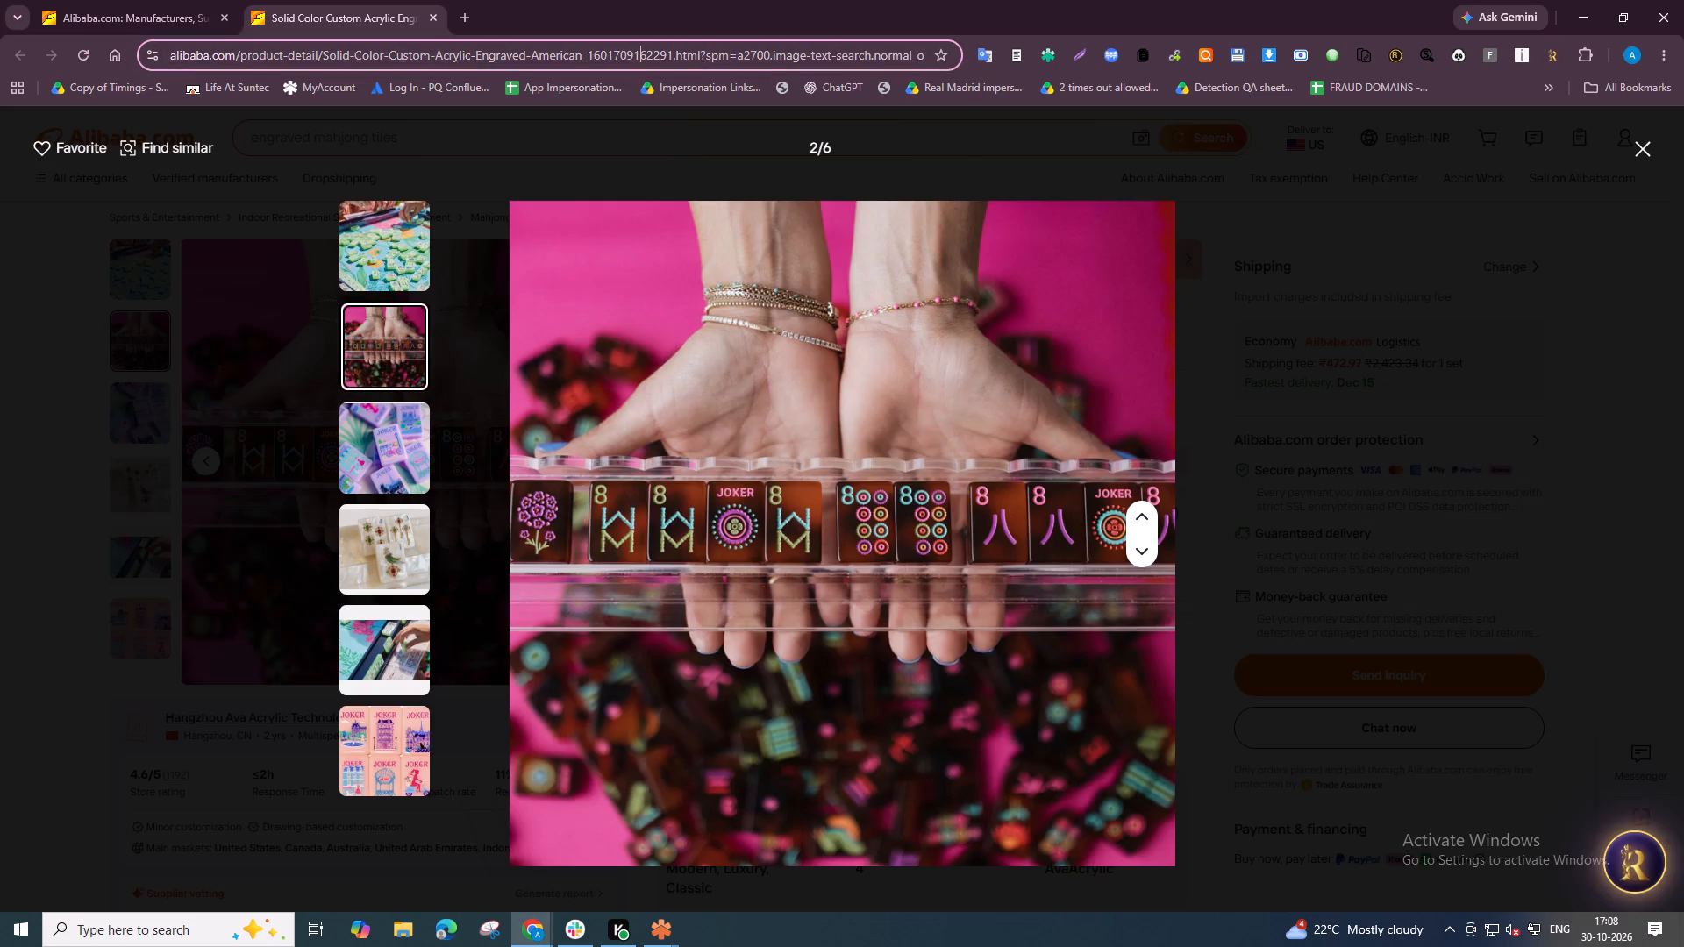
pyautogui.hotkey('ctrl', 'a')
pyautogui.click(1636, 150)
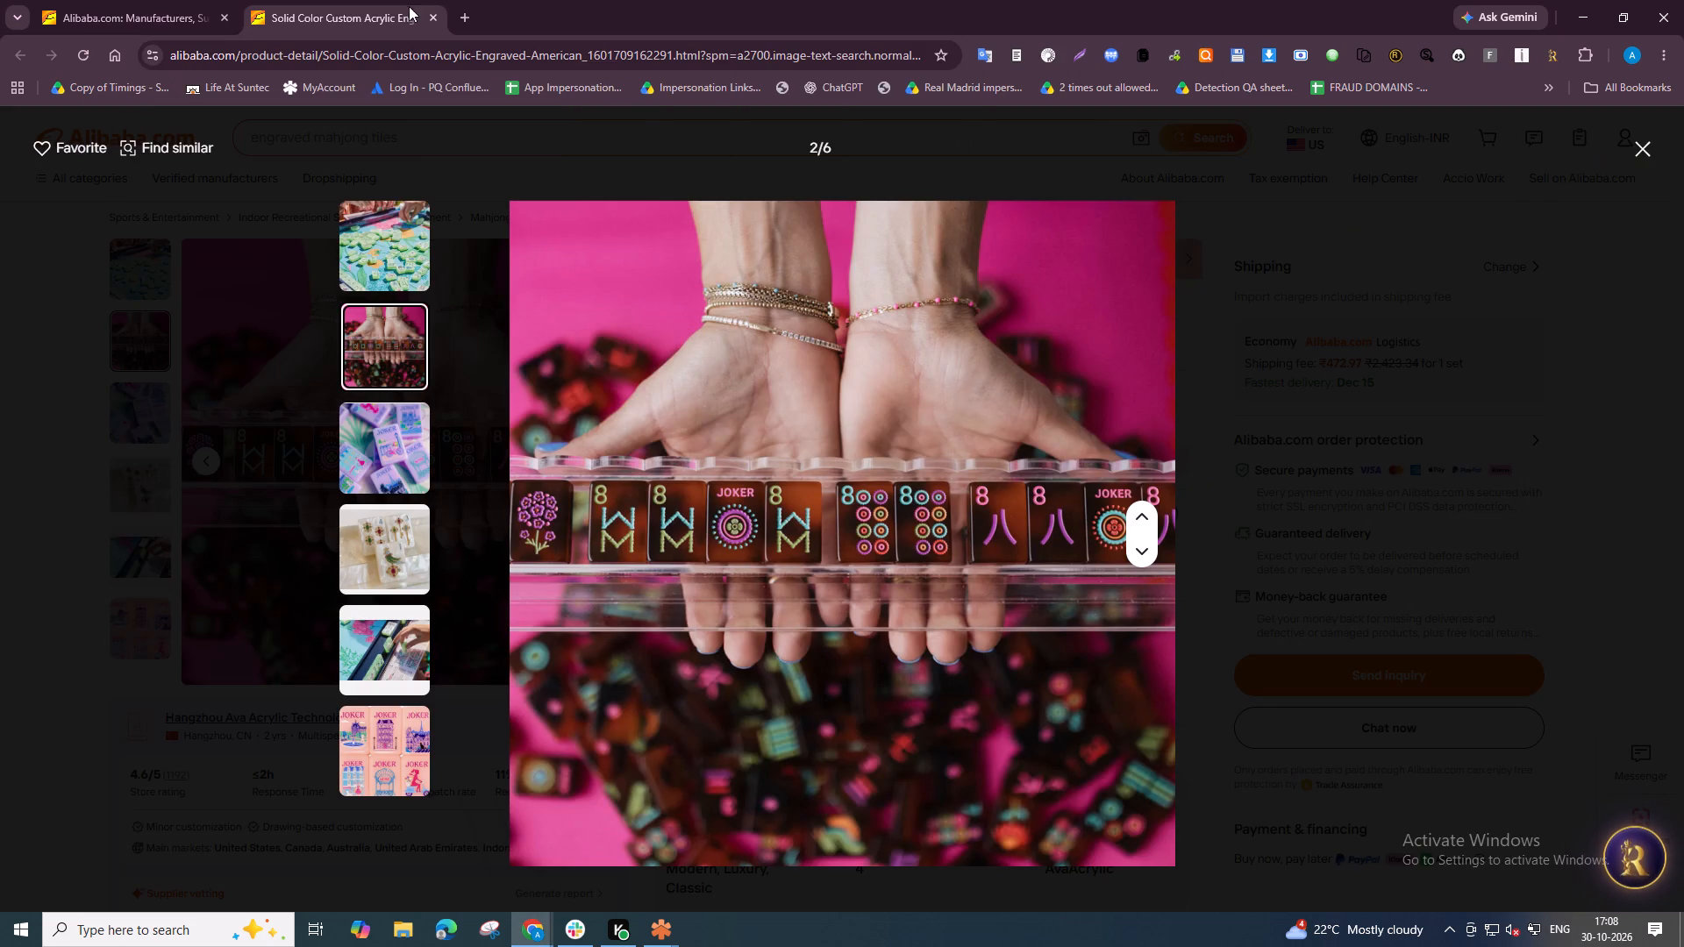
pyautogui.click(421, 49)
pyautogui.hotkey('ctrl', 'a')
pyautogui.hotkey('ctrl', 'c')
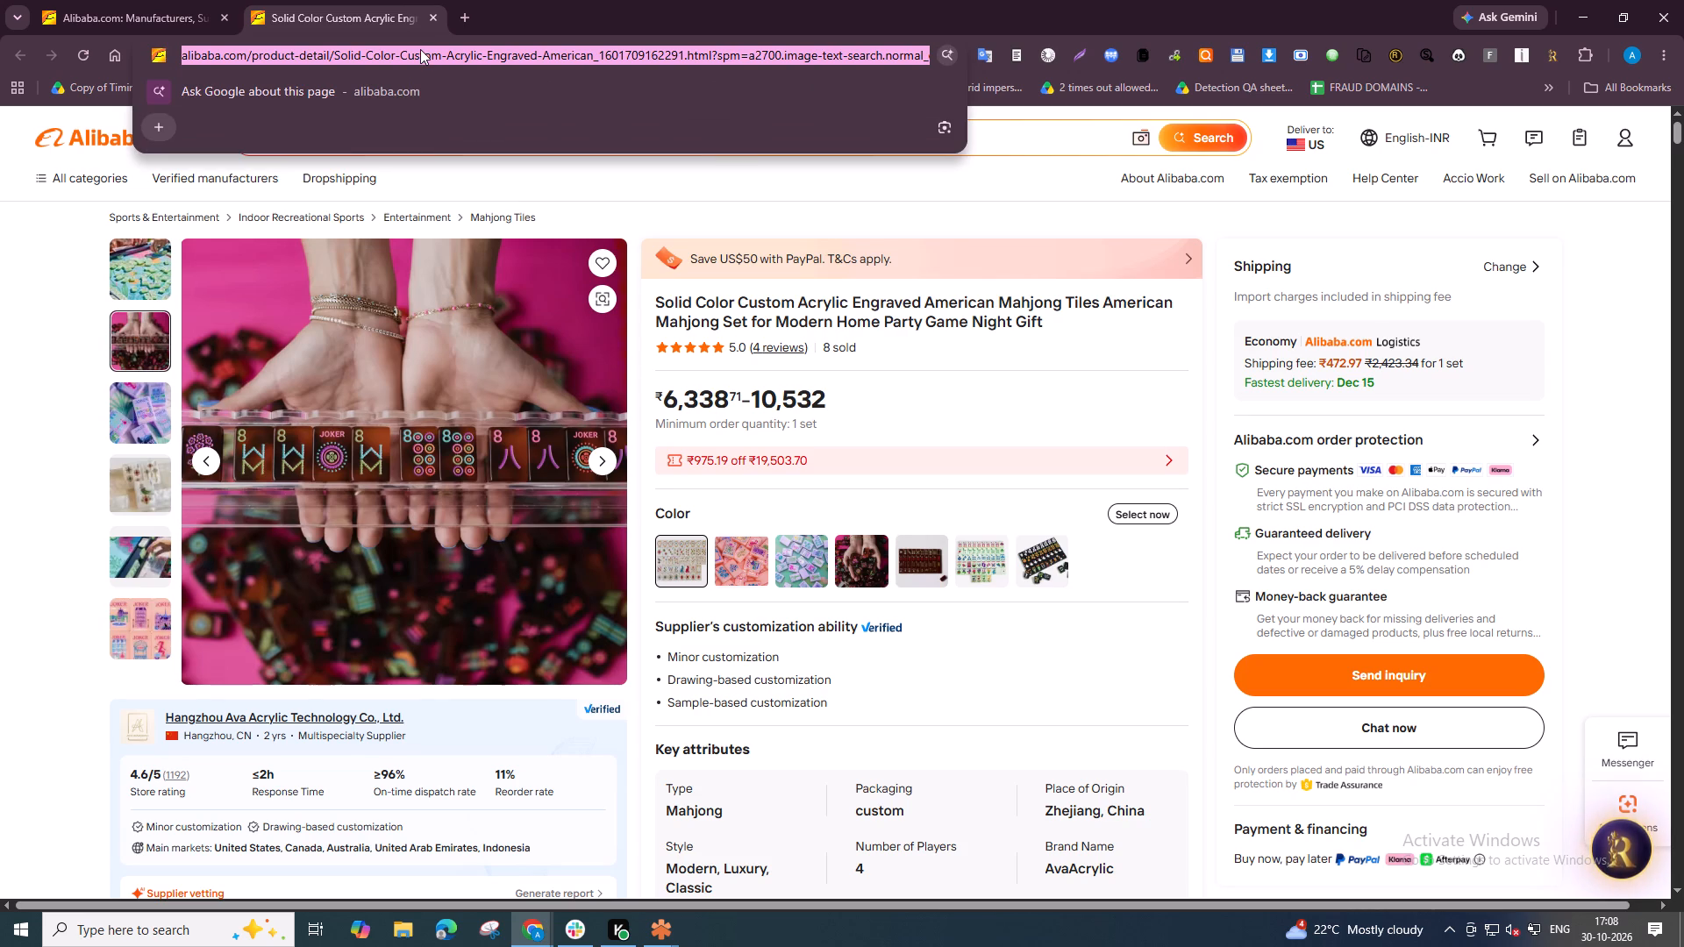
pyautogui.hotkey('ctrl', 'c')
pyautogui.hotkey('ctrl', 'c')
pyautogui.hotkey('ctrl', 'c')
pyautogui.hotkey('ctrl', 'c')
pyautogui.hotkey('ctrl', 'c')
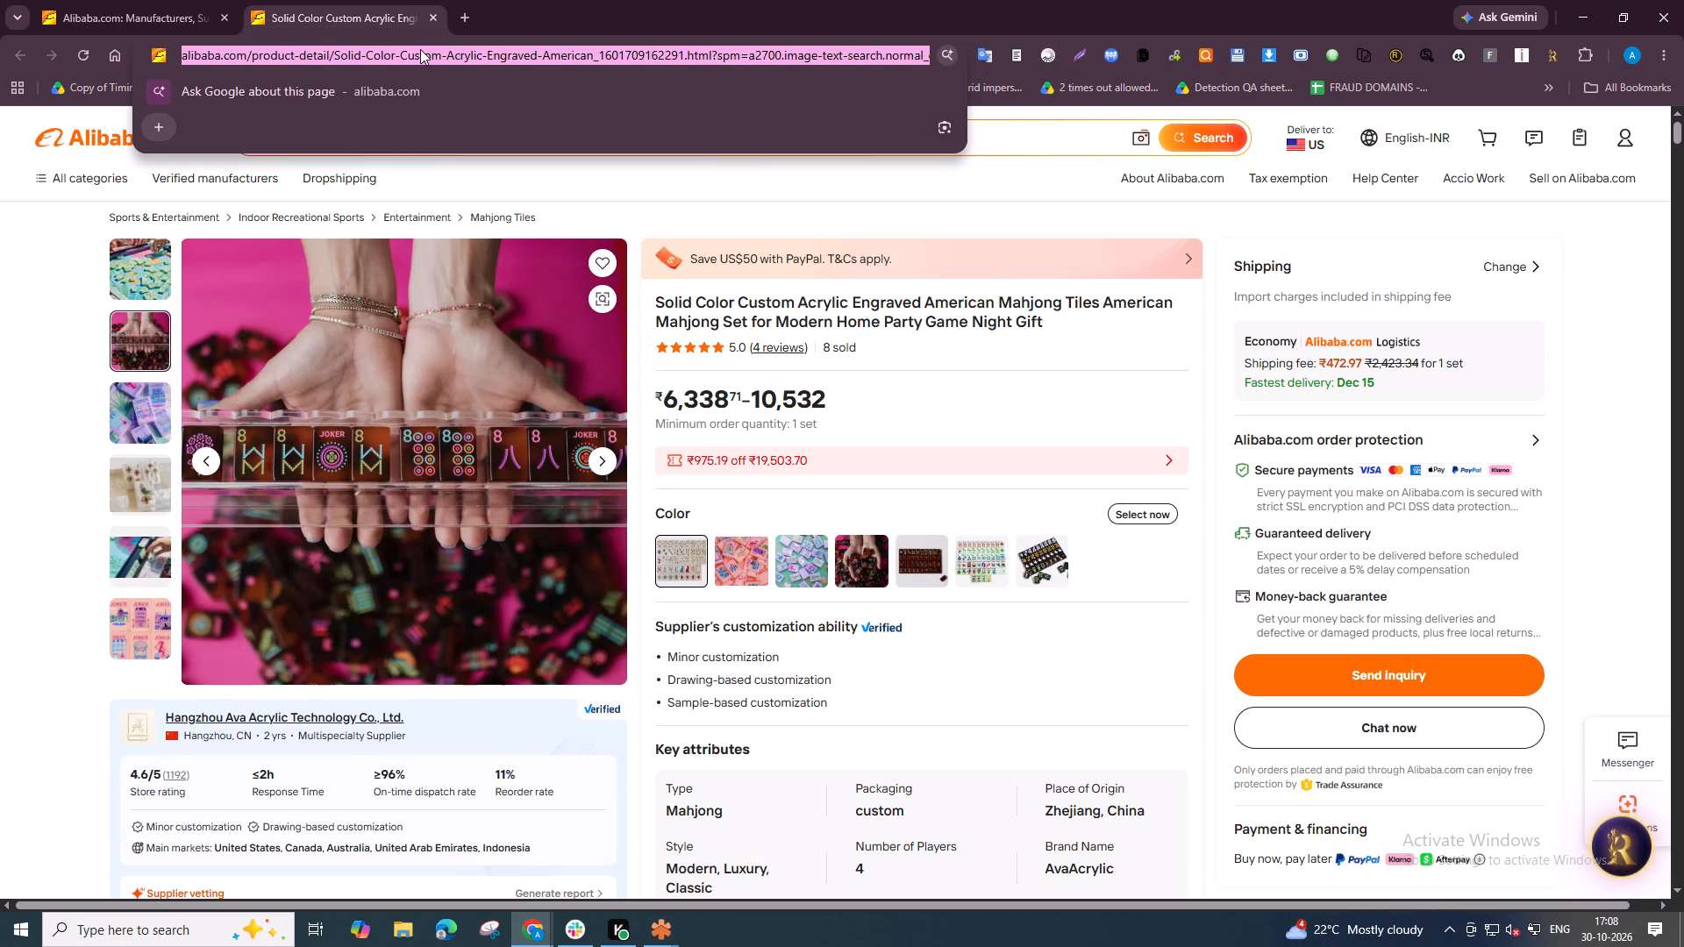
pyautogui.hotkey('ctrl', 'c')
pyautogui.hotkey('alt', 'Tab')
pyautogui.click(461, 466)
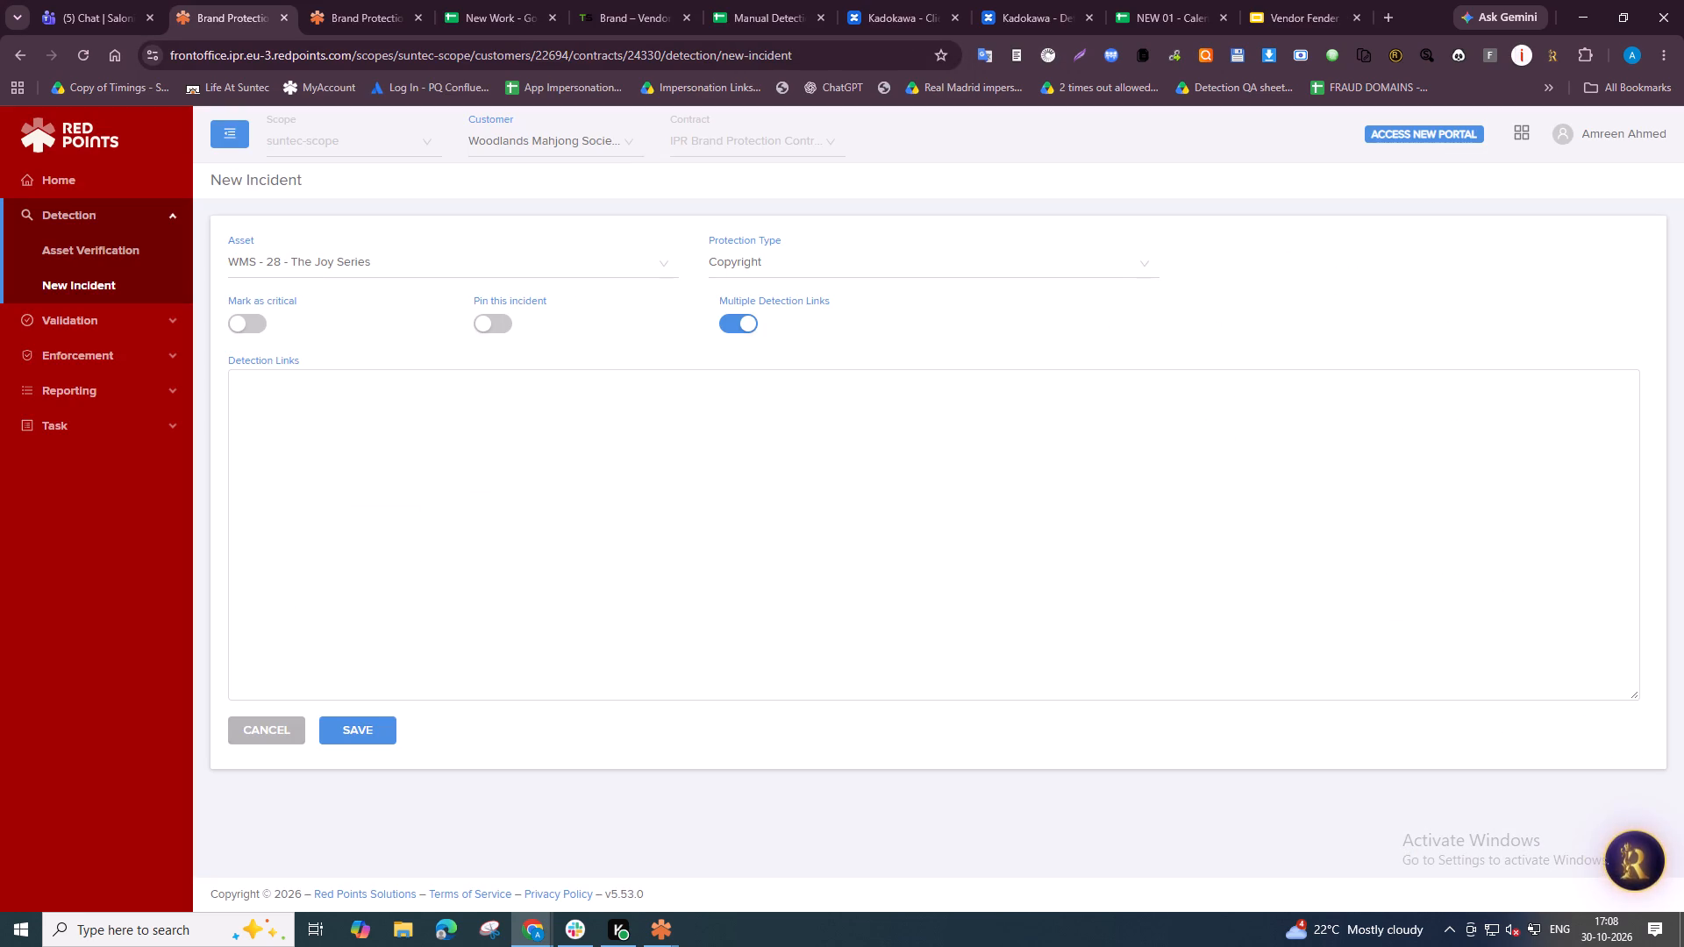
pyautogui.hotkey('ctrl', 'v')
pyautogui.click(385, 723)
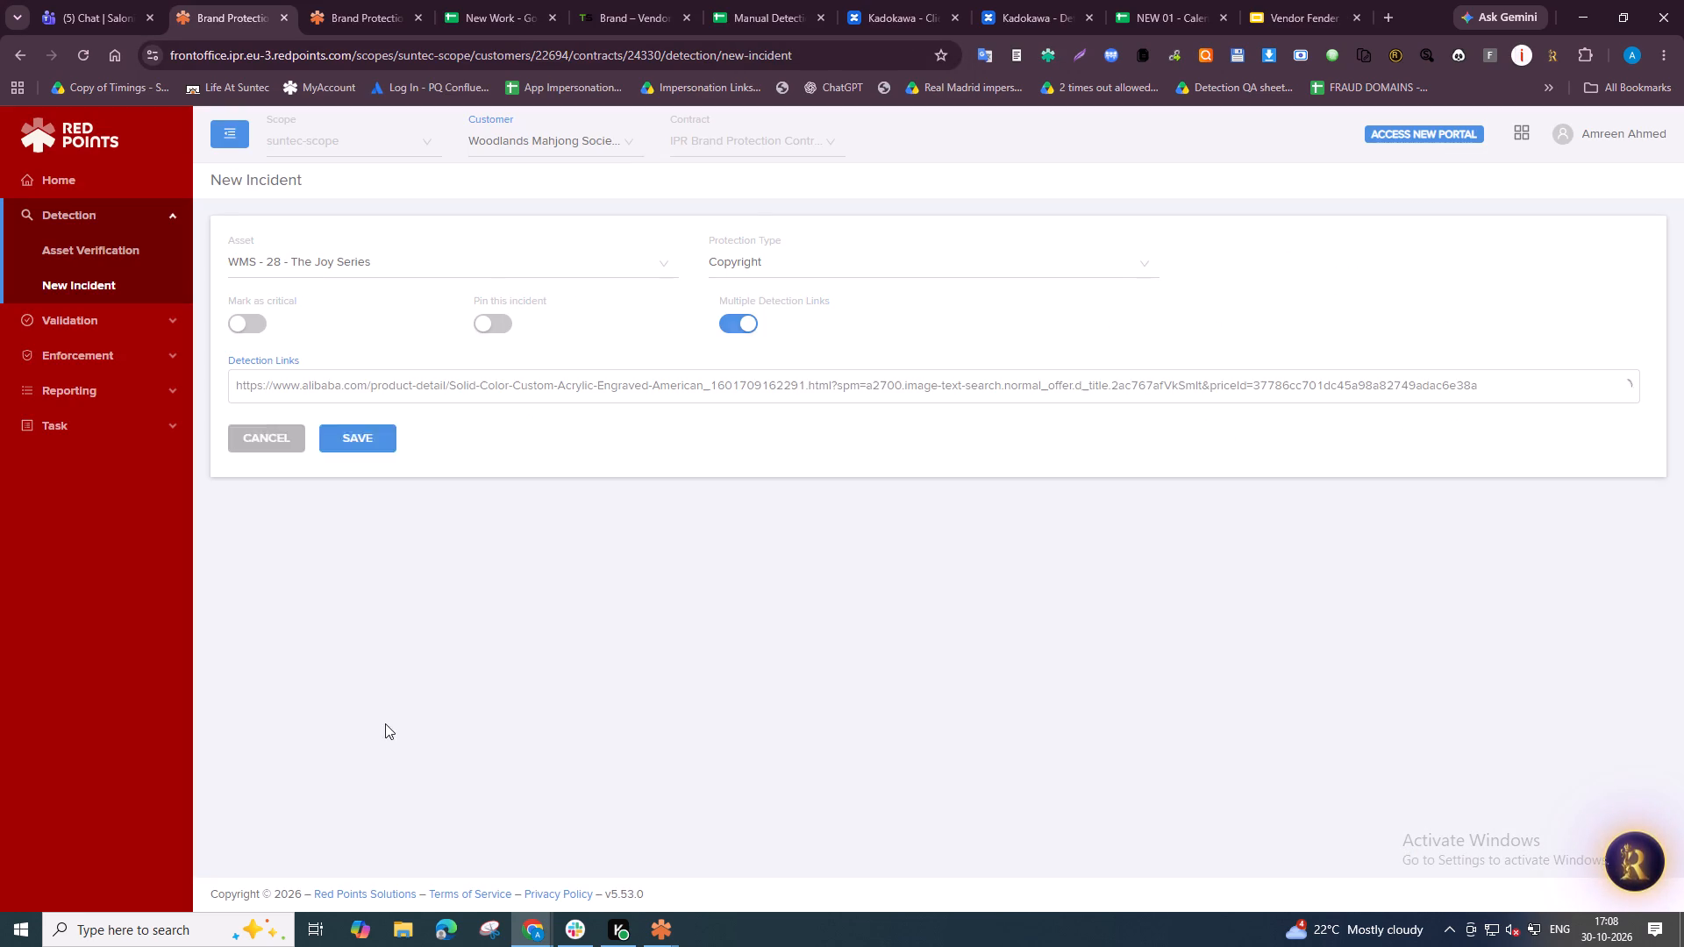
# Copy the saved incident's link status and paste it into the New Work spreadsheet below the last entry, starting at C27963.
pyautogui.click(1518, 59)
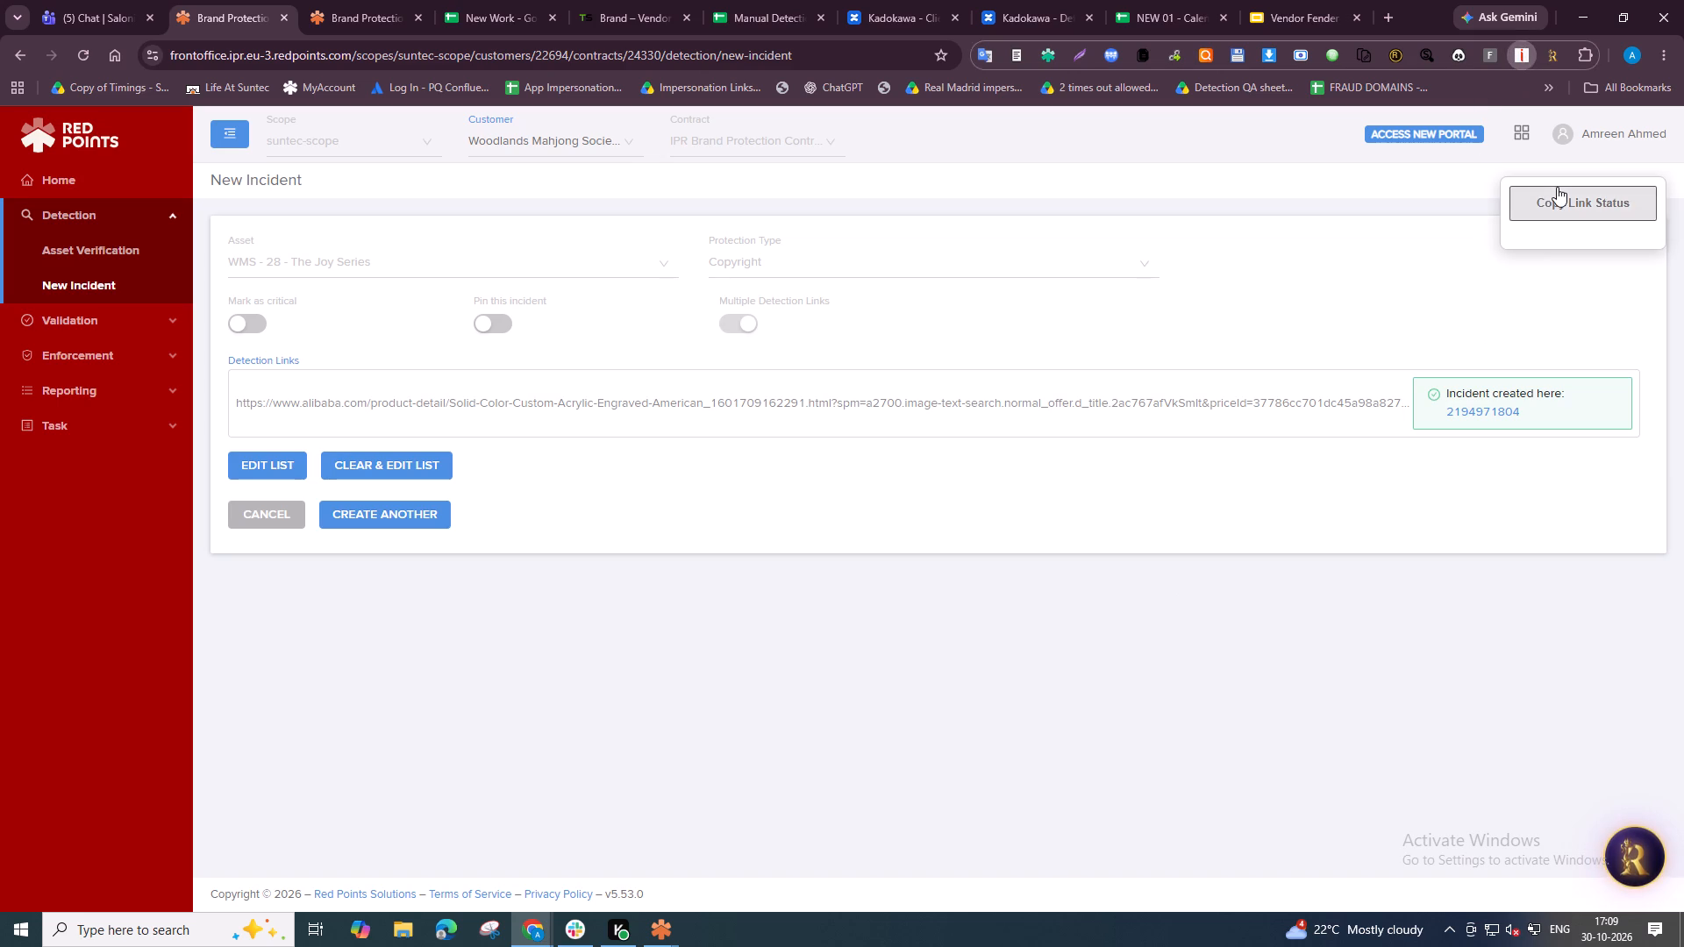
pyautogui.click(1557, 187)
pyautogui.click(539, 0)
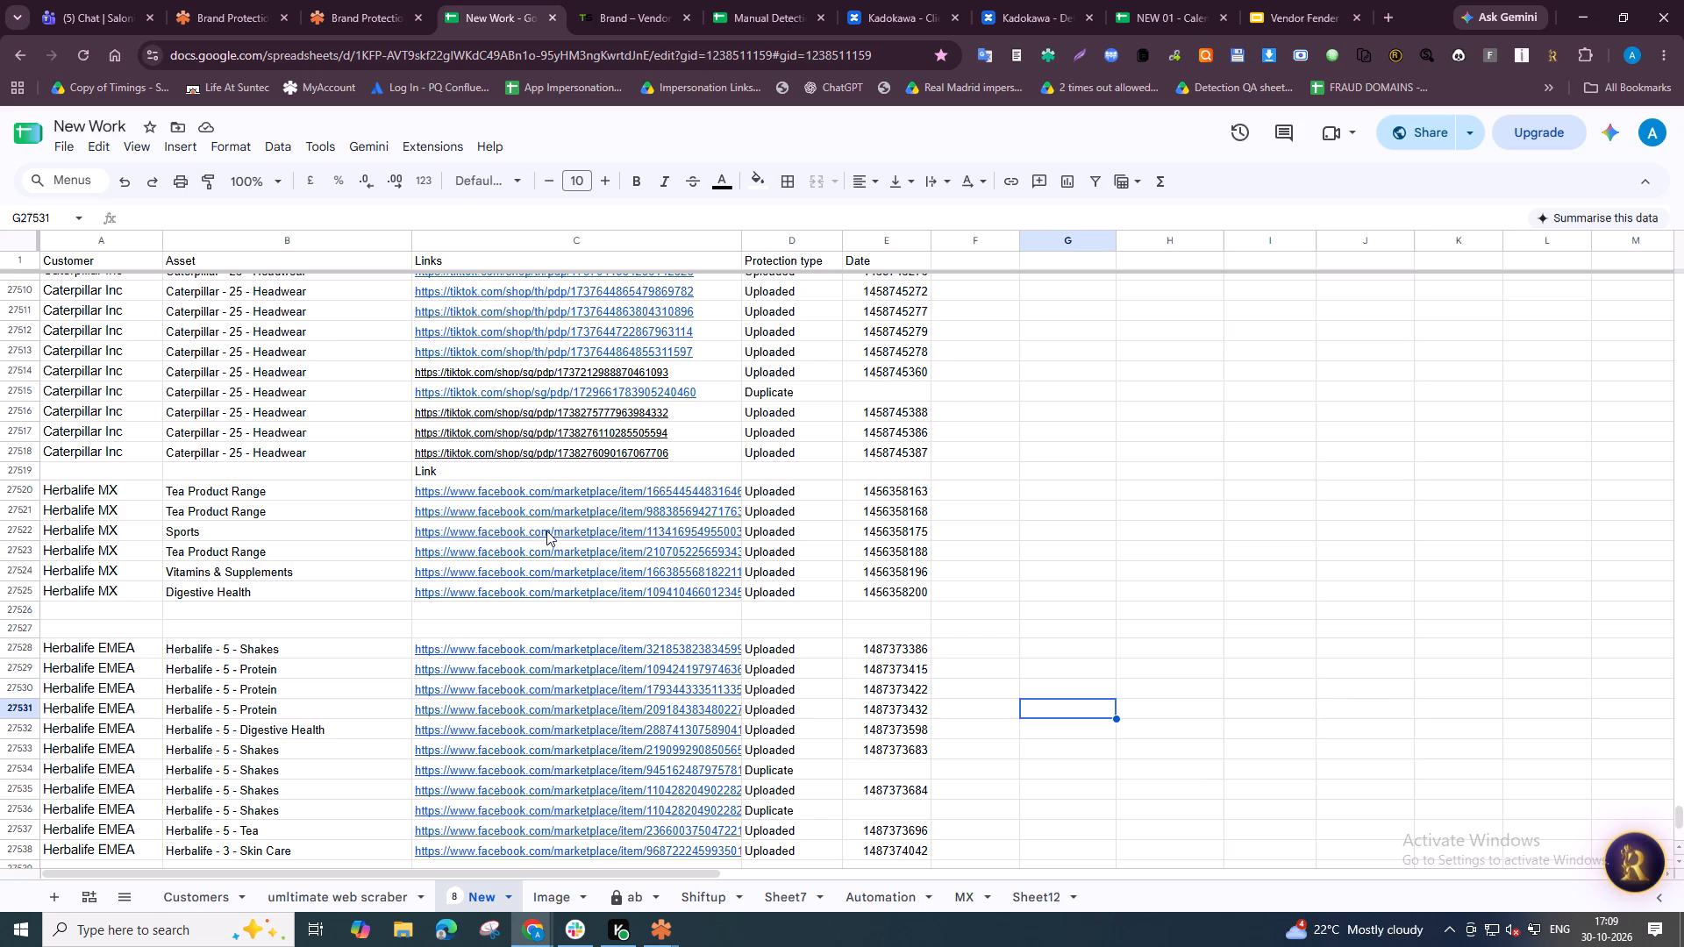
pyautogui.click(528, 576)
pyautogui.hotkey('ctrl', 'End')
pyautogui.hotkey('ctrl', 'Left')
pyautogui.hotkey('ctrl', 'Up')
pyautogui.hotkey('ctrl', 'Down')
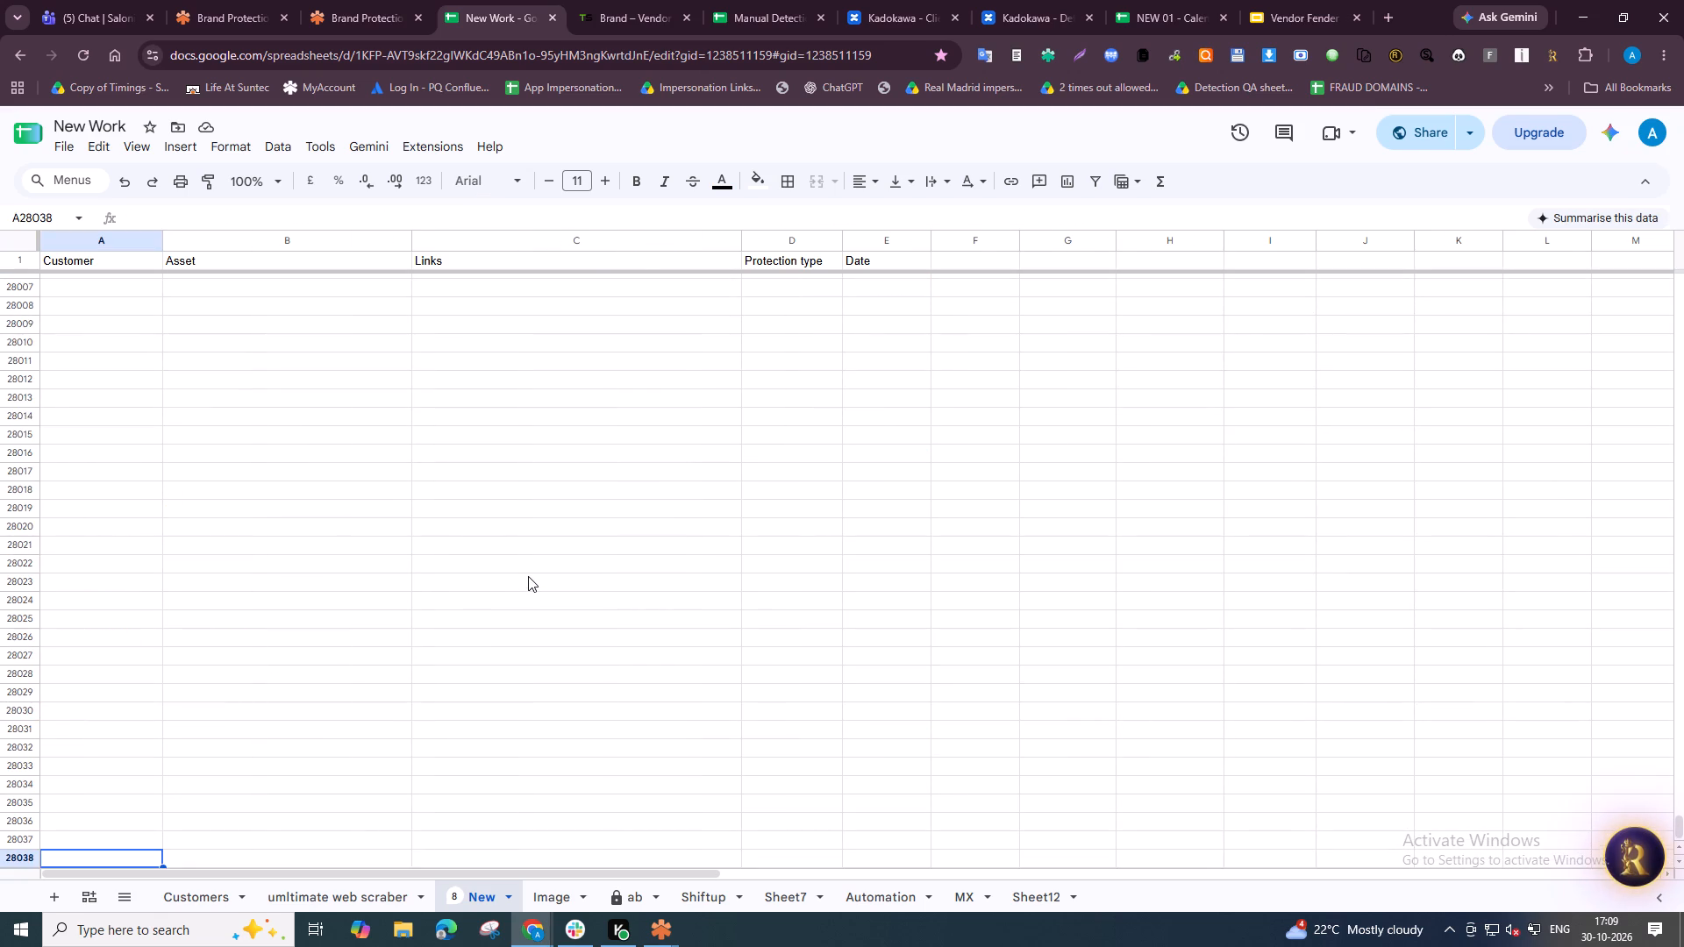
pyautogui.press('Right')
pyautogui.hotkey('ctrl', 'Up')
pyautogui.press('Down')
pyautogui.press('Right')
pyautogui.hotkey('ctrl', 'v')
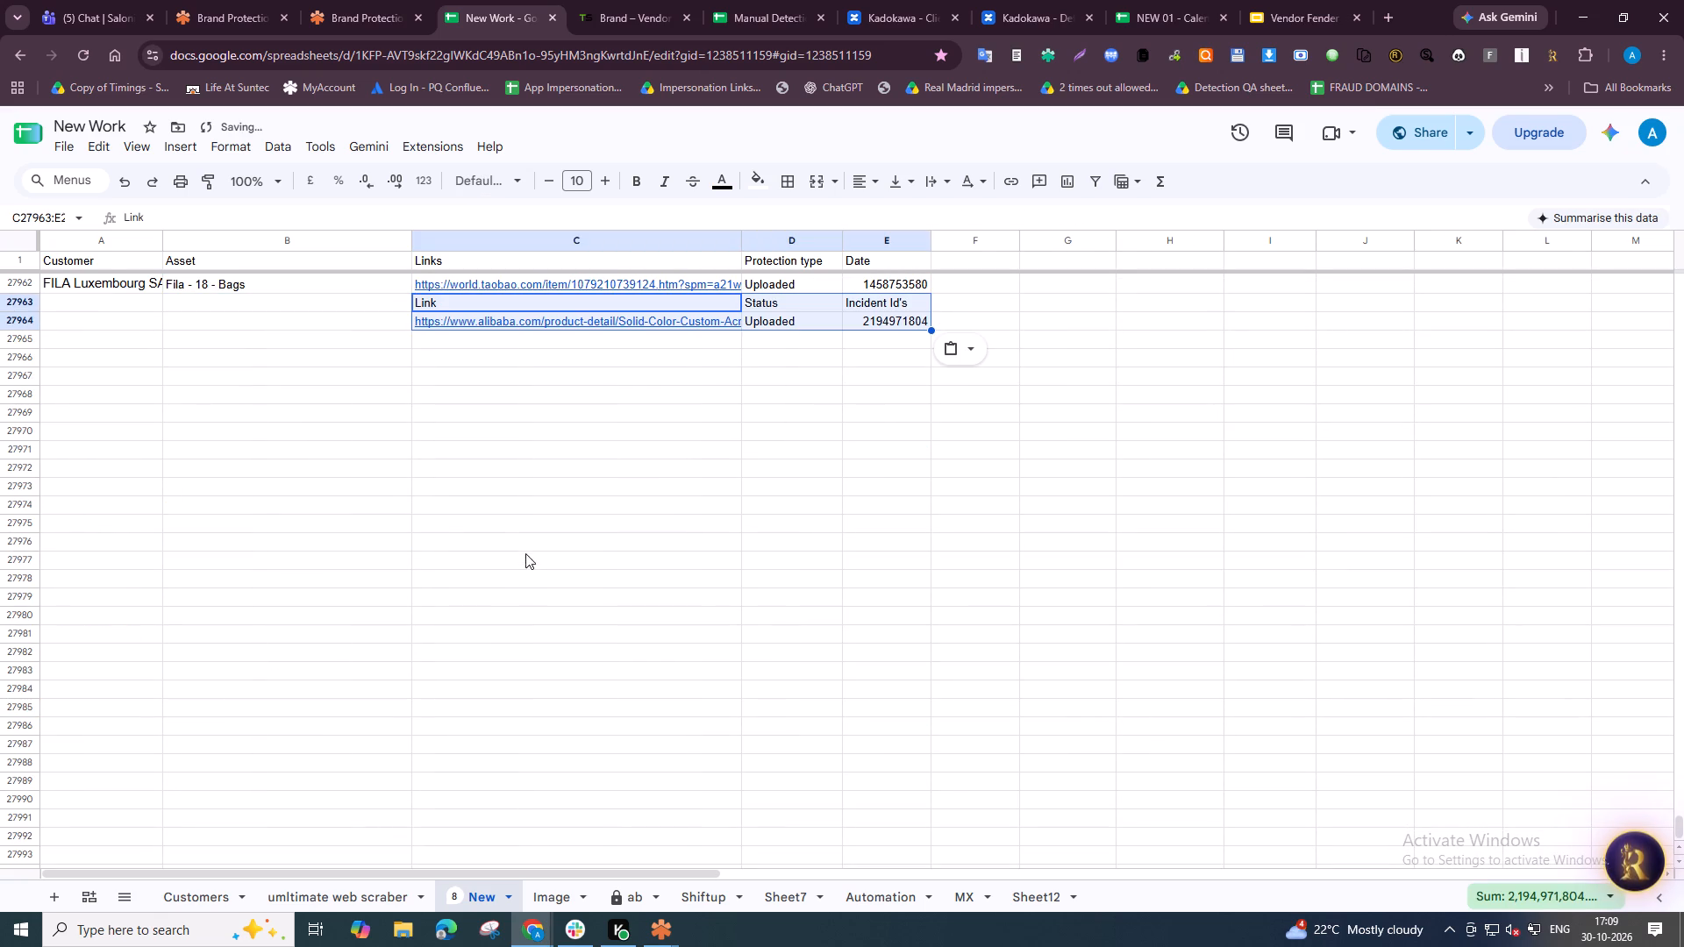
# Copy the asset name WMS - 28 - The Joy Series from the incident form into the new row's Asset cell, B27964.
pyautogui.click(196, 0)
pyautogui.keyDown('alt'); pyautogui.click(299, 266); pyautogui.keyUp('alt')
pyautogui.click(536, 0)
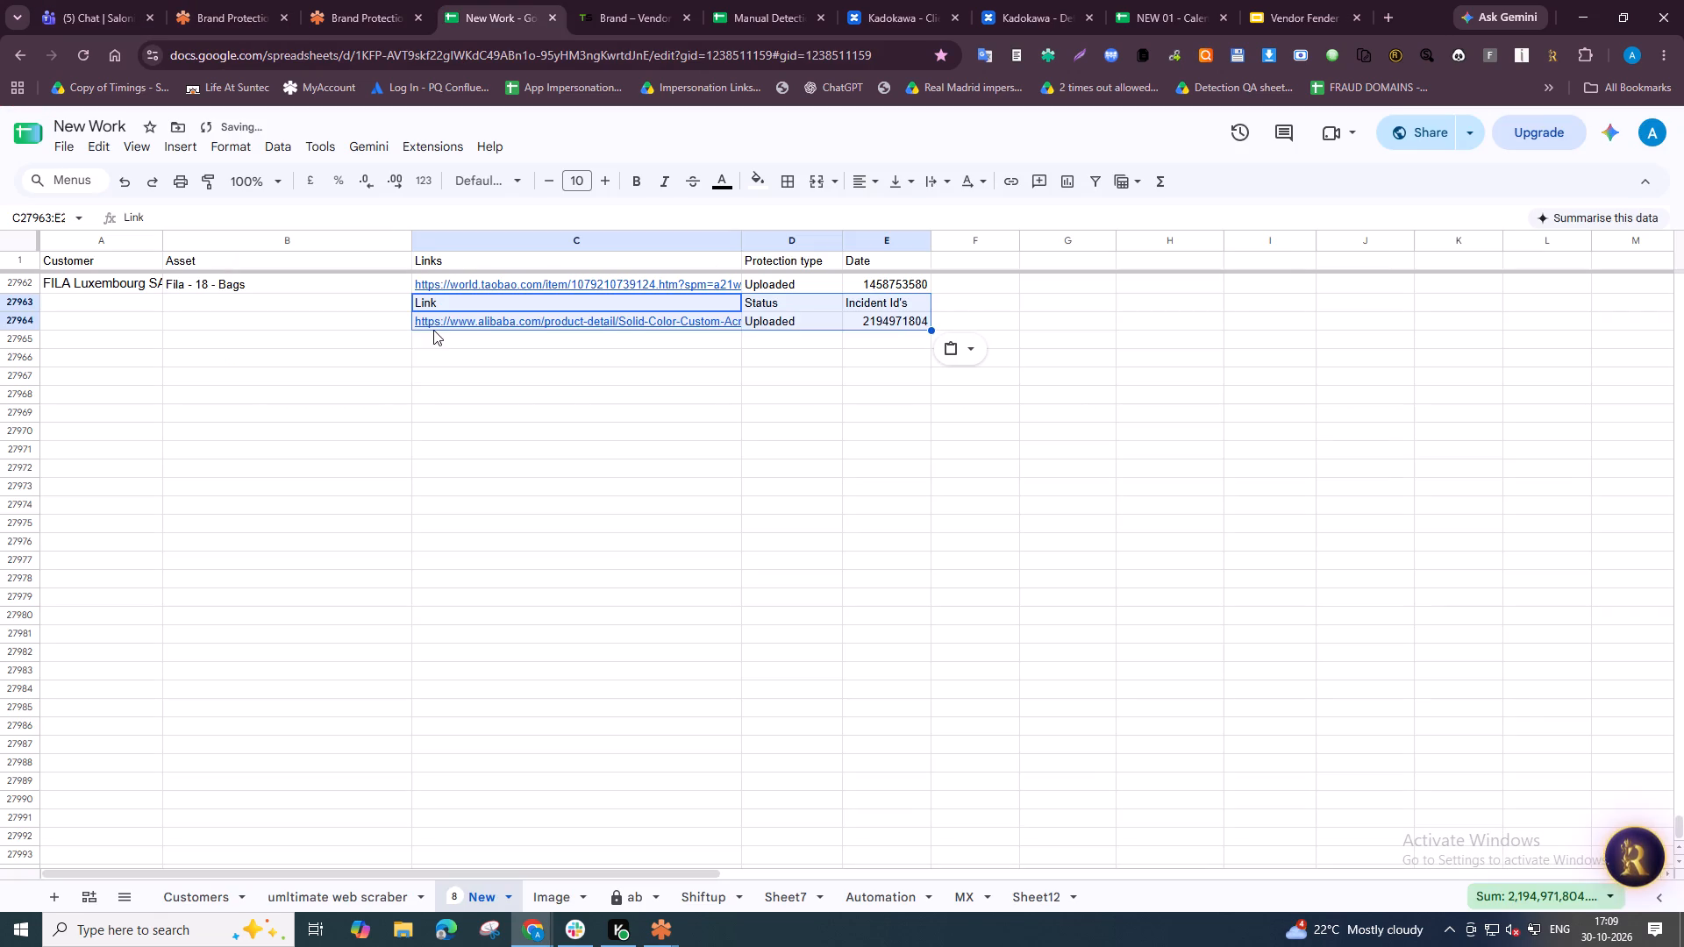
pyautogui.click(368, 329)
pyautogui.hotkey('ctrl', 'v')
pyautogui.click(475, 413)
# Close the reported Solid Color Custom Acrylic Engraved listing and return to the Alibaba search results.
pyautogui.hotkey('alt', 'Tab')
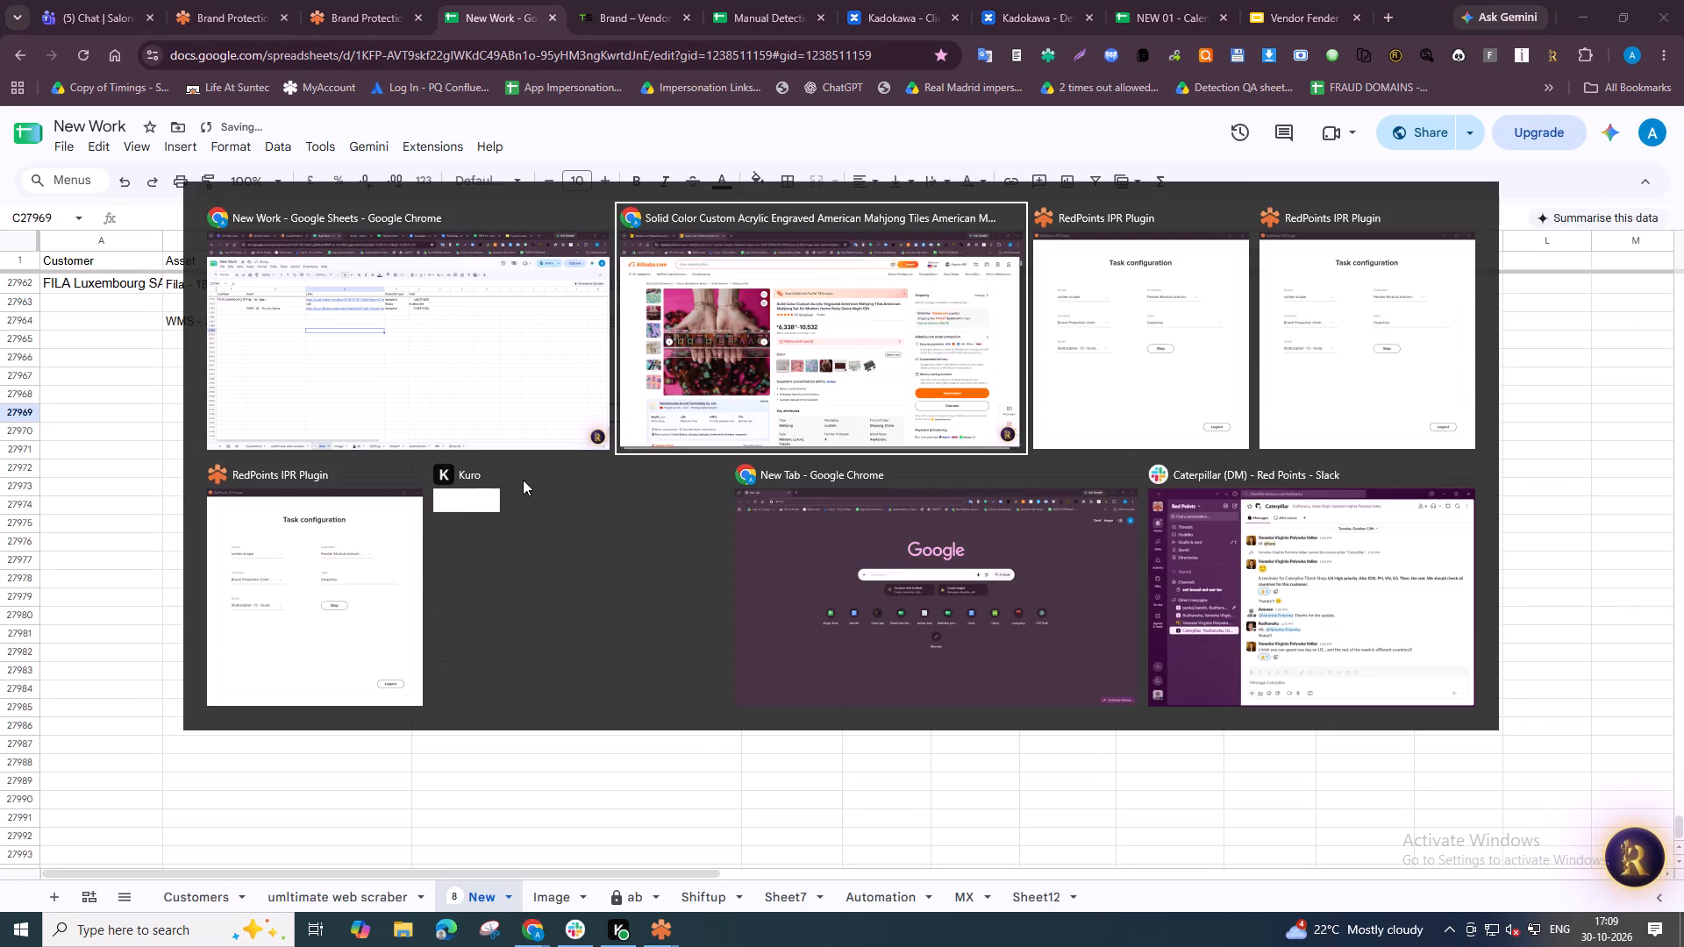
pyautogui.hotkey('ctrl', 'w')
pyautogui.scroll(-5, 710, 525)
pyautogui.scroll(2, 752, 595)
# Open the Joy Series official images Image_002 and Image_004 from the back office in separate tabs.
pyautogui.hotkey('alt', 'Tab')
pyautogui.click(344, 0)
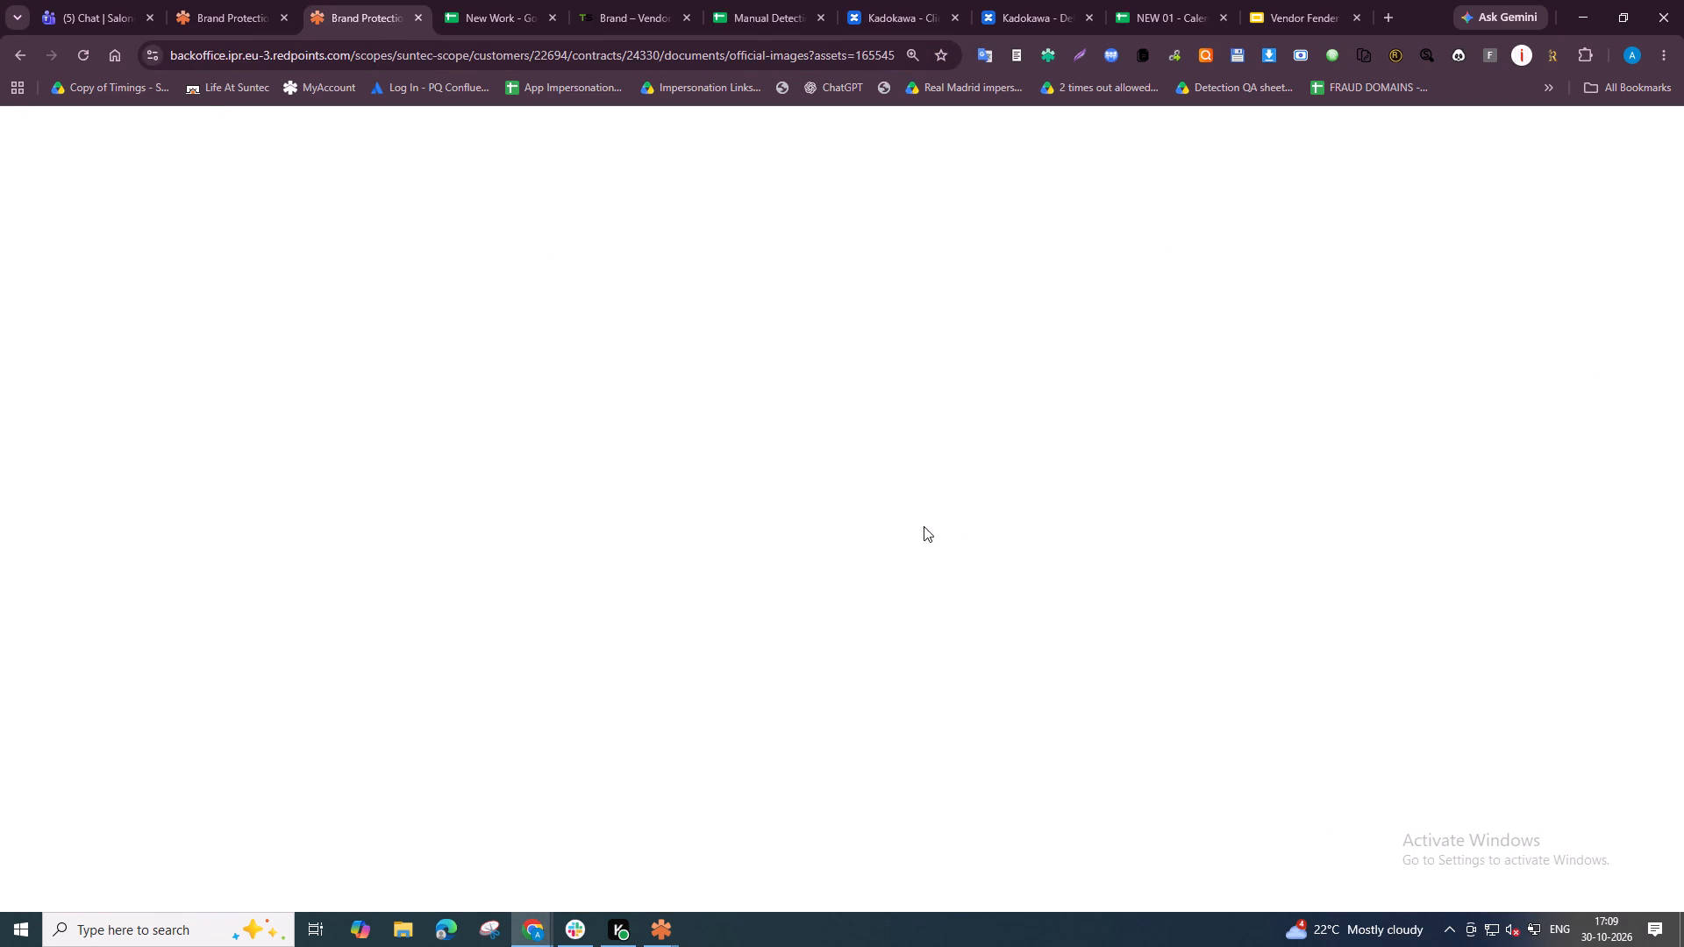
pyautogui.rightClick(702, 404)
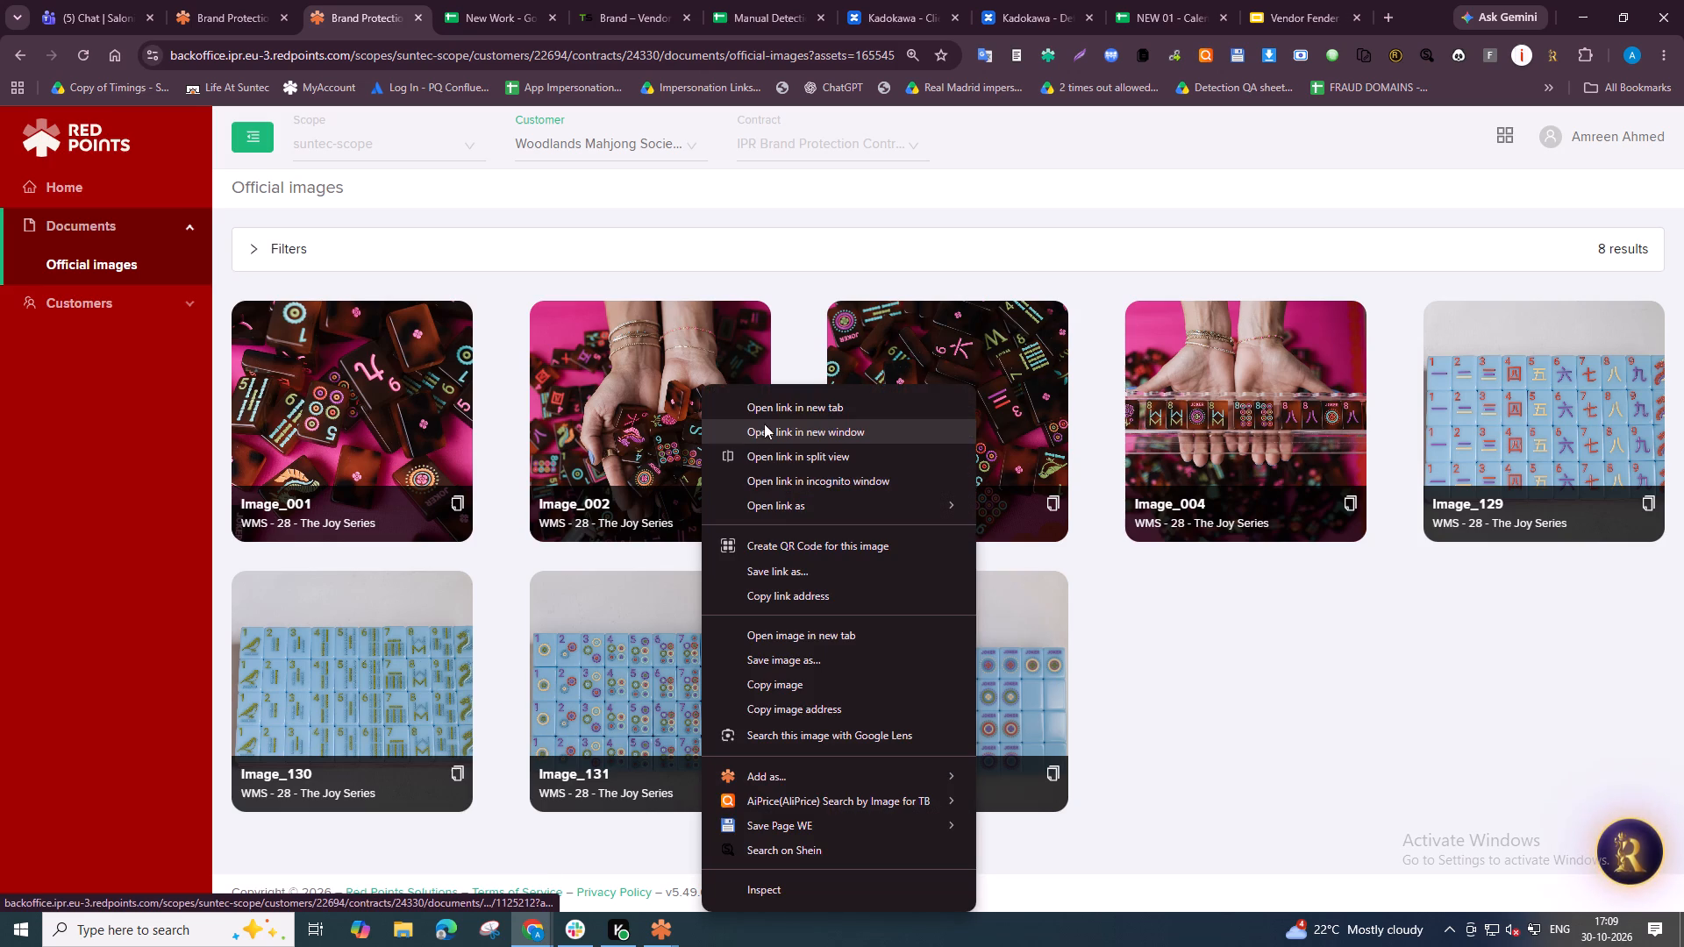
pyautogui.click(764, 630)
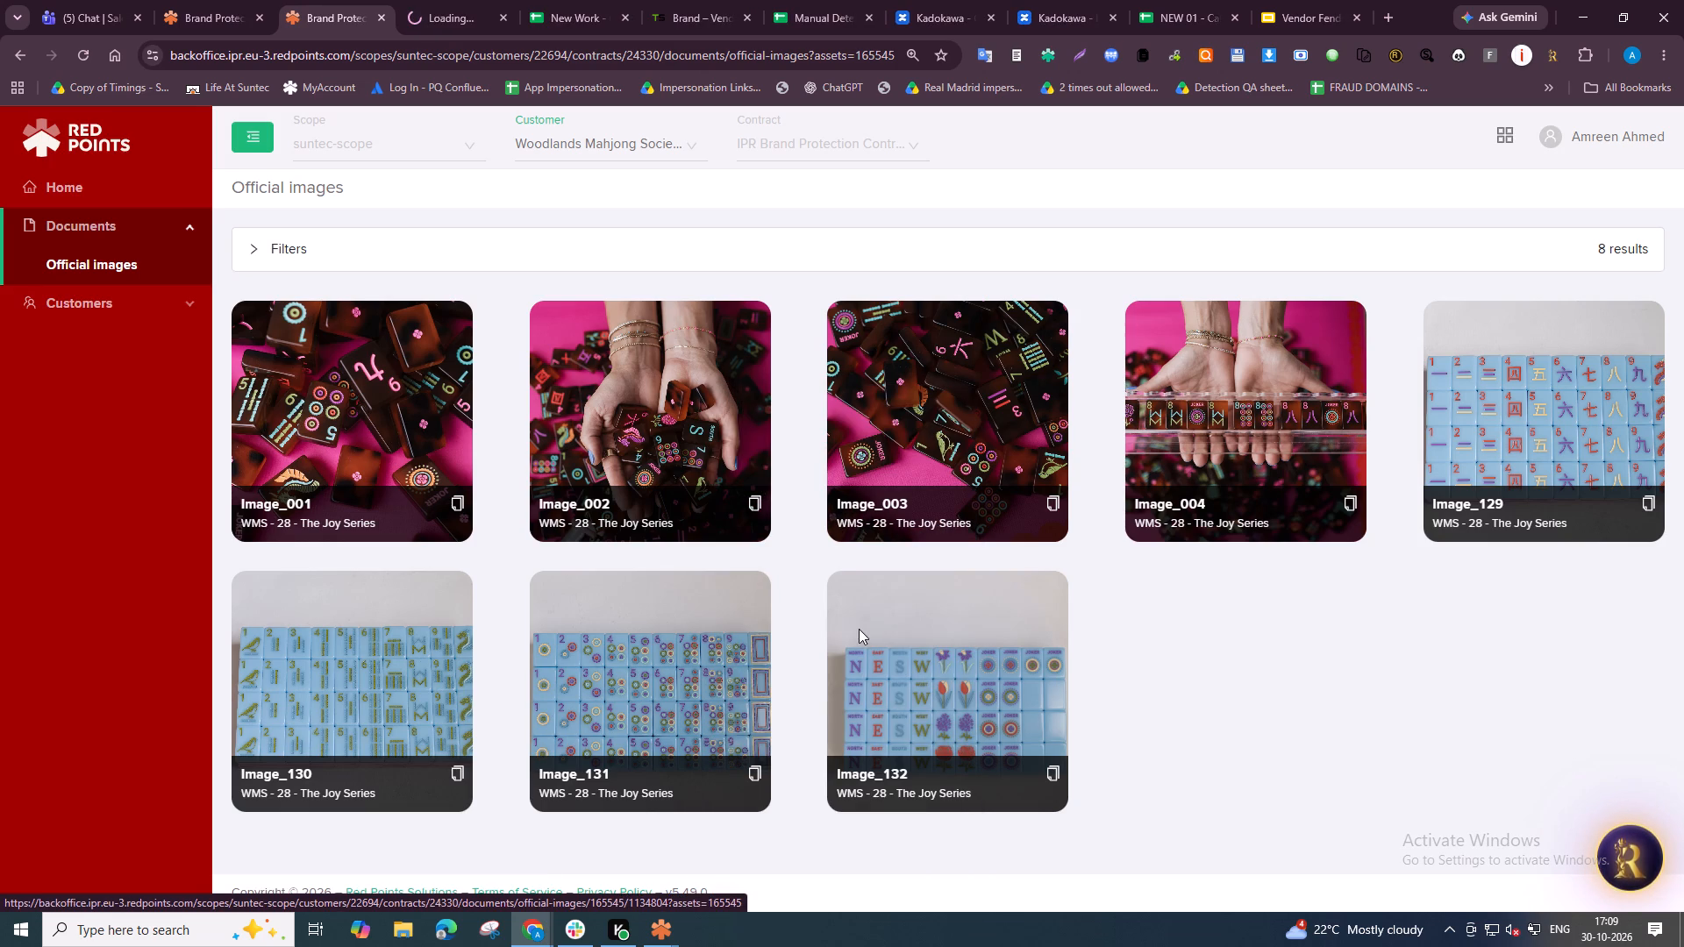
pyautogui.rightClick(1216, 417)
pyautogui.click(1304, 630)
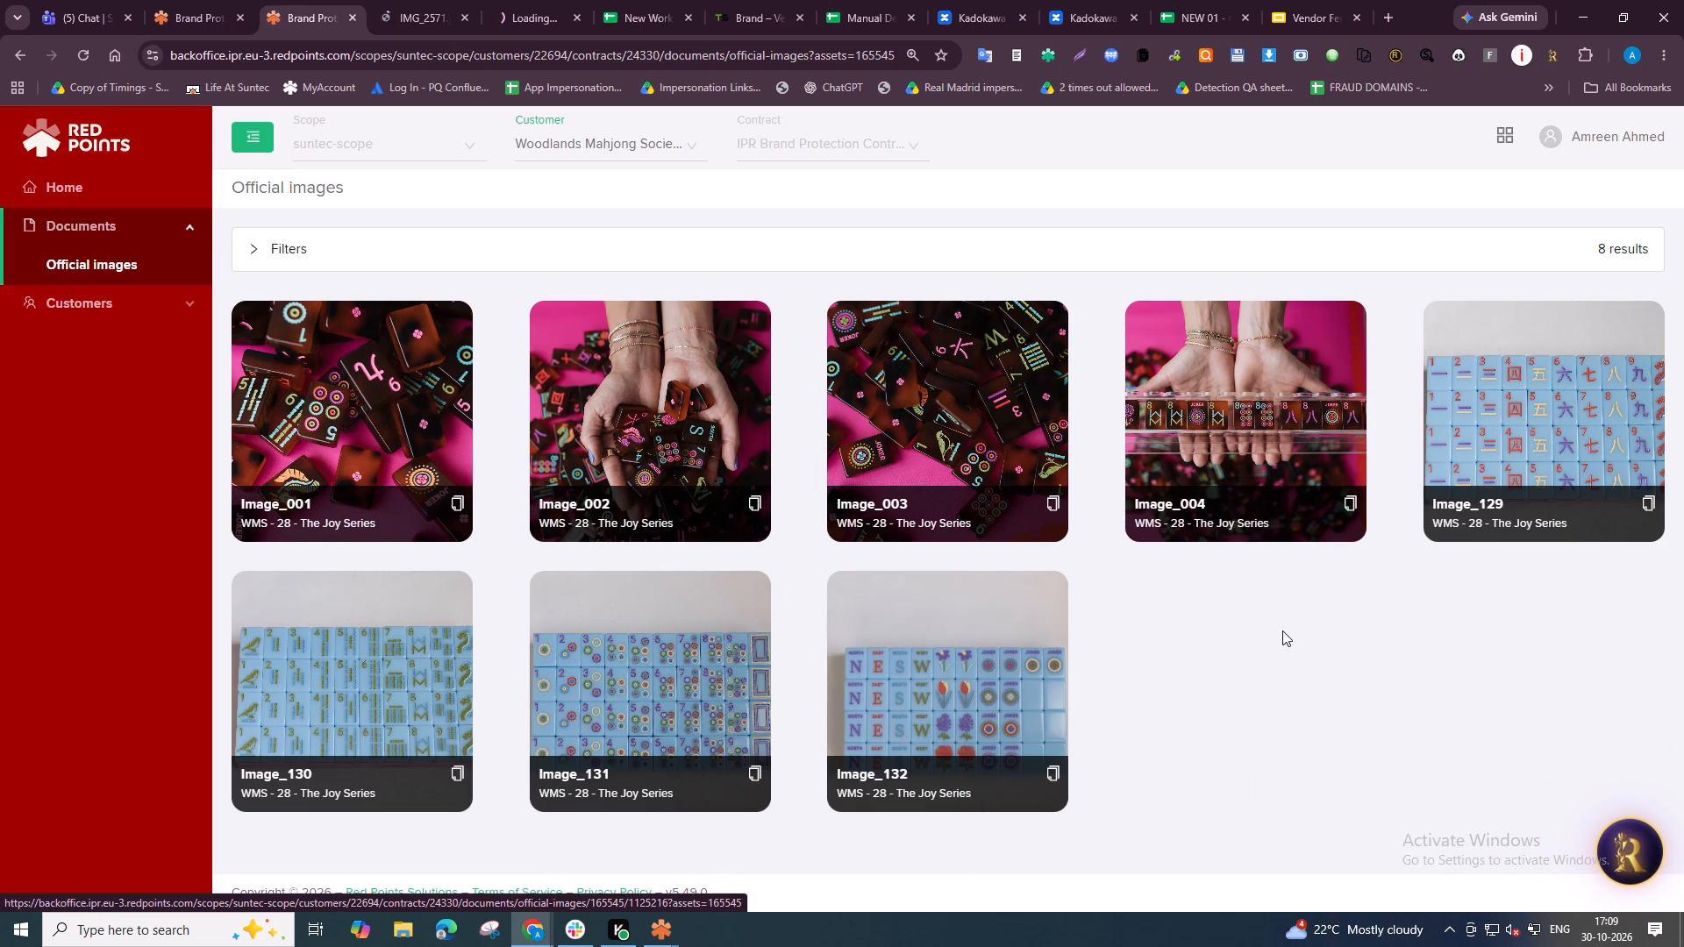
pyautogui.click(460, 0)
# Open the Promotional Factory, American Mahjong Set Custom Acrylic and Hot Selling Luxury Single Layer listings from the Alibaba results in separate tabs.
pyautogui.hotkey('alt', 'Tab')
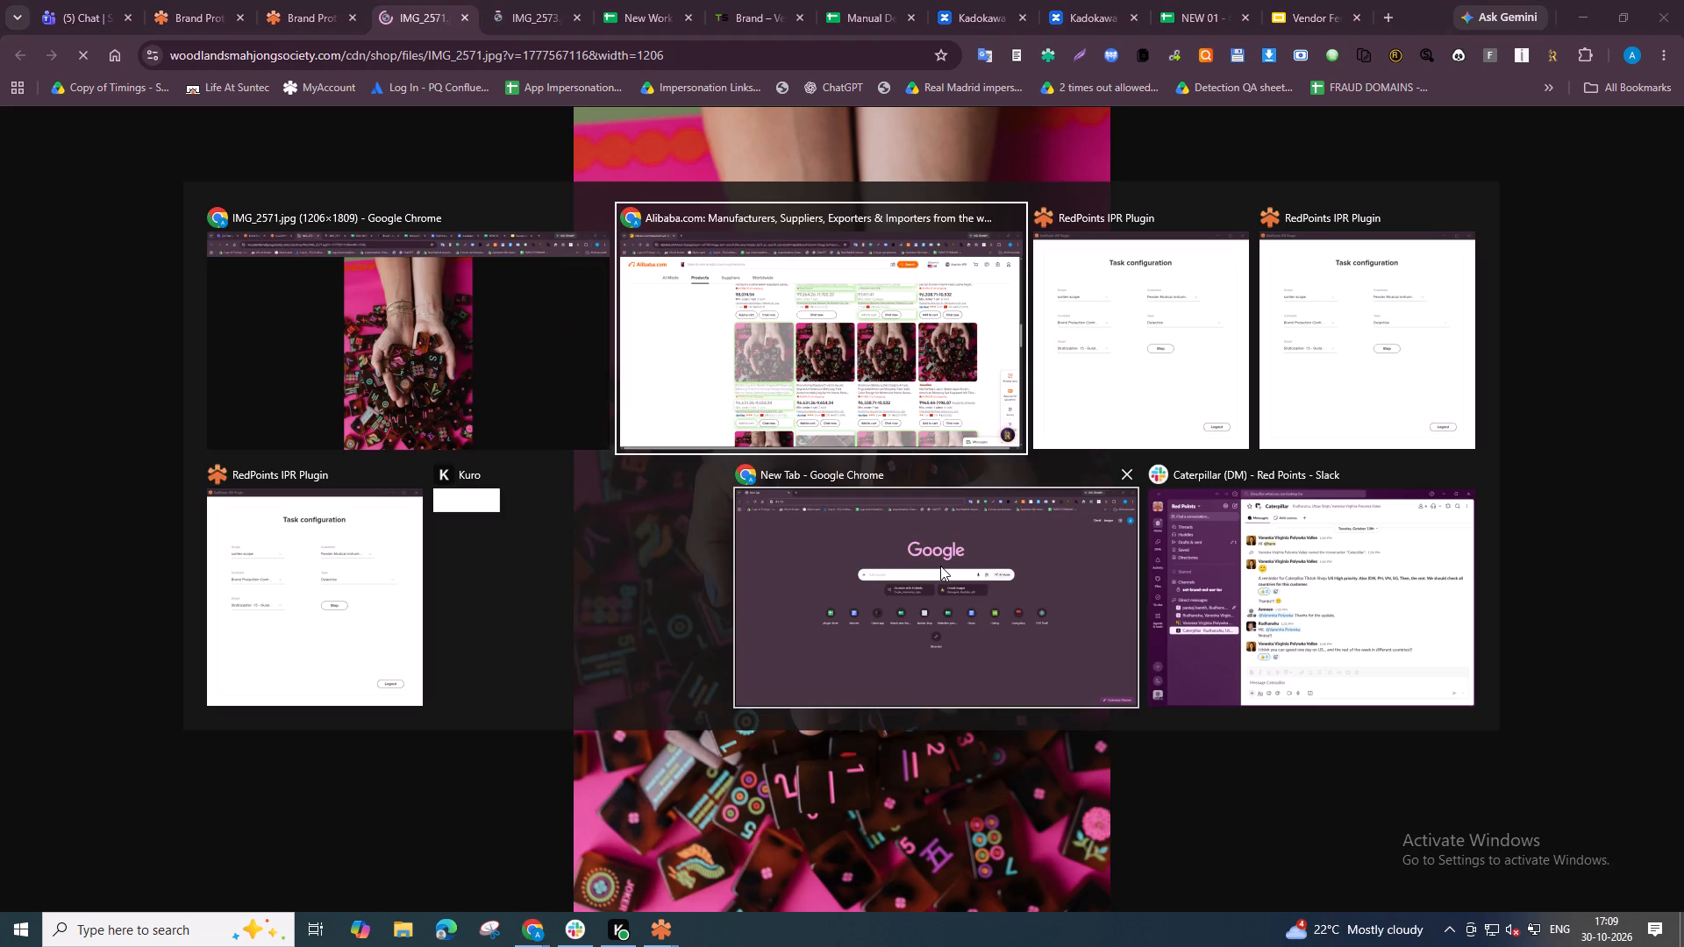
pyautogui.keyDown('alt'); pyautogui.click(962, 398); pyautogui.keyUp('alt')
pyautogui.rightClick(867, 647)
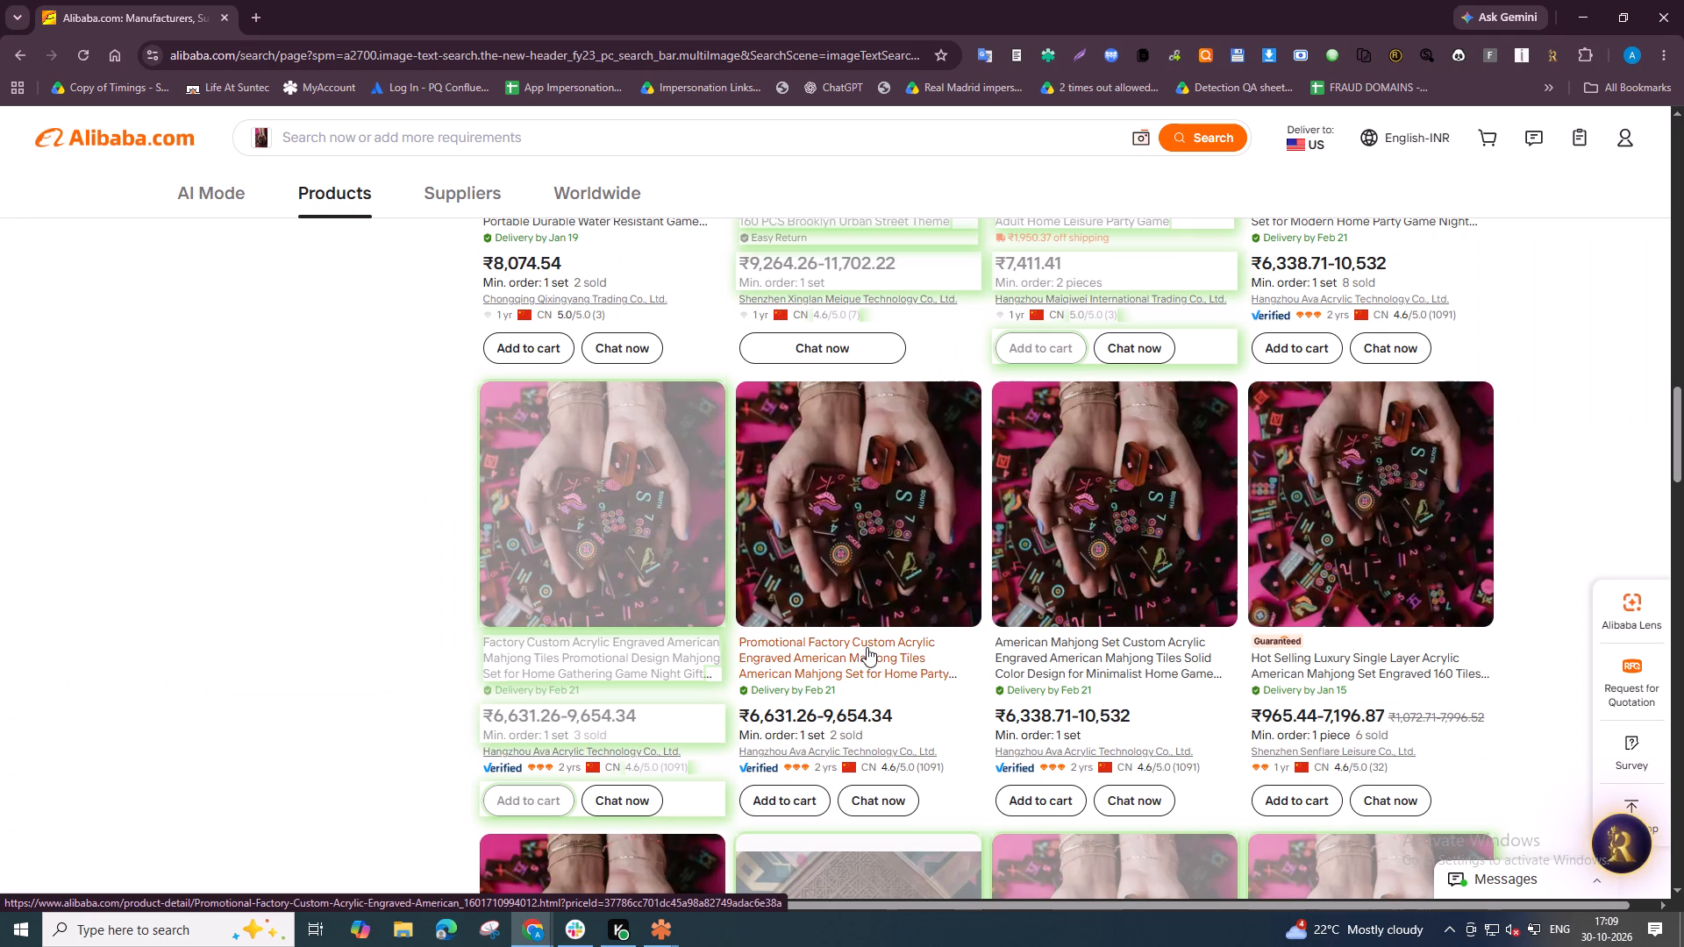
pyautogui.click(1053, 341)
pyautogui.rightClick(1111, 646)
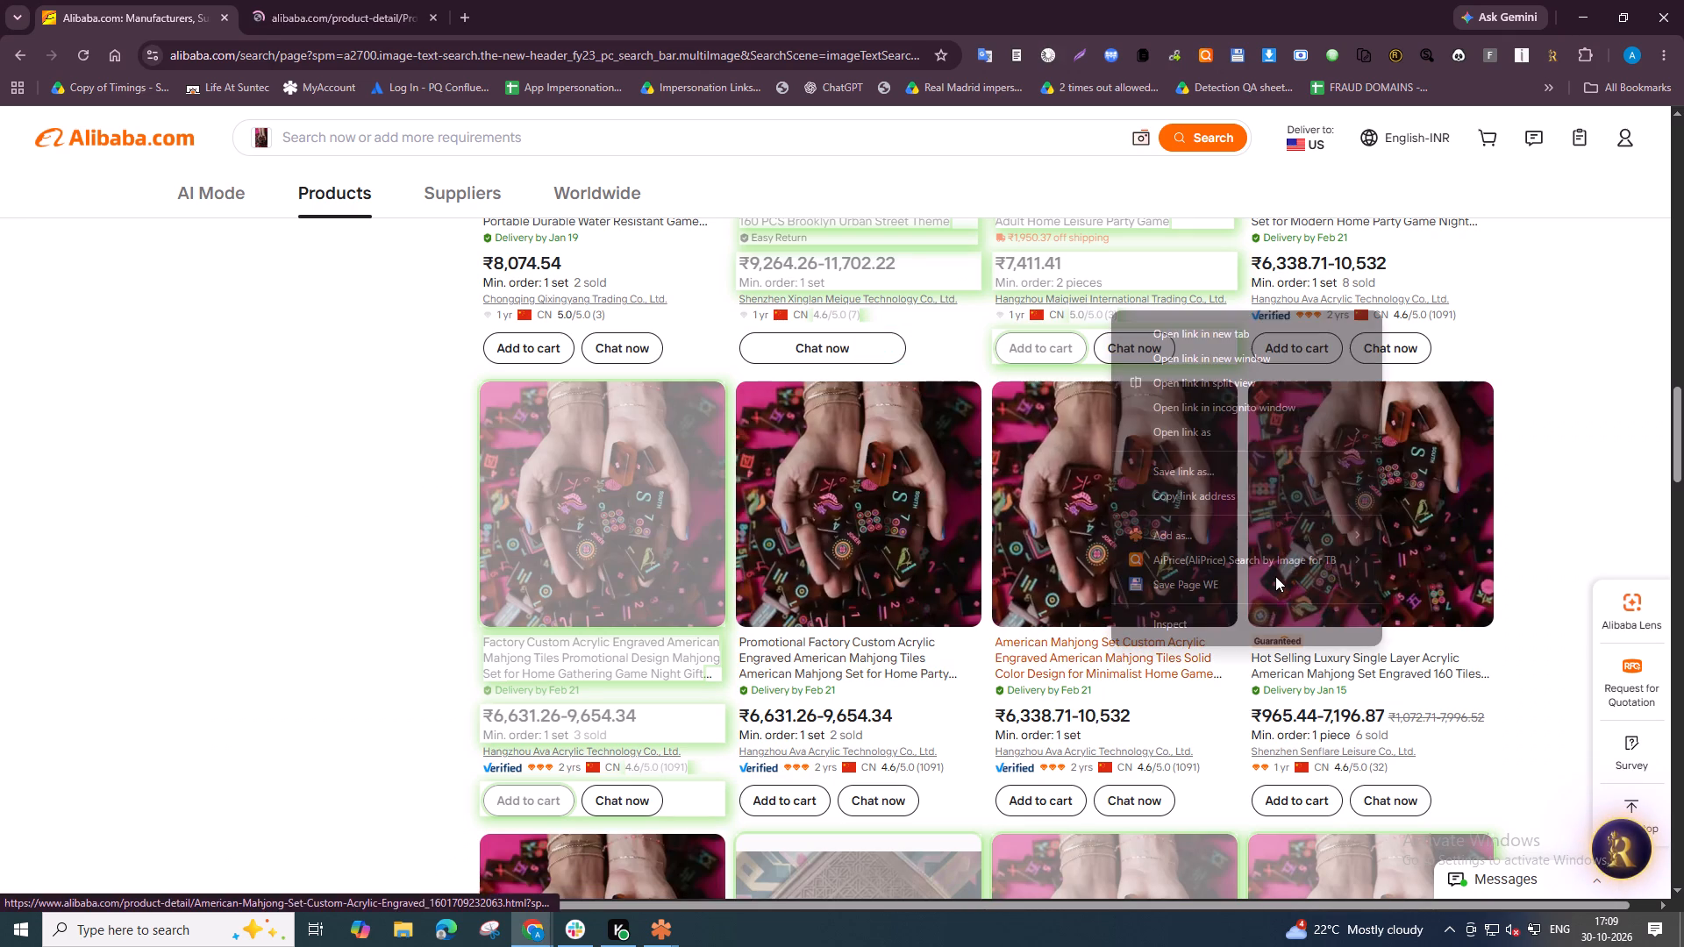
pyautogui.click(1204, 337)
pyautogui.rightClick(1362, 661)
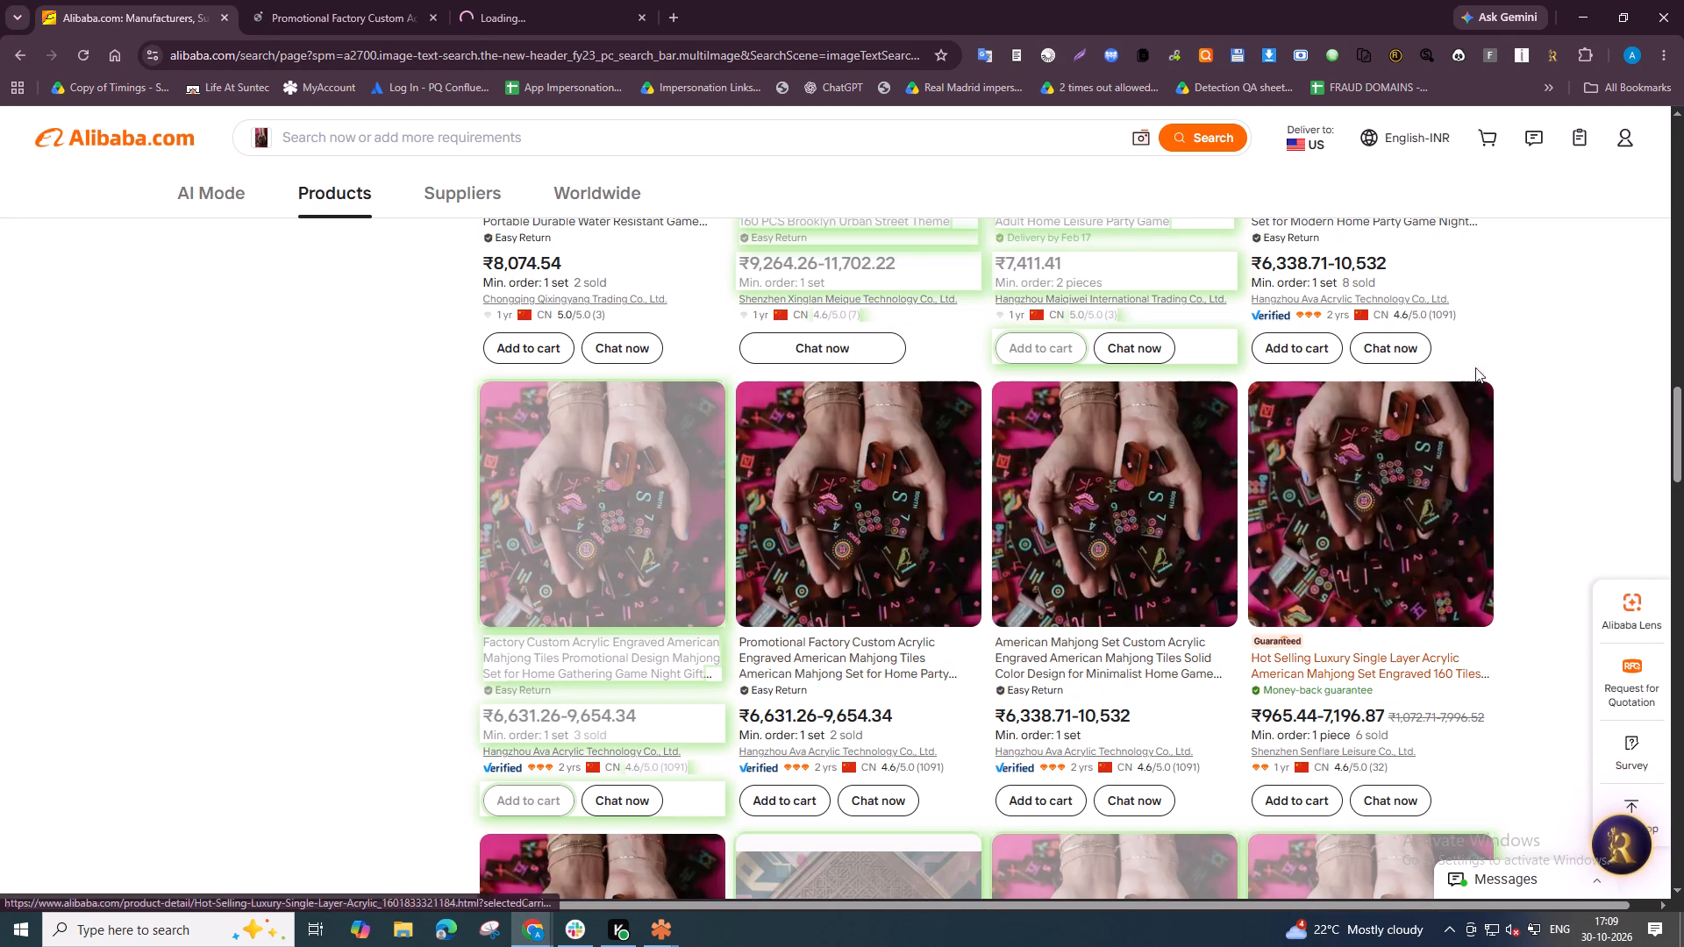
pyautogui.click(1473, 353)
# Compare the Promotional Factory Custom Acrylic listing's pink-background hand photos with the official images IMG_2571 and IMG_2573.
pyautogui.click(291, 0)
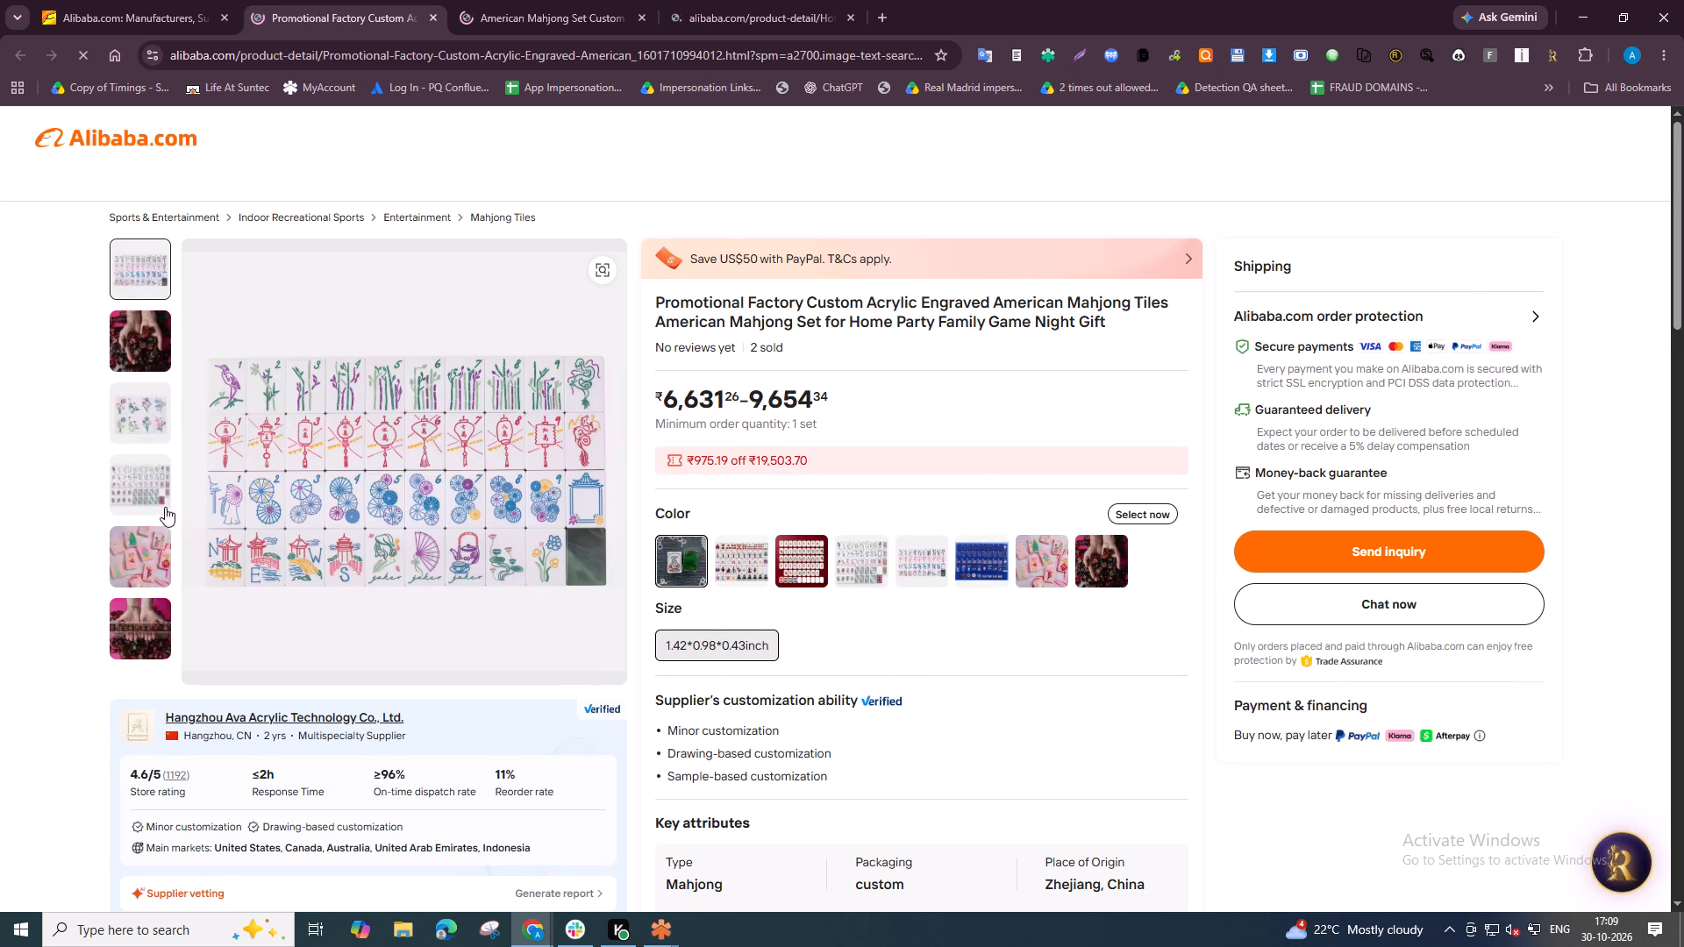
pyautogui.click(147, 634)
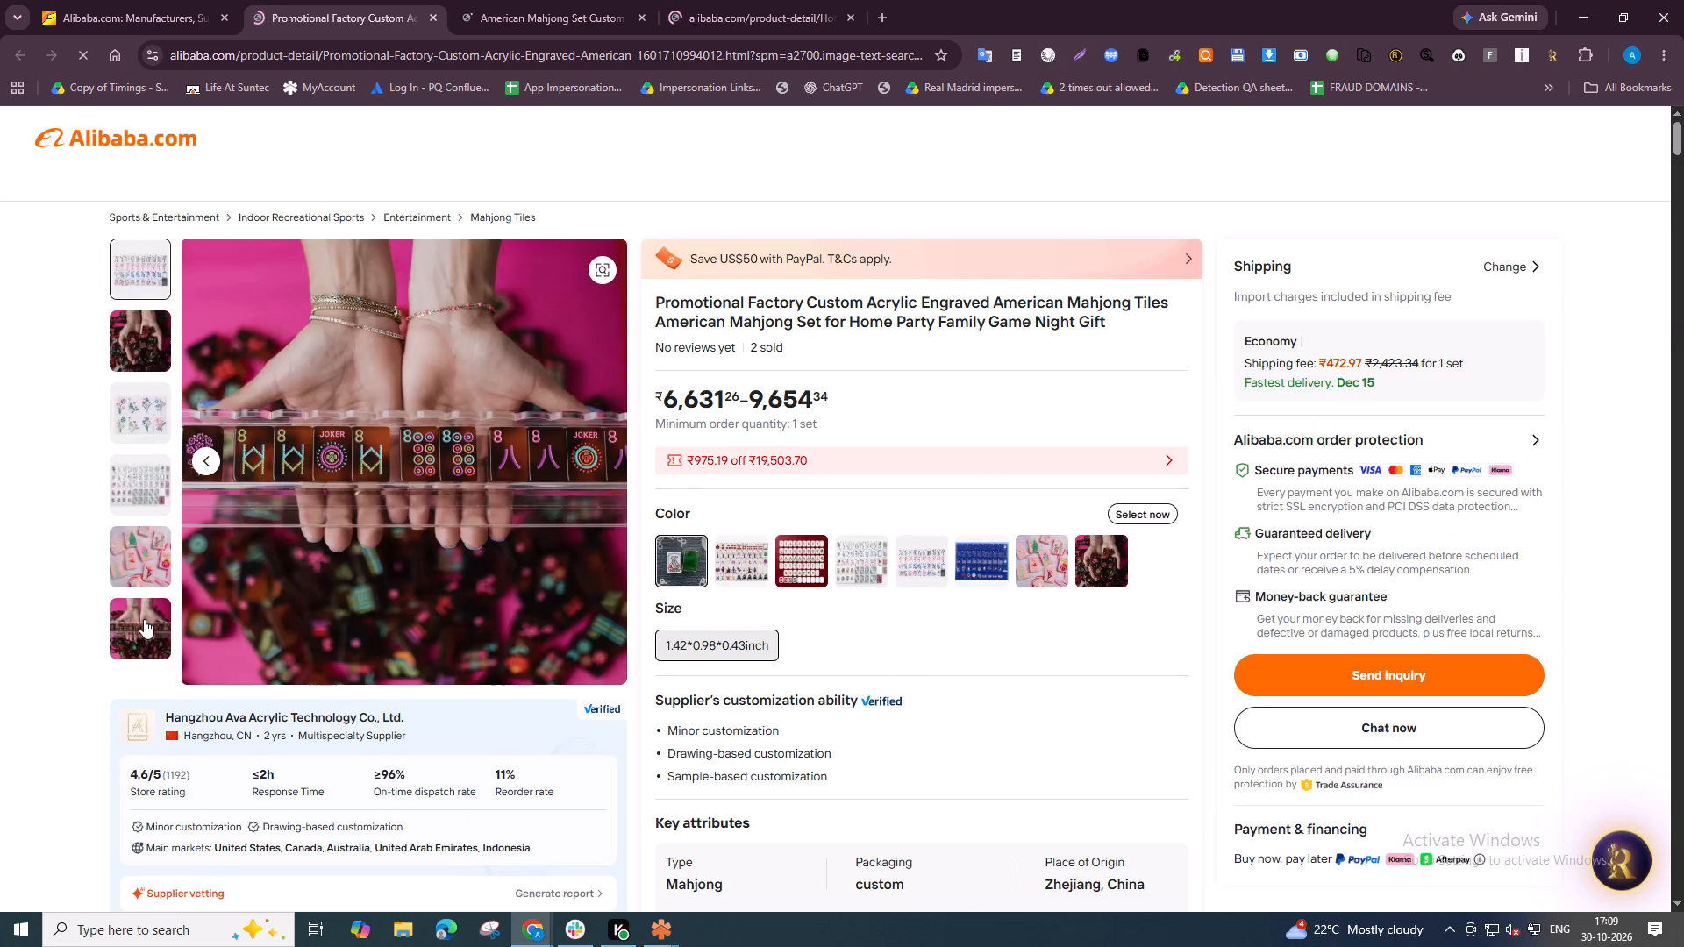
pyautogui.hotkey('alt', 'Tab')
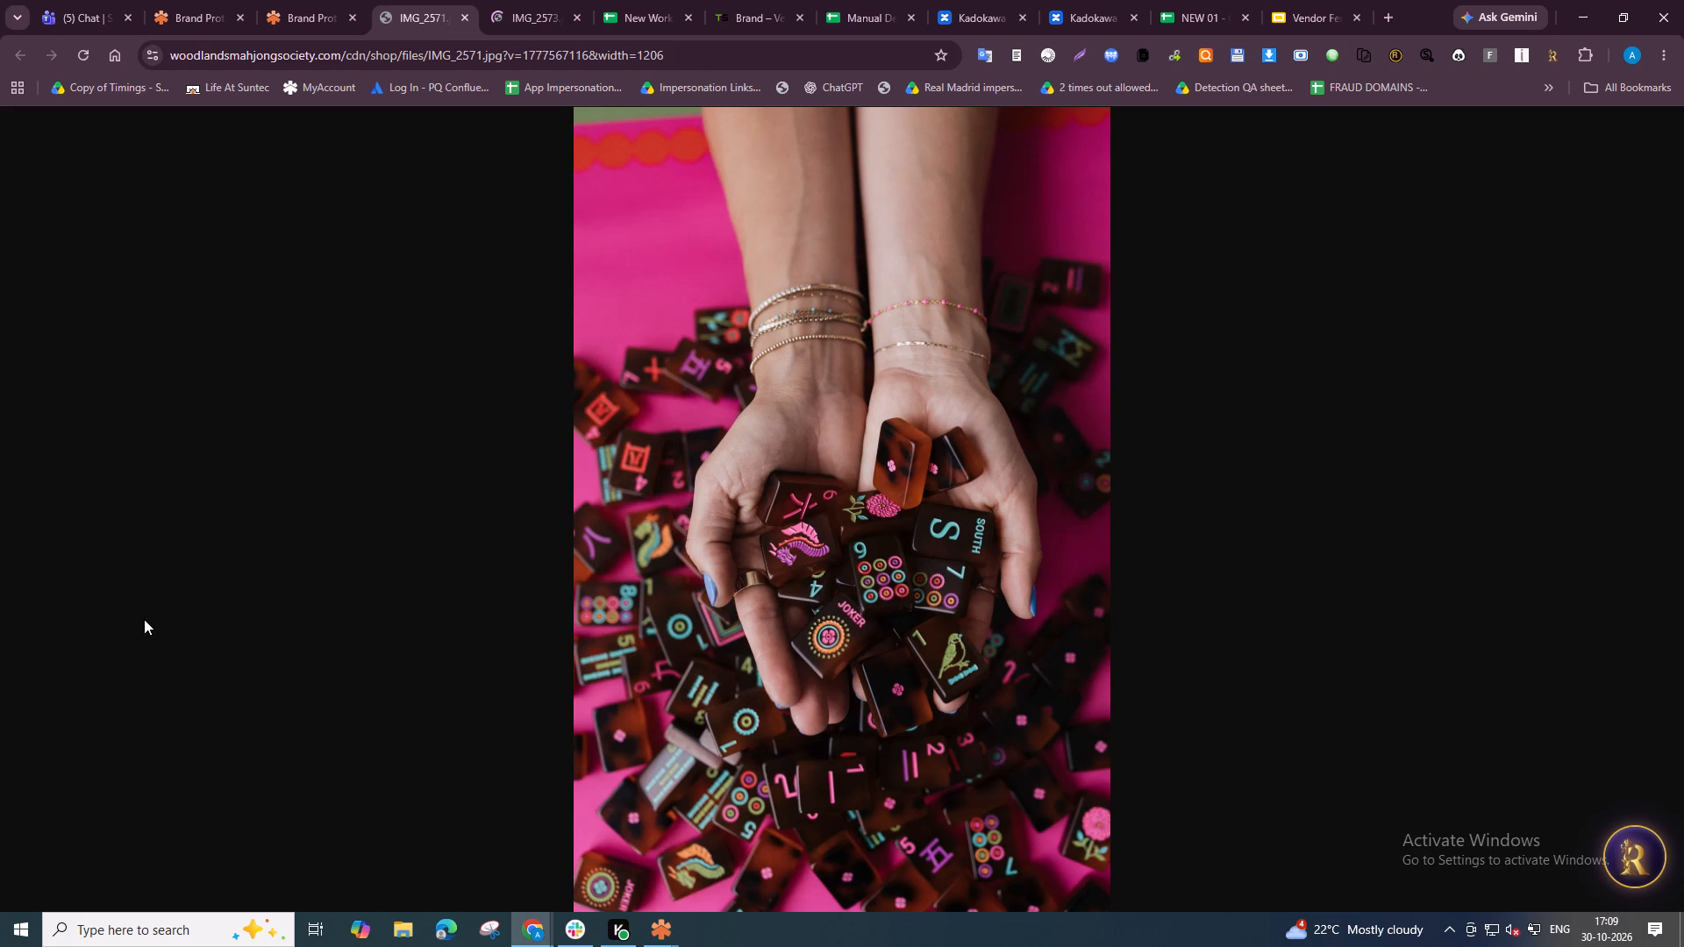
pyautogui.click(567, 0)
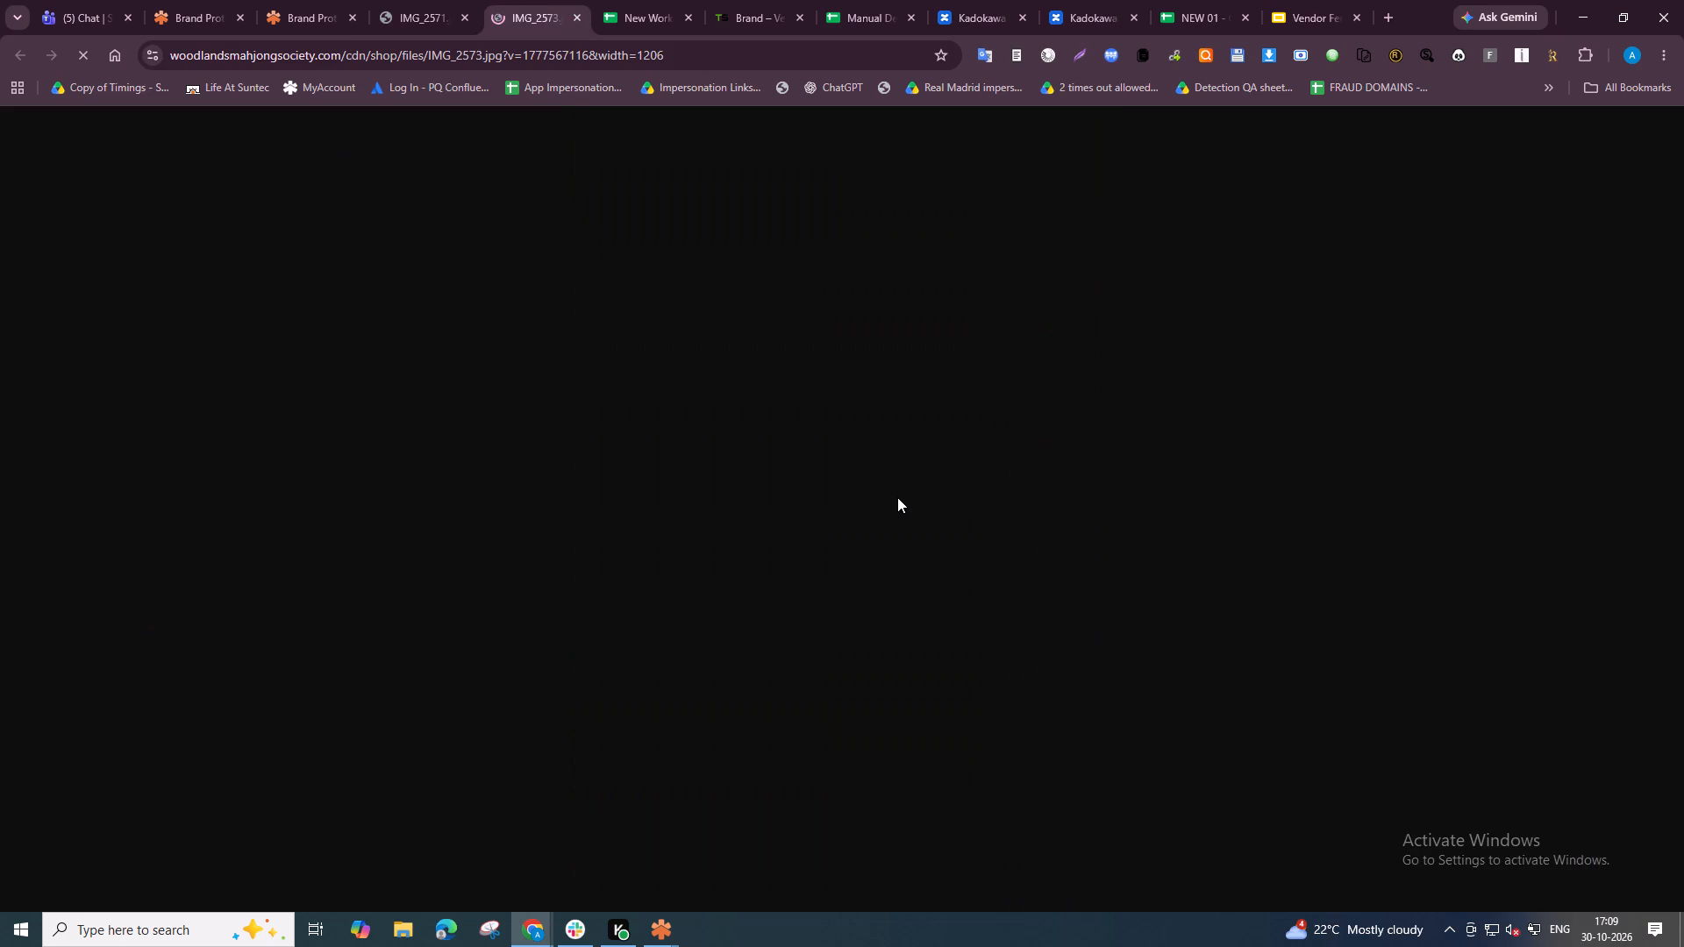
pyautogui.click(432, 0)
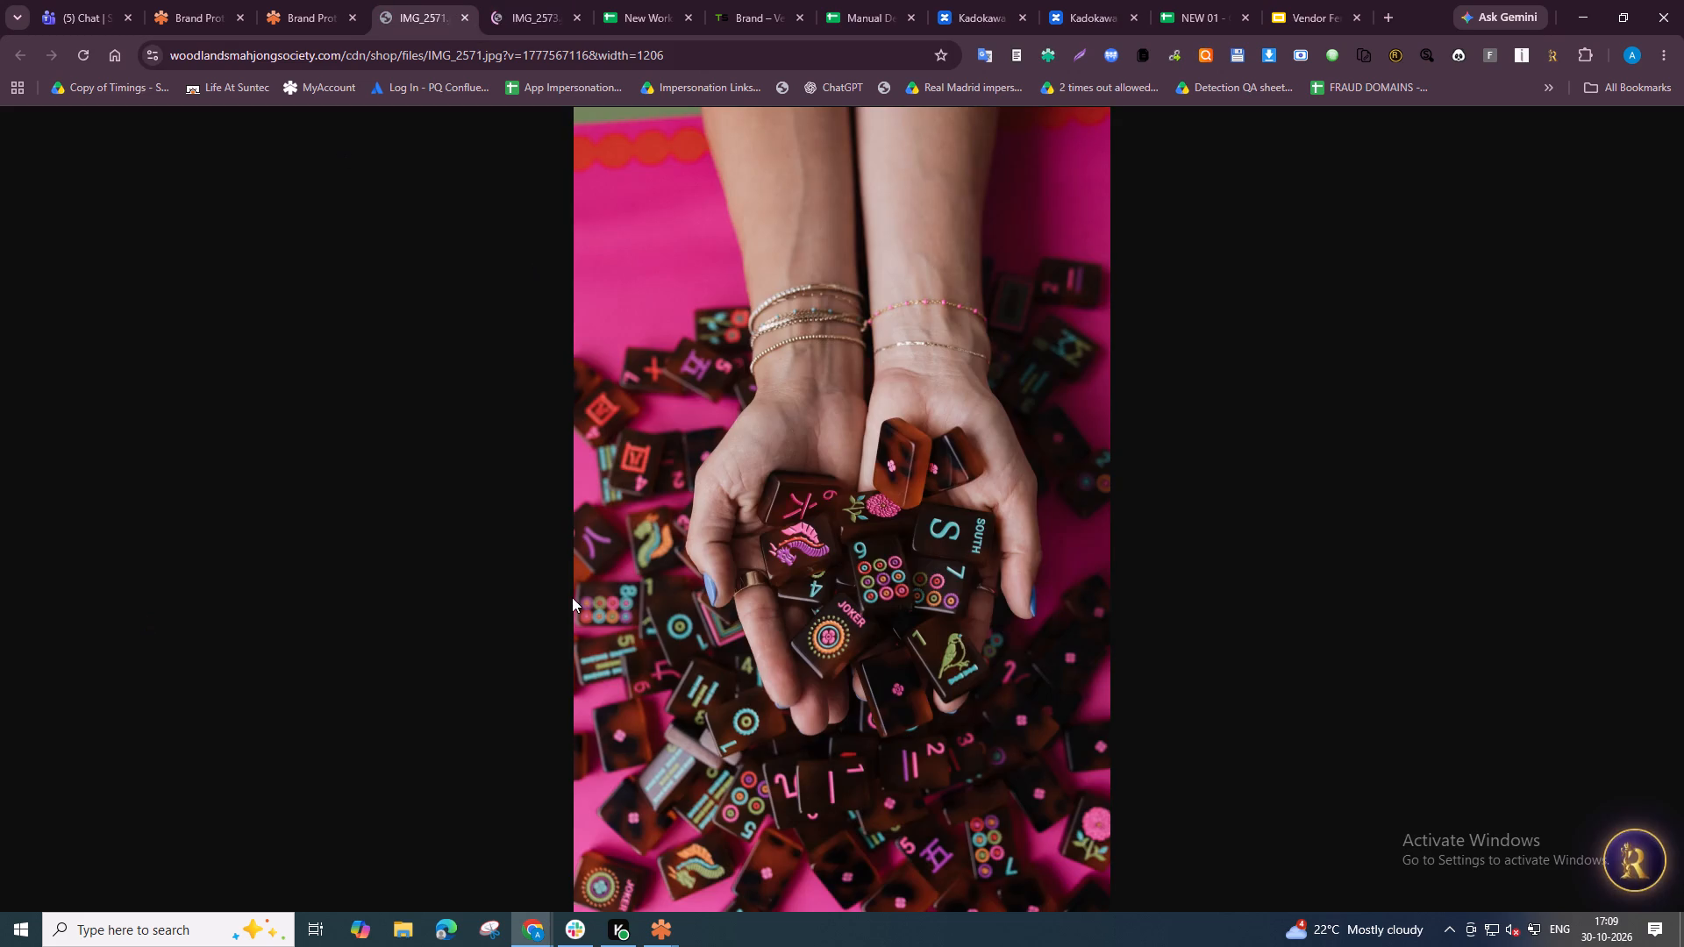
pyautogui.hotkey('alt', 'Tab')
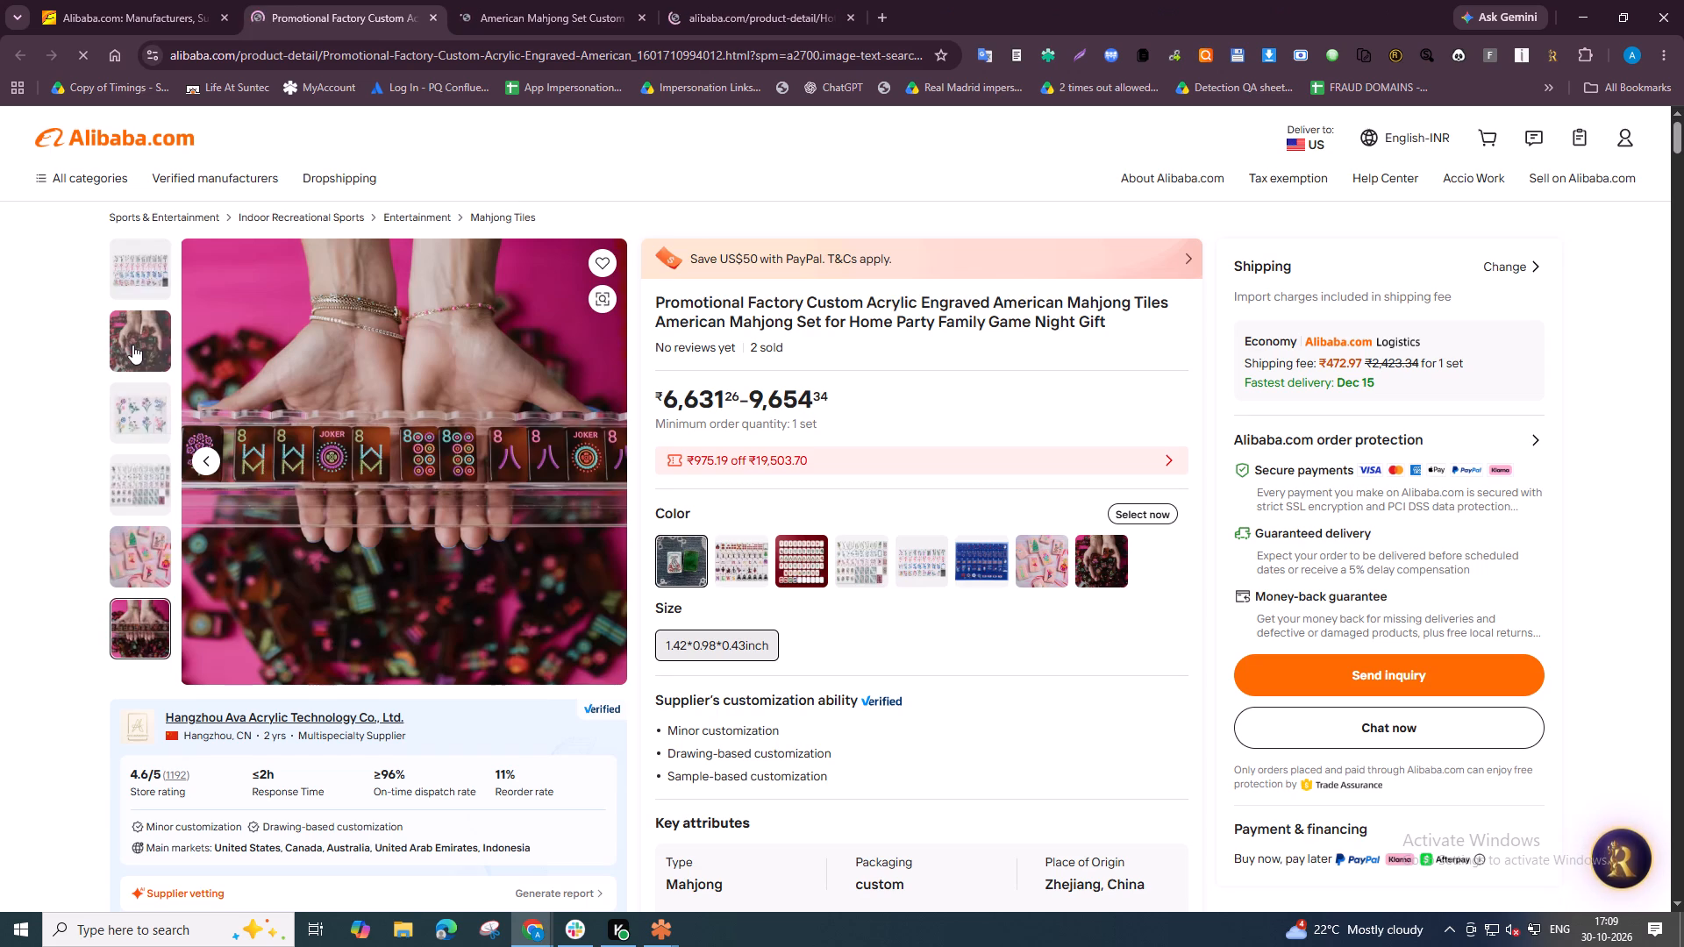
pyautogui.hotkey('alt', 'Tab')
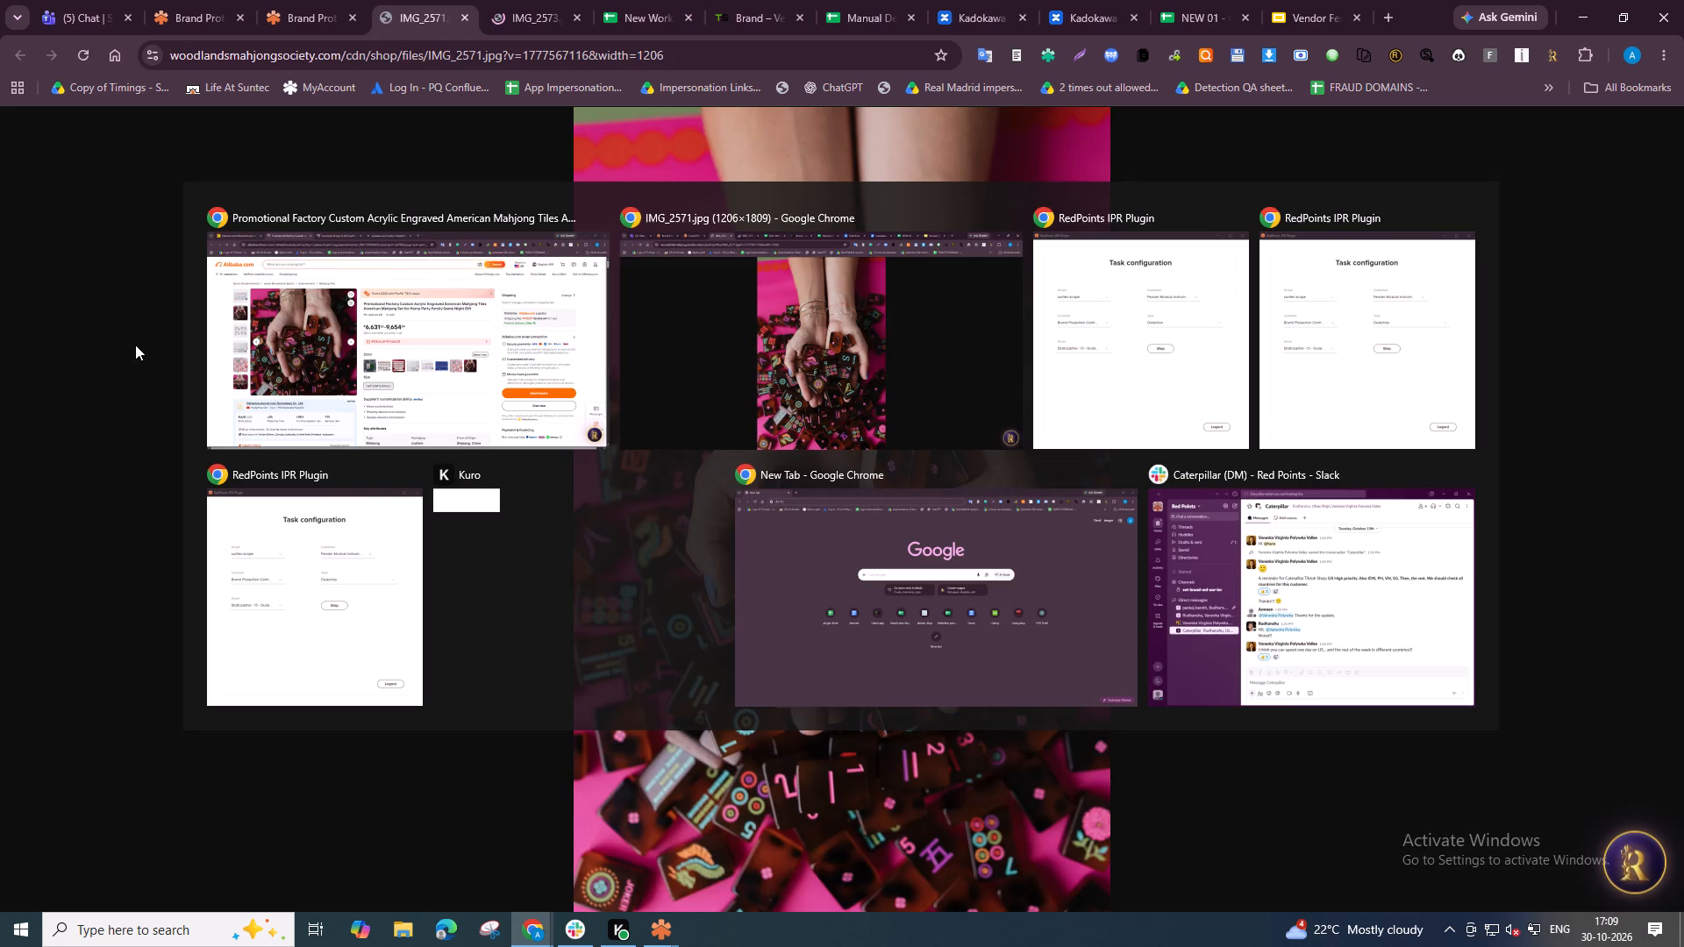
pyautogui.click(673, 356)
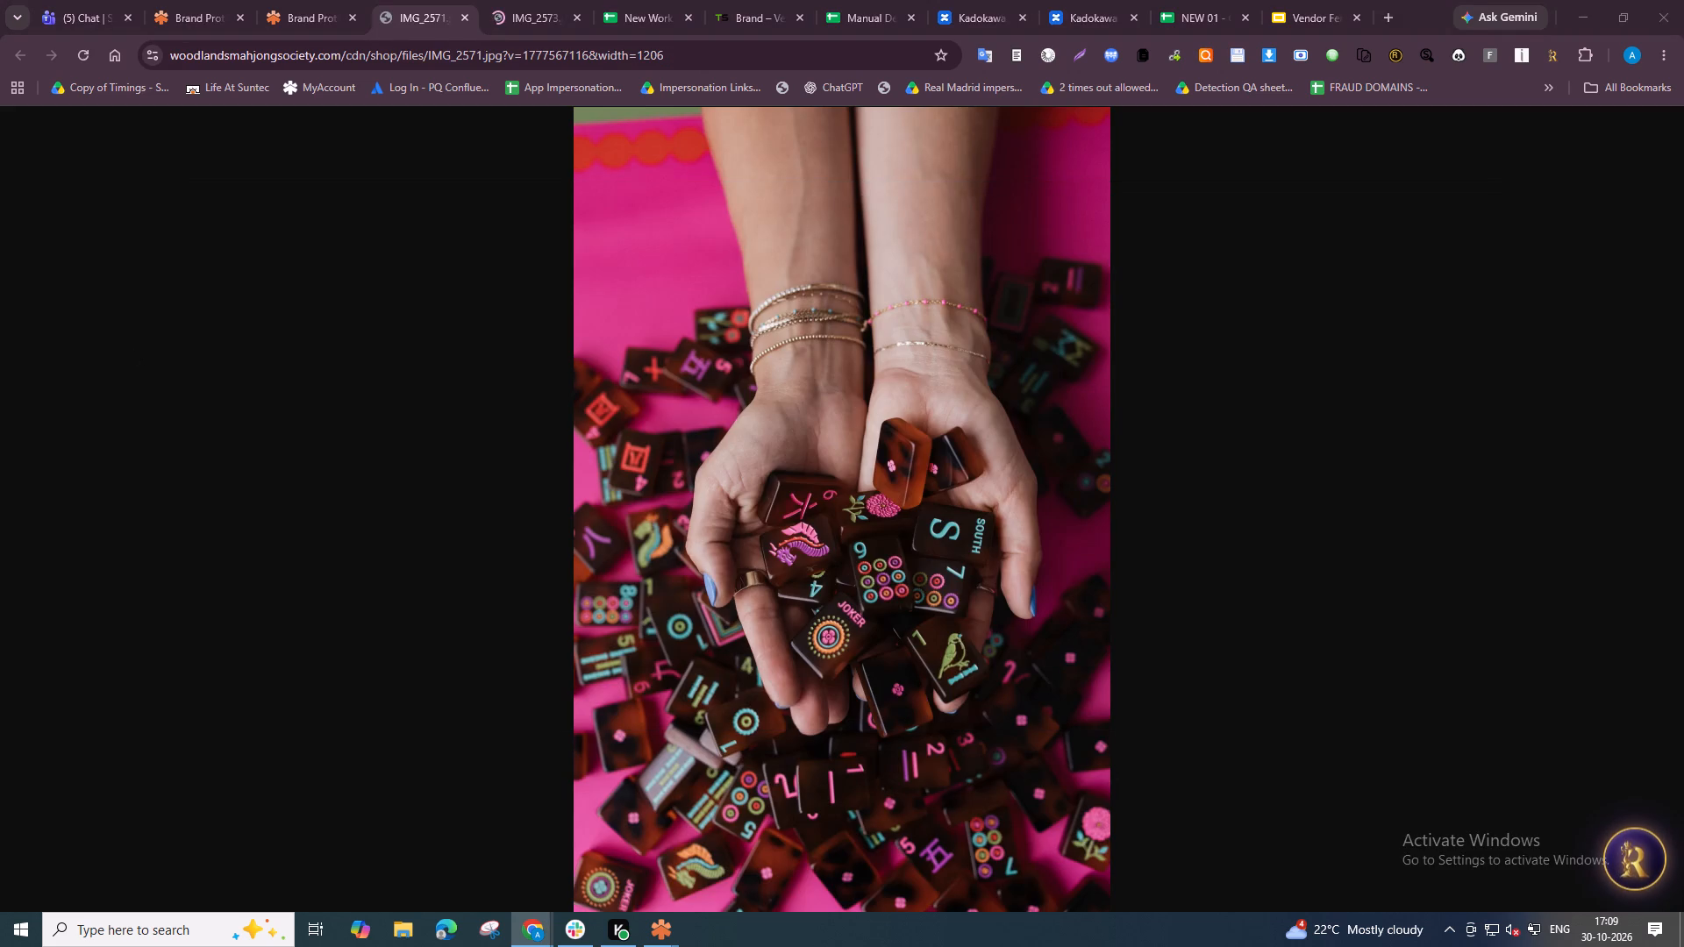
pyautogui.hotkey('alt', 'Tab')
pyautogui.keyDown('alt'); pyautogui.click(713, 366); pyautogui.keyUp('alt')
pyautogui.hotkey('alt', 'Tab')
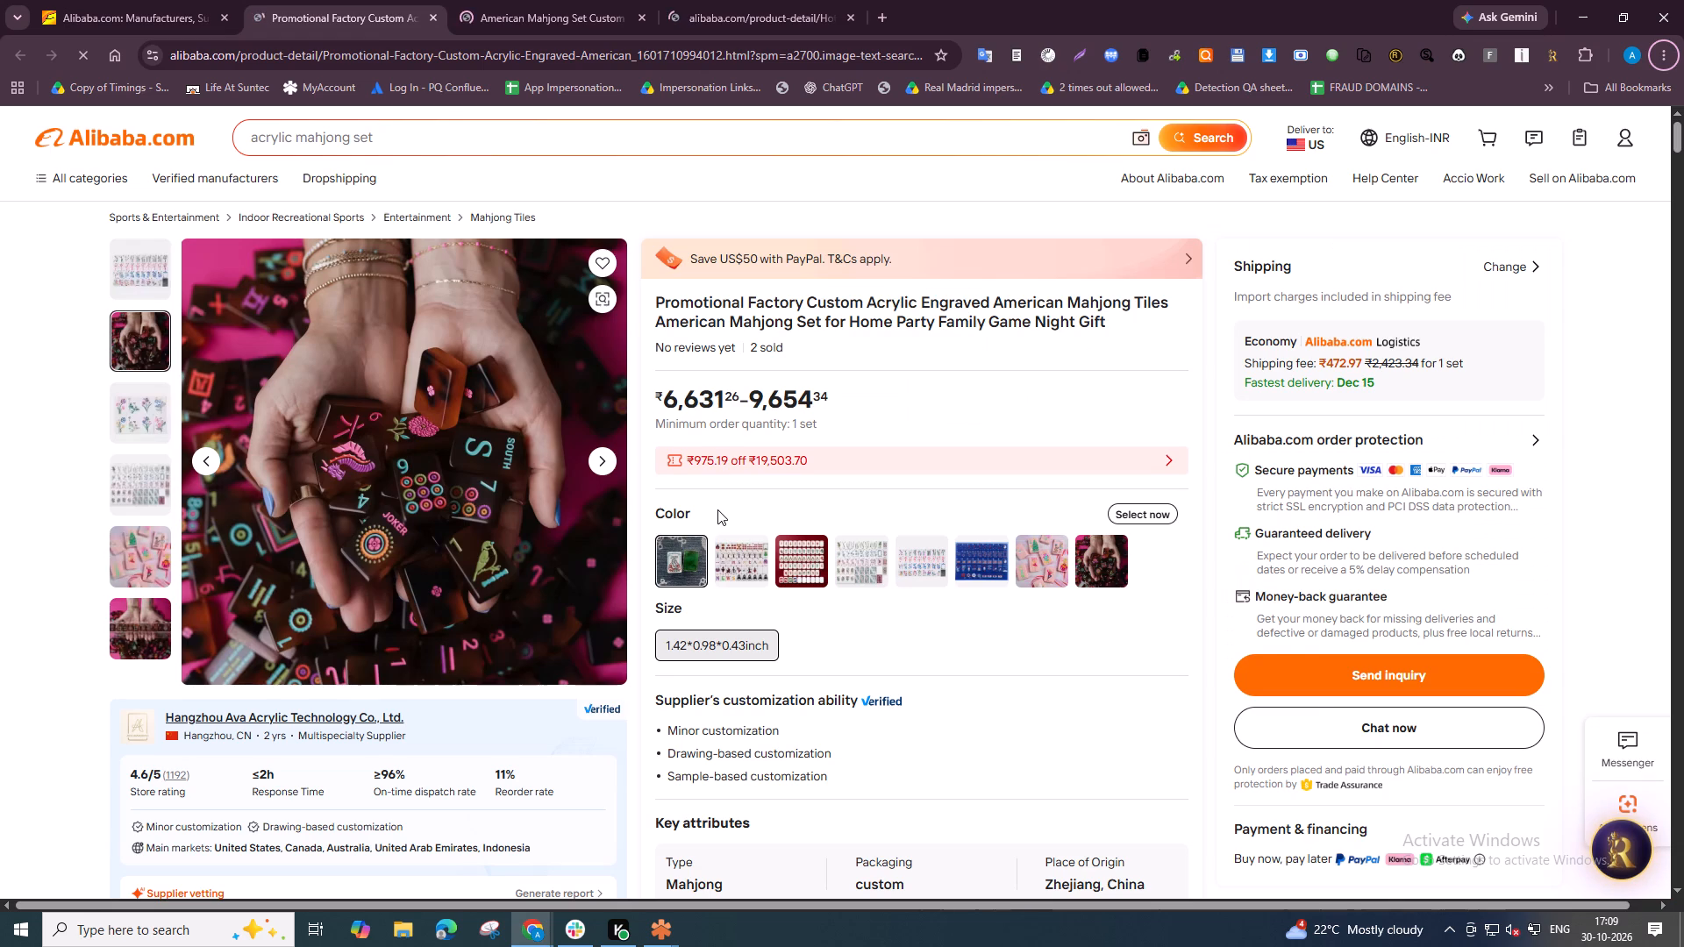
pyautogui.hotkey('alt', 'Tab')
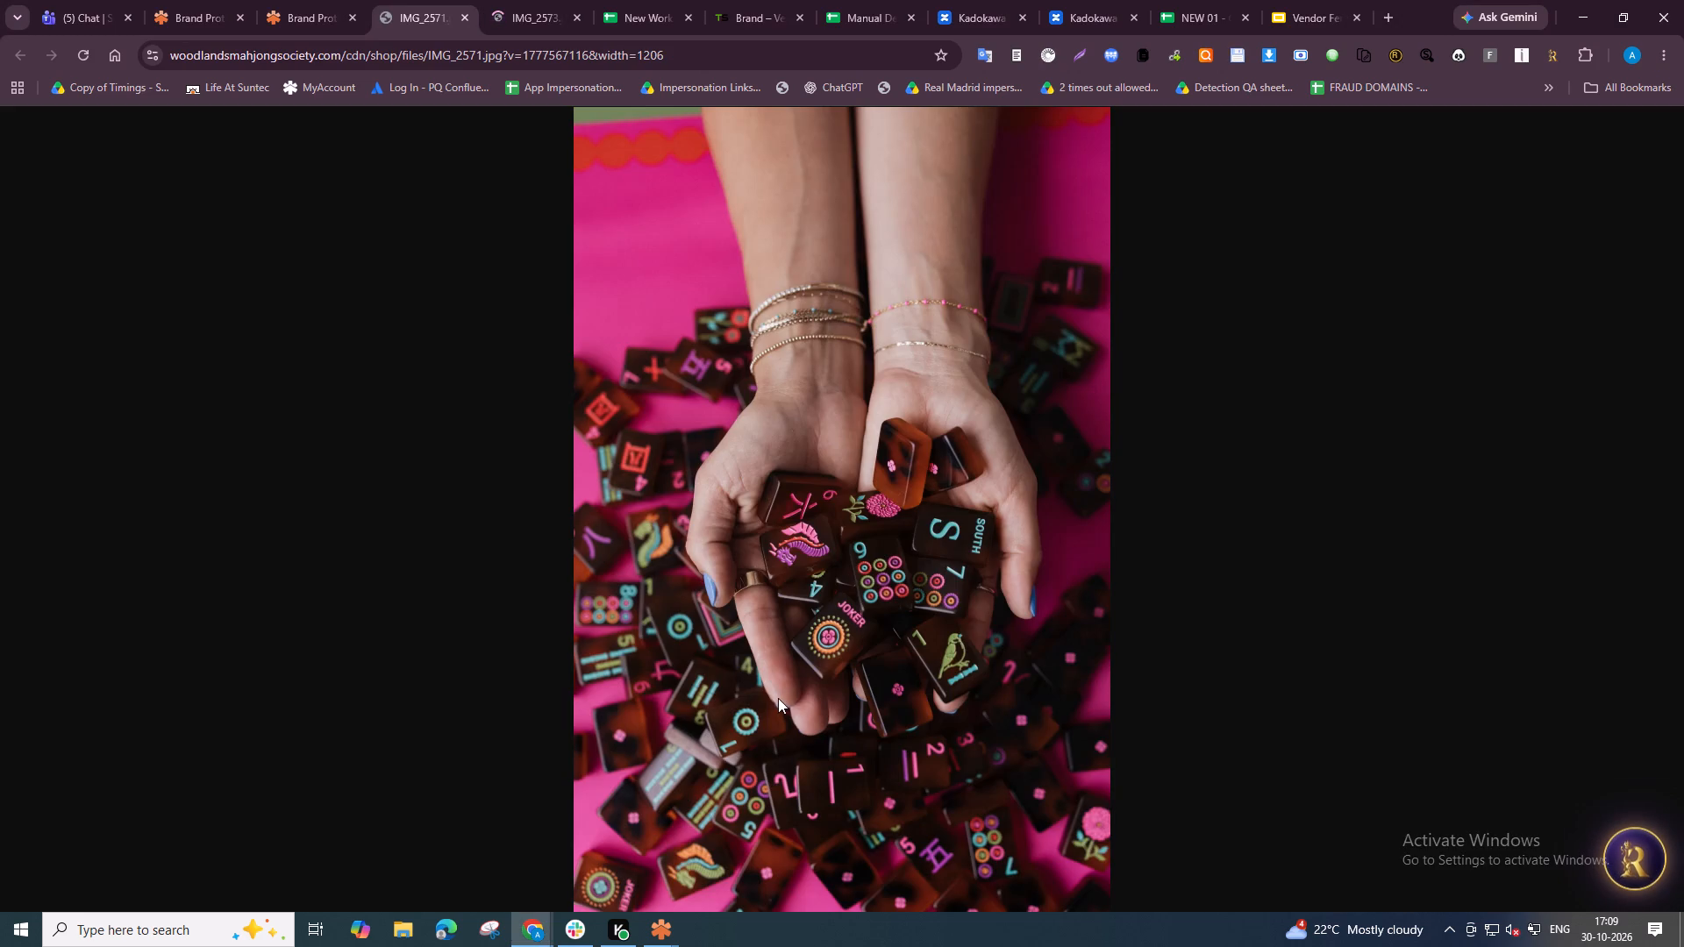
pyautogui.hotkey('alt', 'Tab')
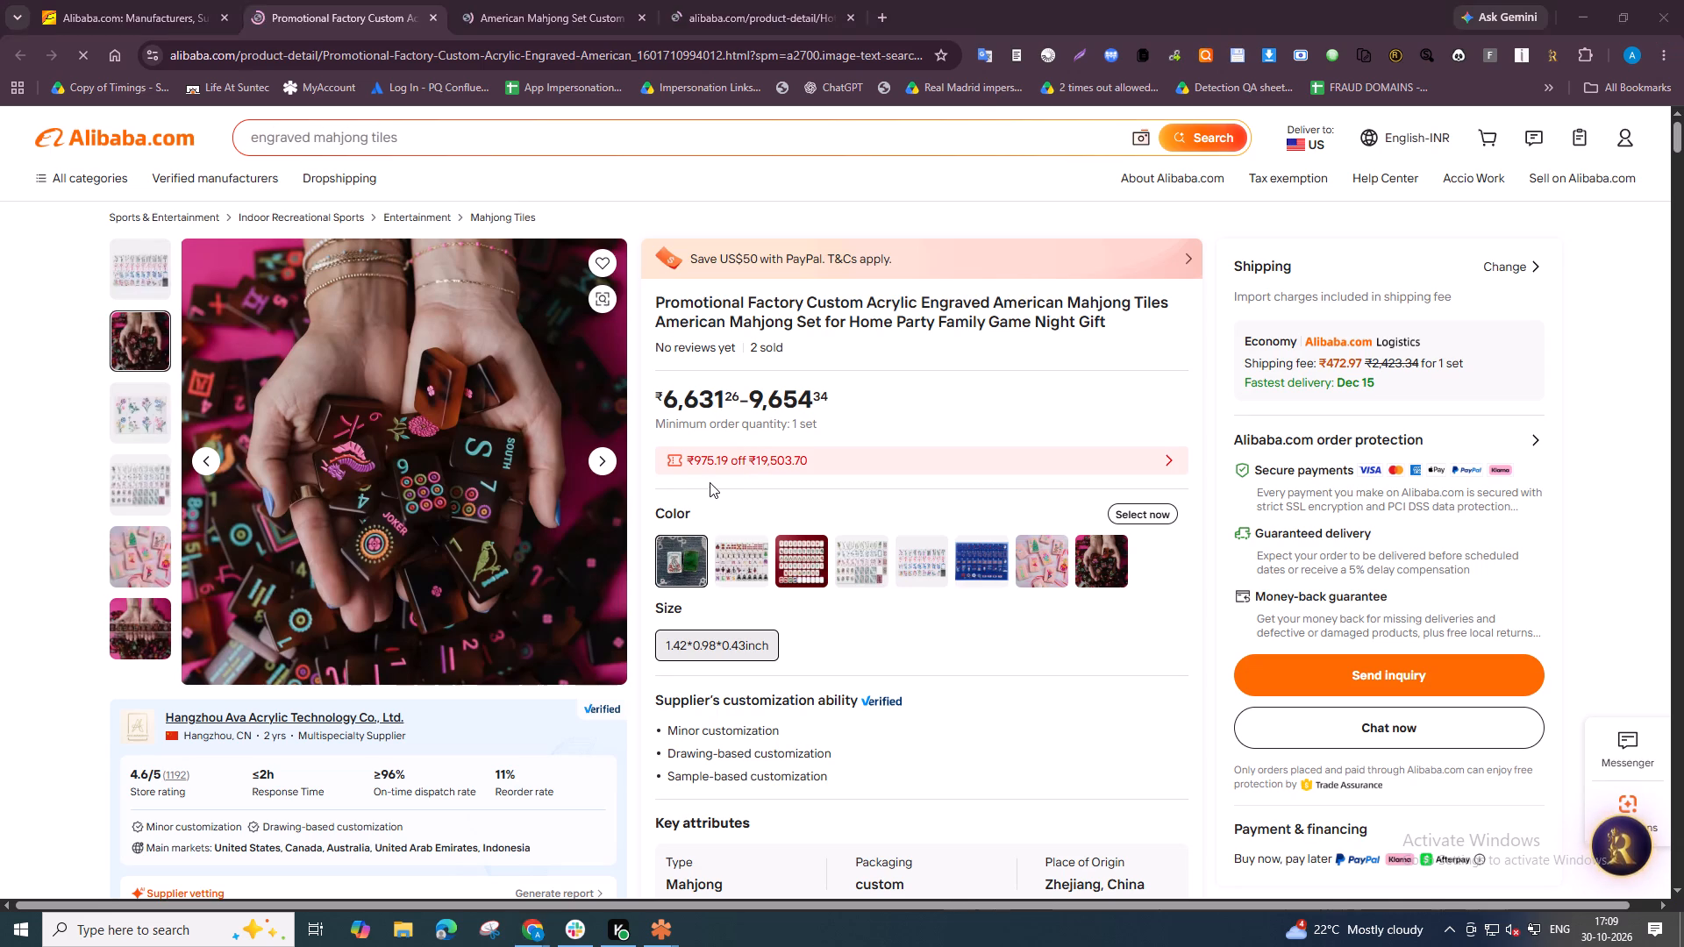
pyautogui.hotkey('alt', 'Tab')
# Copy the Promotional Factory listing's URL into cell C27969 of the New Work spreadsheet, and close the listing.
pyautogui.click(768, 52)
pyautogui.hotkey('ctrl', 'a')
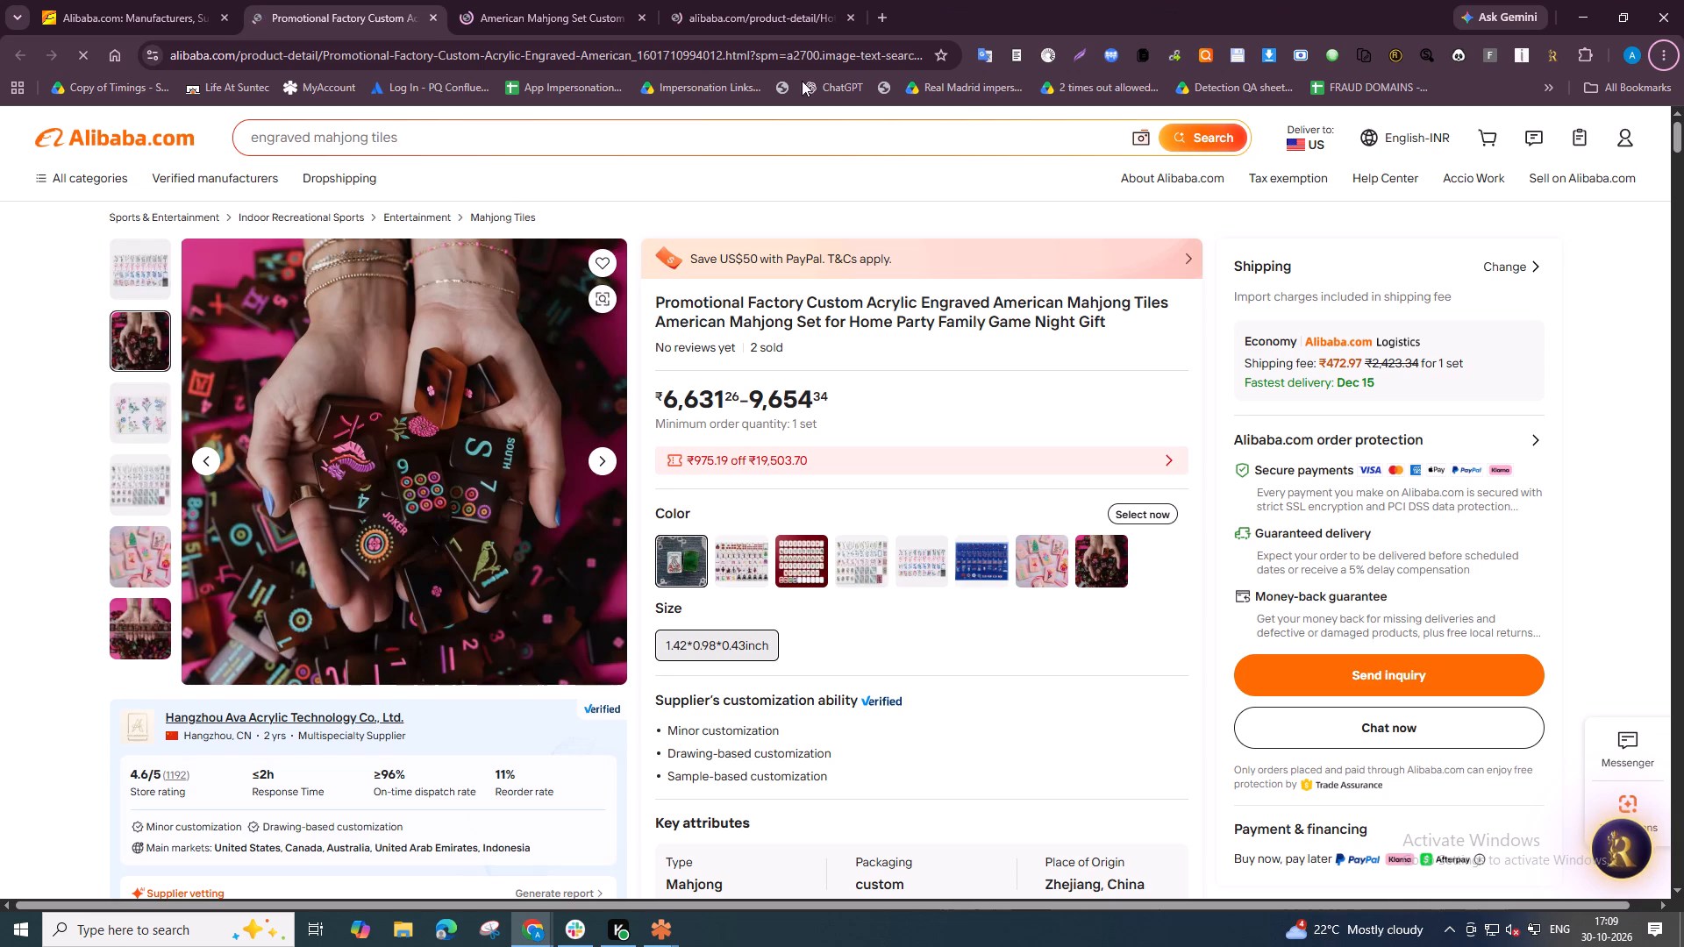
pyautogui.hotkey('ctrl', 'c')
pyautogui.hotkey('ctrl', 'c')
pyautogui.hotkey('ctrl', 'c')
pyautogui.hotkey('alt', 'Tab')
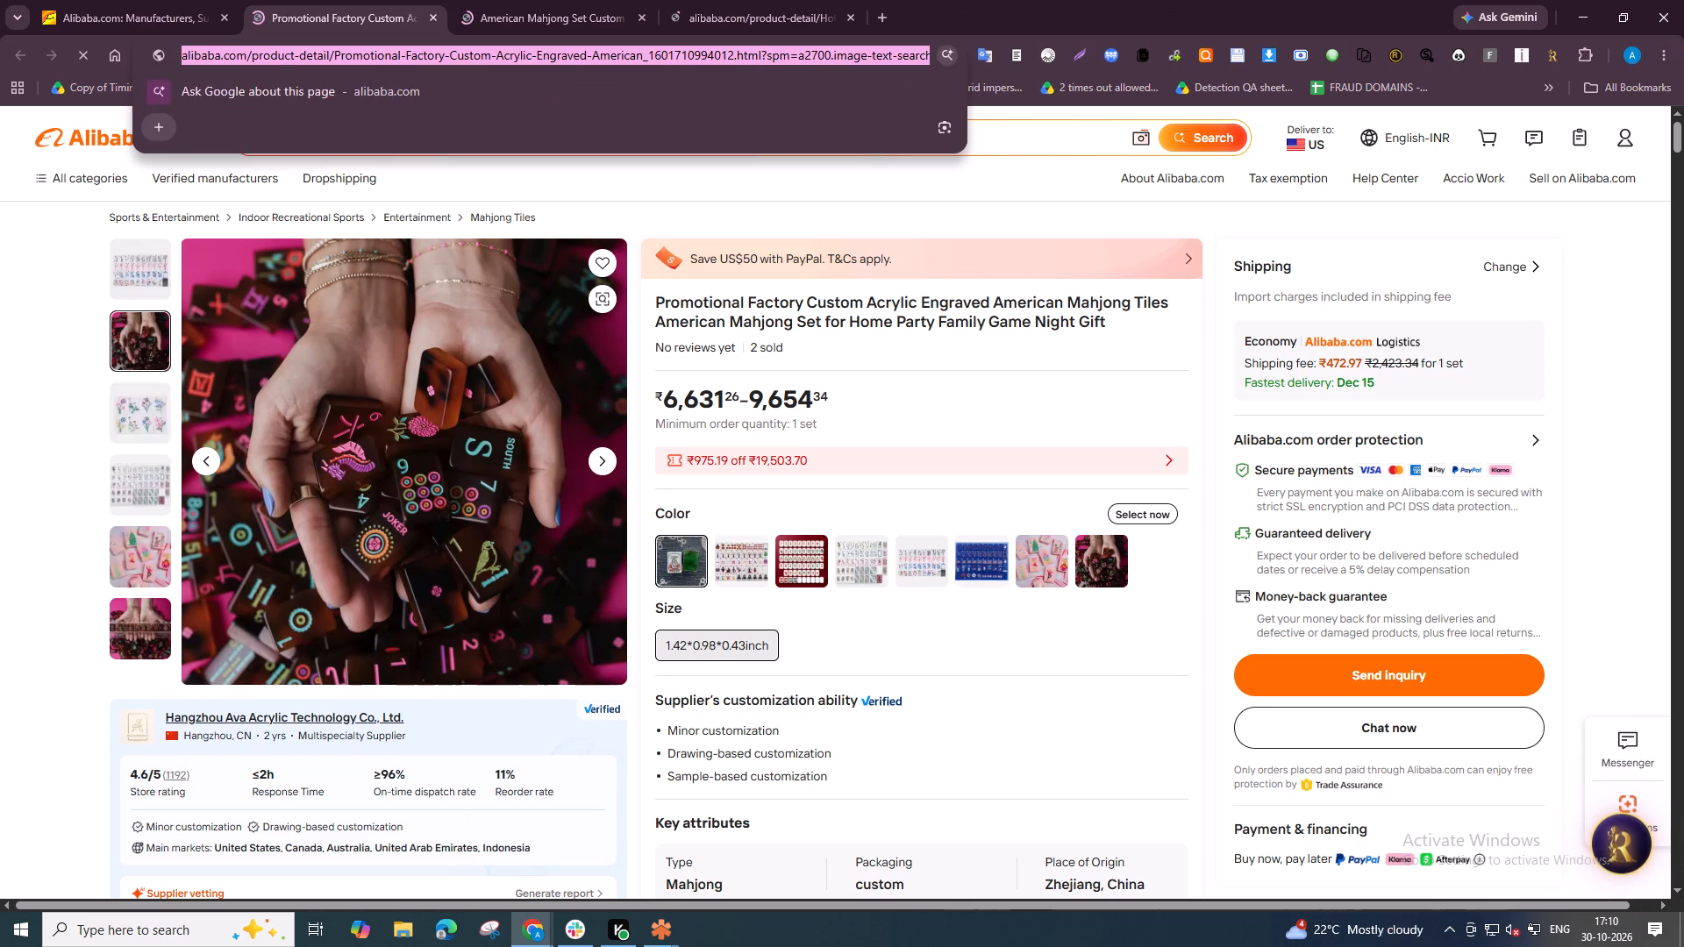
pyautogui.click(663, 0)
pyautogui.hotkey('ctrl', 'v')
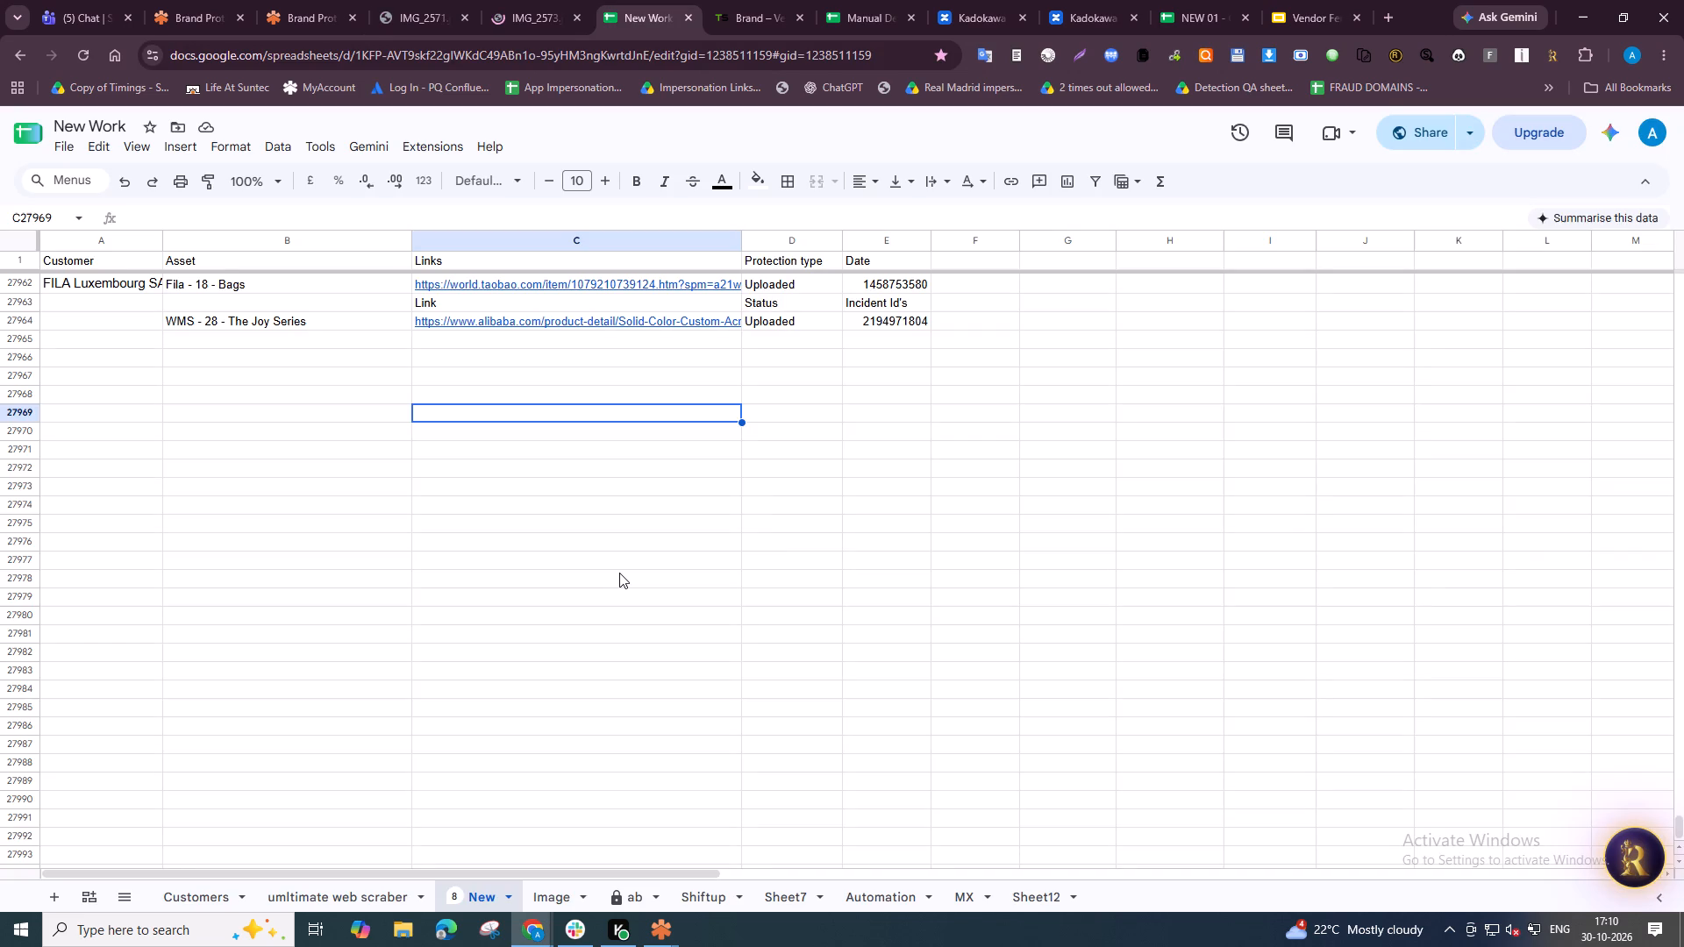
pyautogui.click(619, 573)
pyautogui.hotkey('alt', 'Tab')
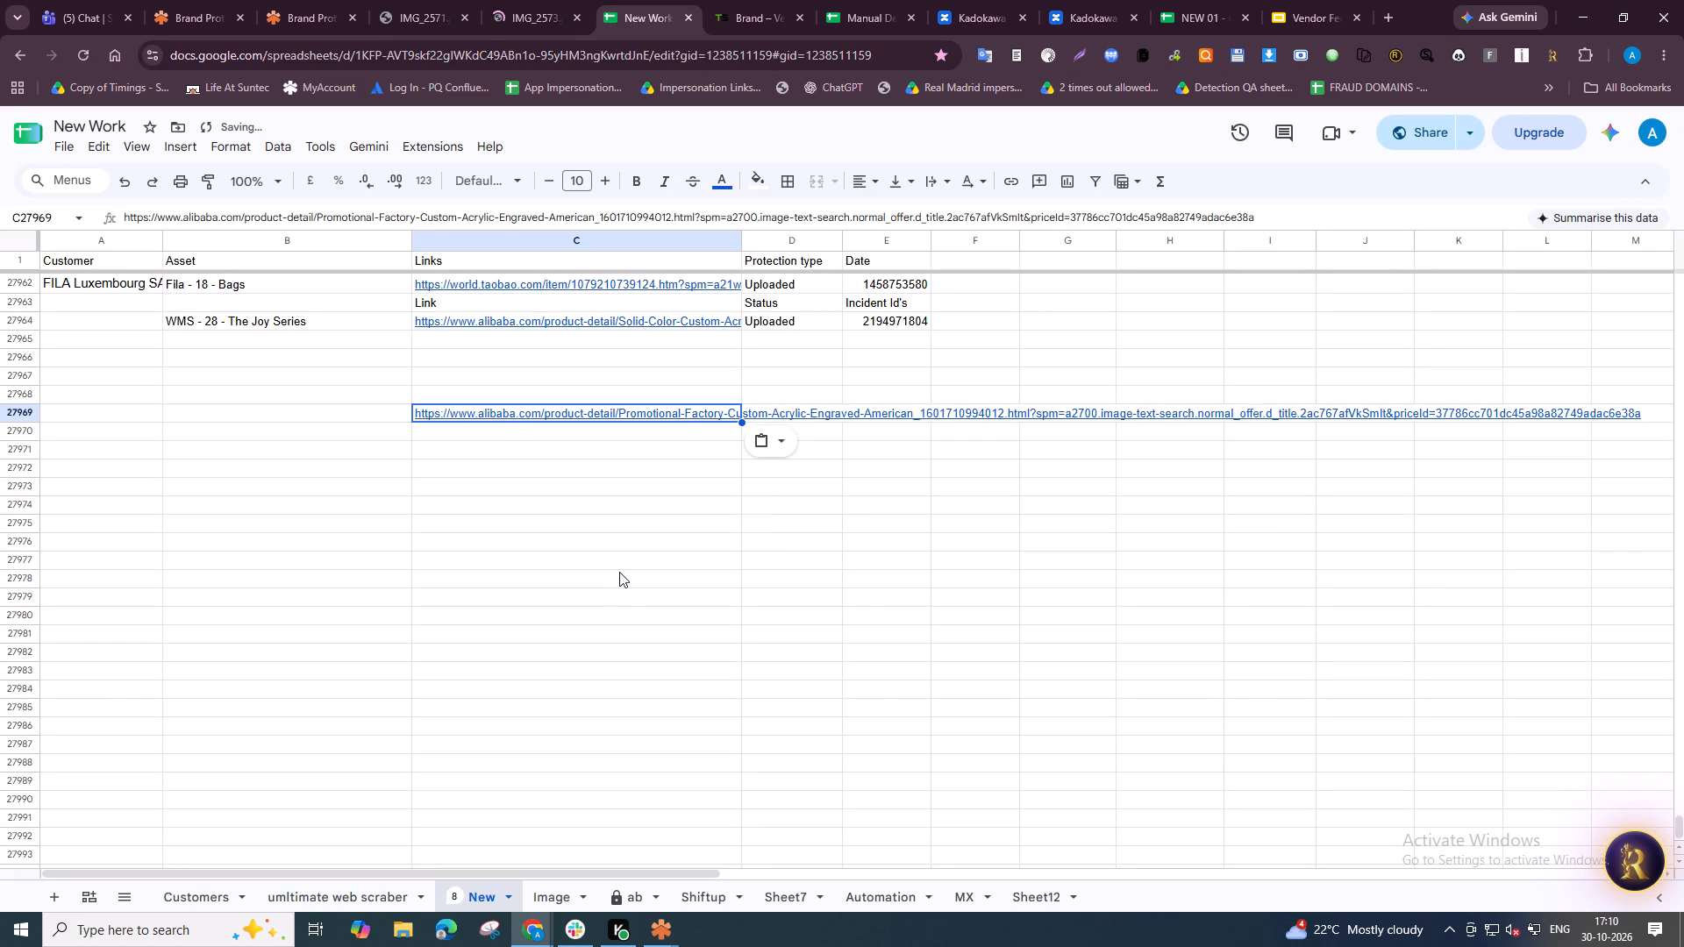
pyautogui.hotkey('ctrl', 'w')
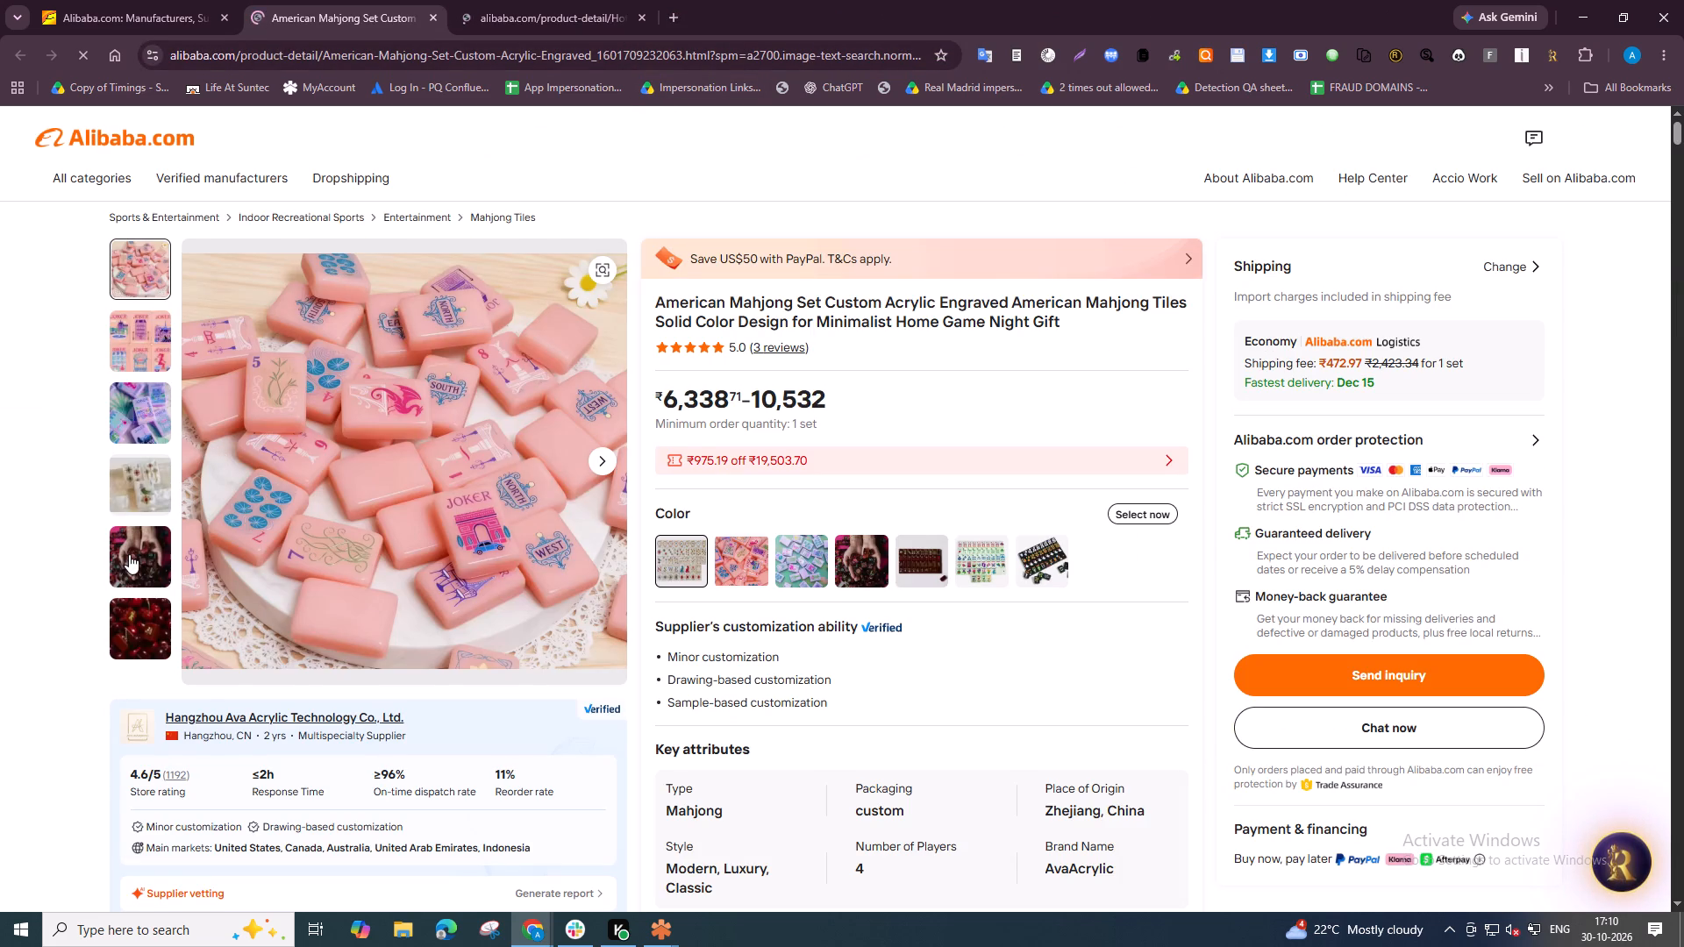
# Compare the hands photo on a pink background in the American Mahjong Set Custom Acrylic listing with the official image IMG_2571.
pyautogui.scroll(-3, 131, 554)
pyautogui.click(153, 432)
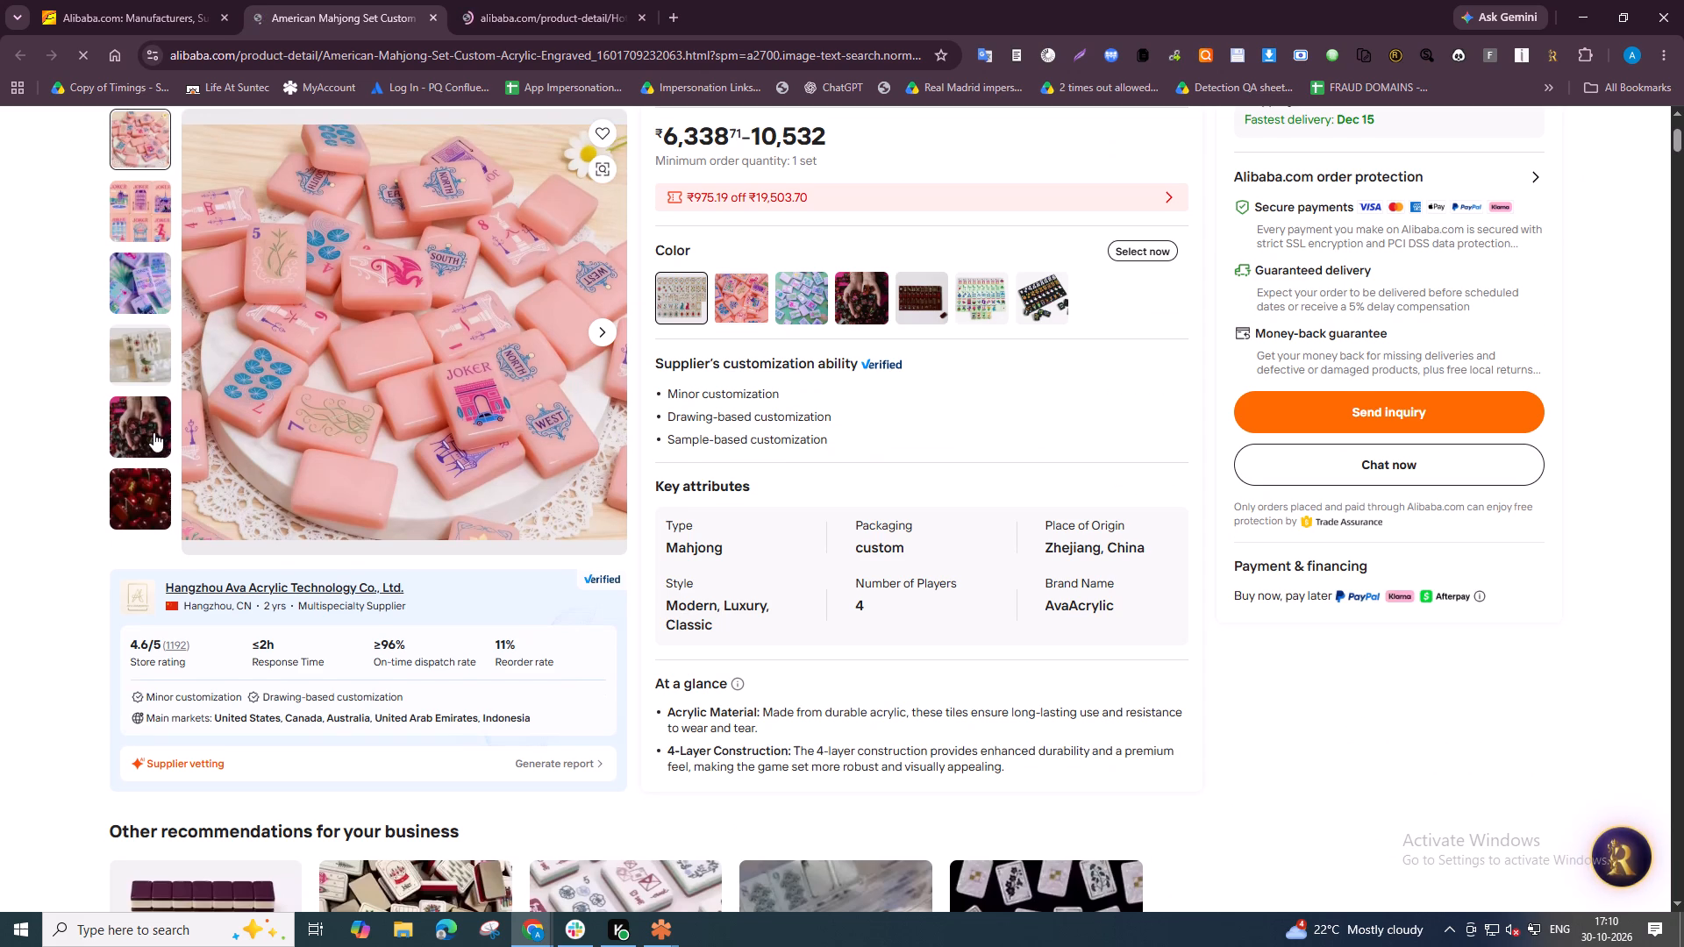
pyautogui.scroll(3, 181, 495)
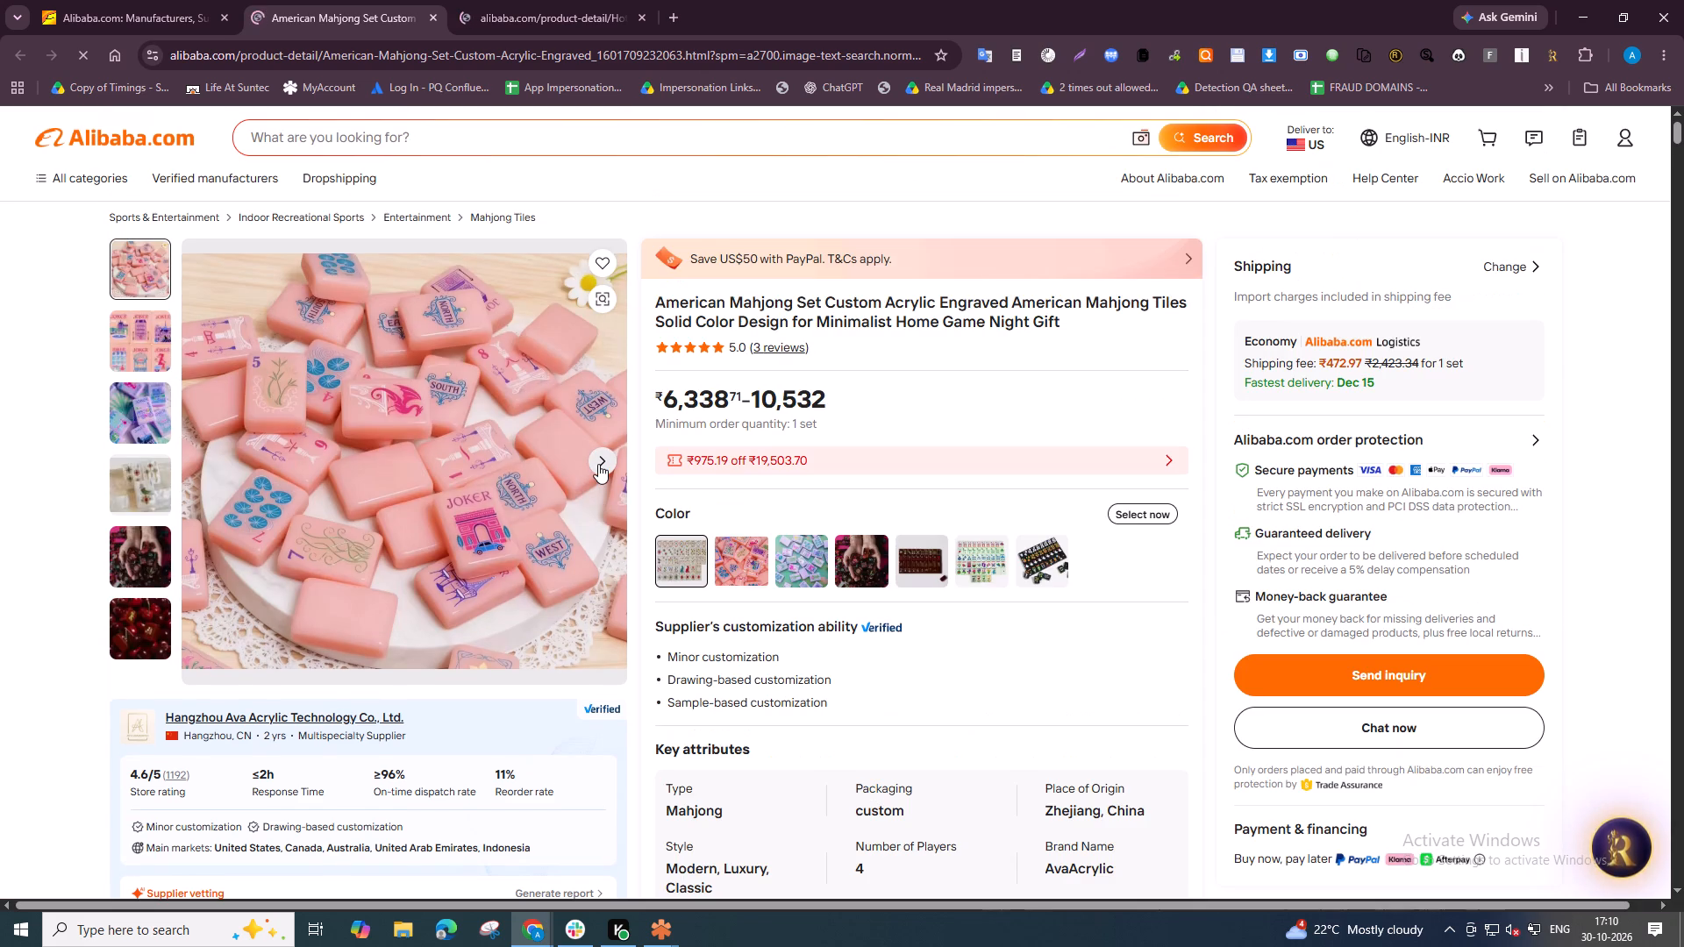
pyautogui.click(598, 464)
pyautogui.tripleClick(600, 461)
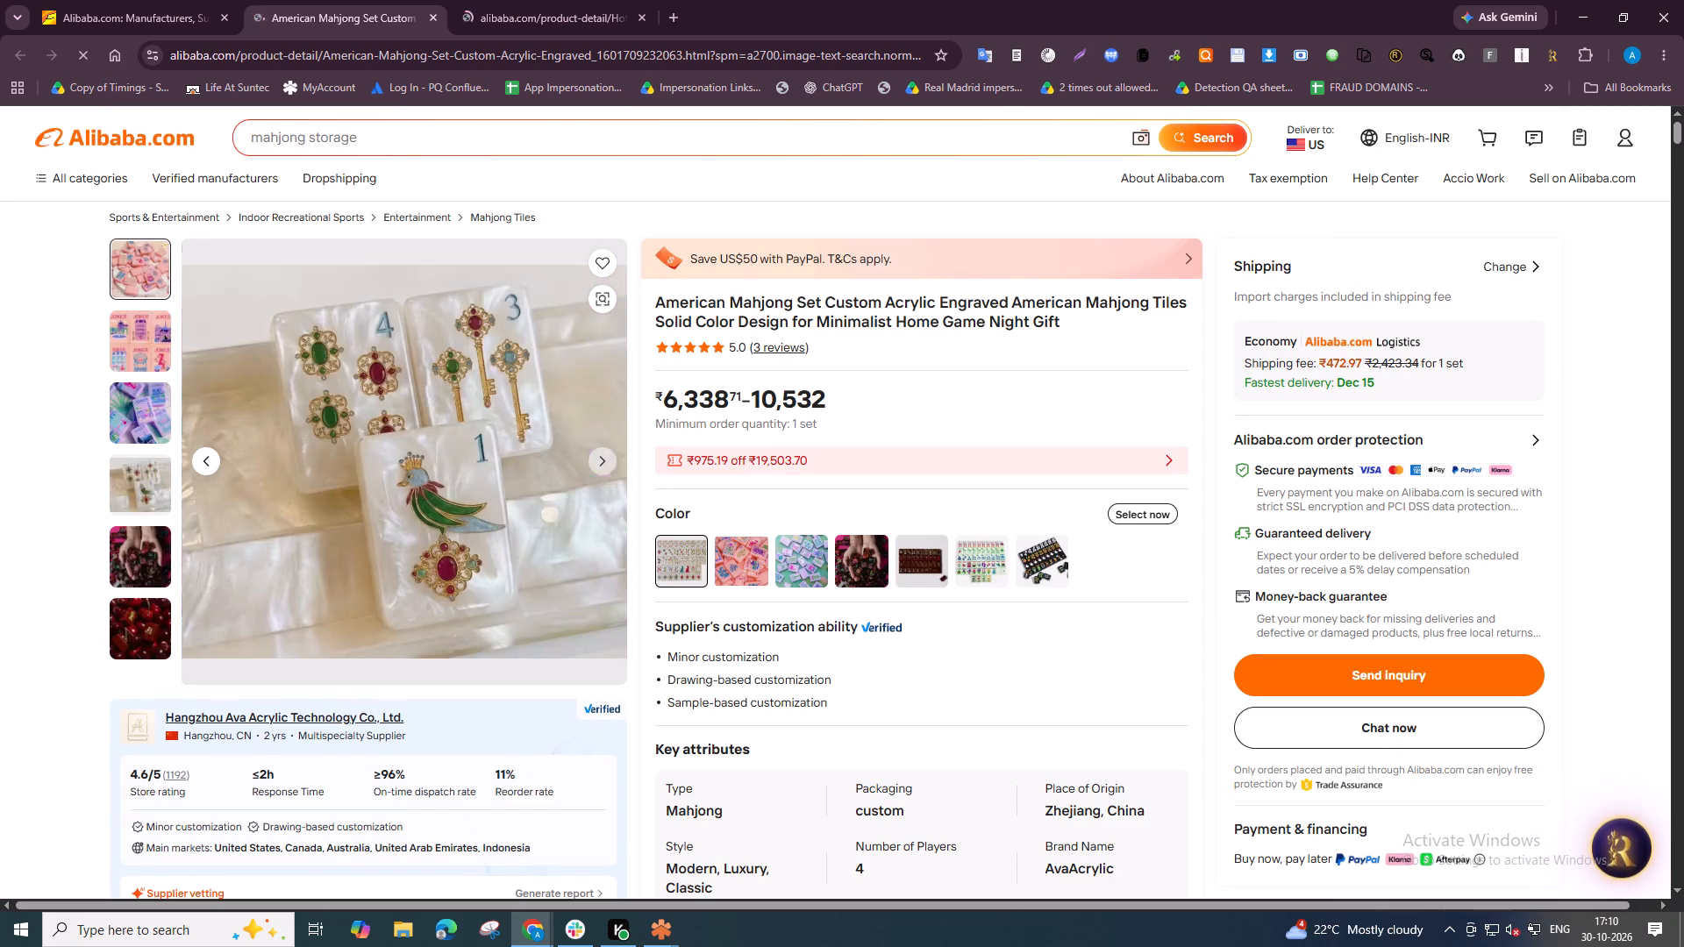
pyautogui.click(139, 555)
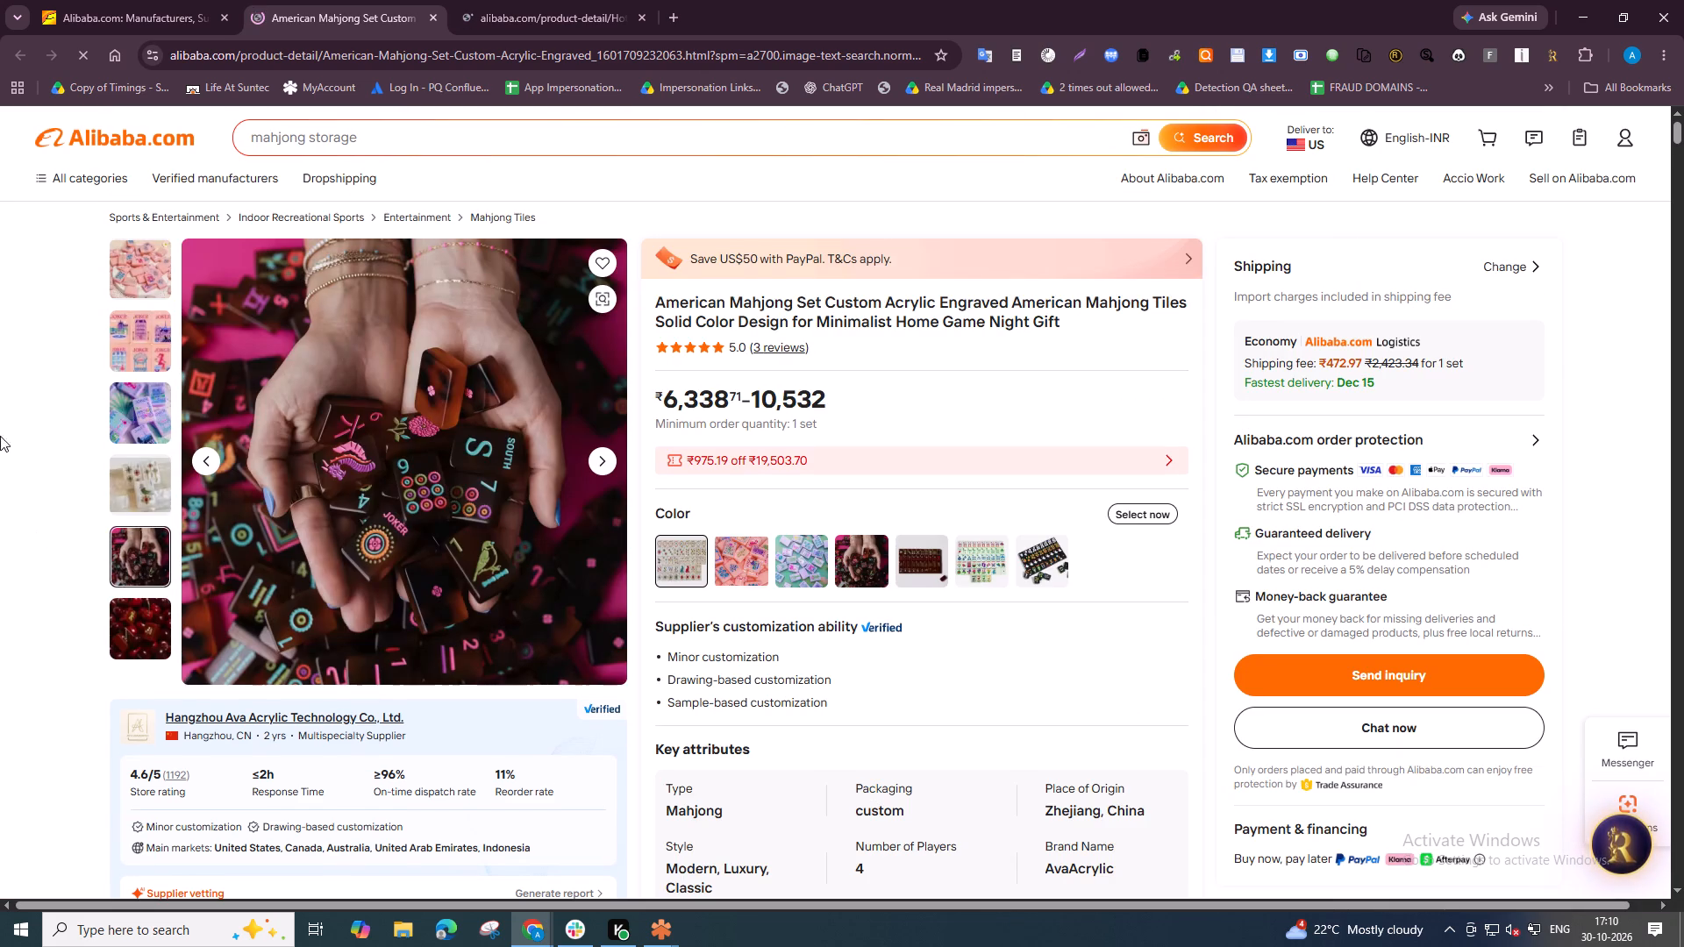
pyautogui.hotkey('alt', 'Tab')
pyautogui.click(445, 0)
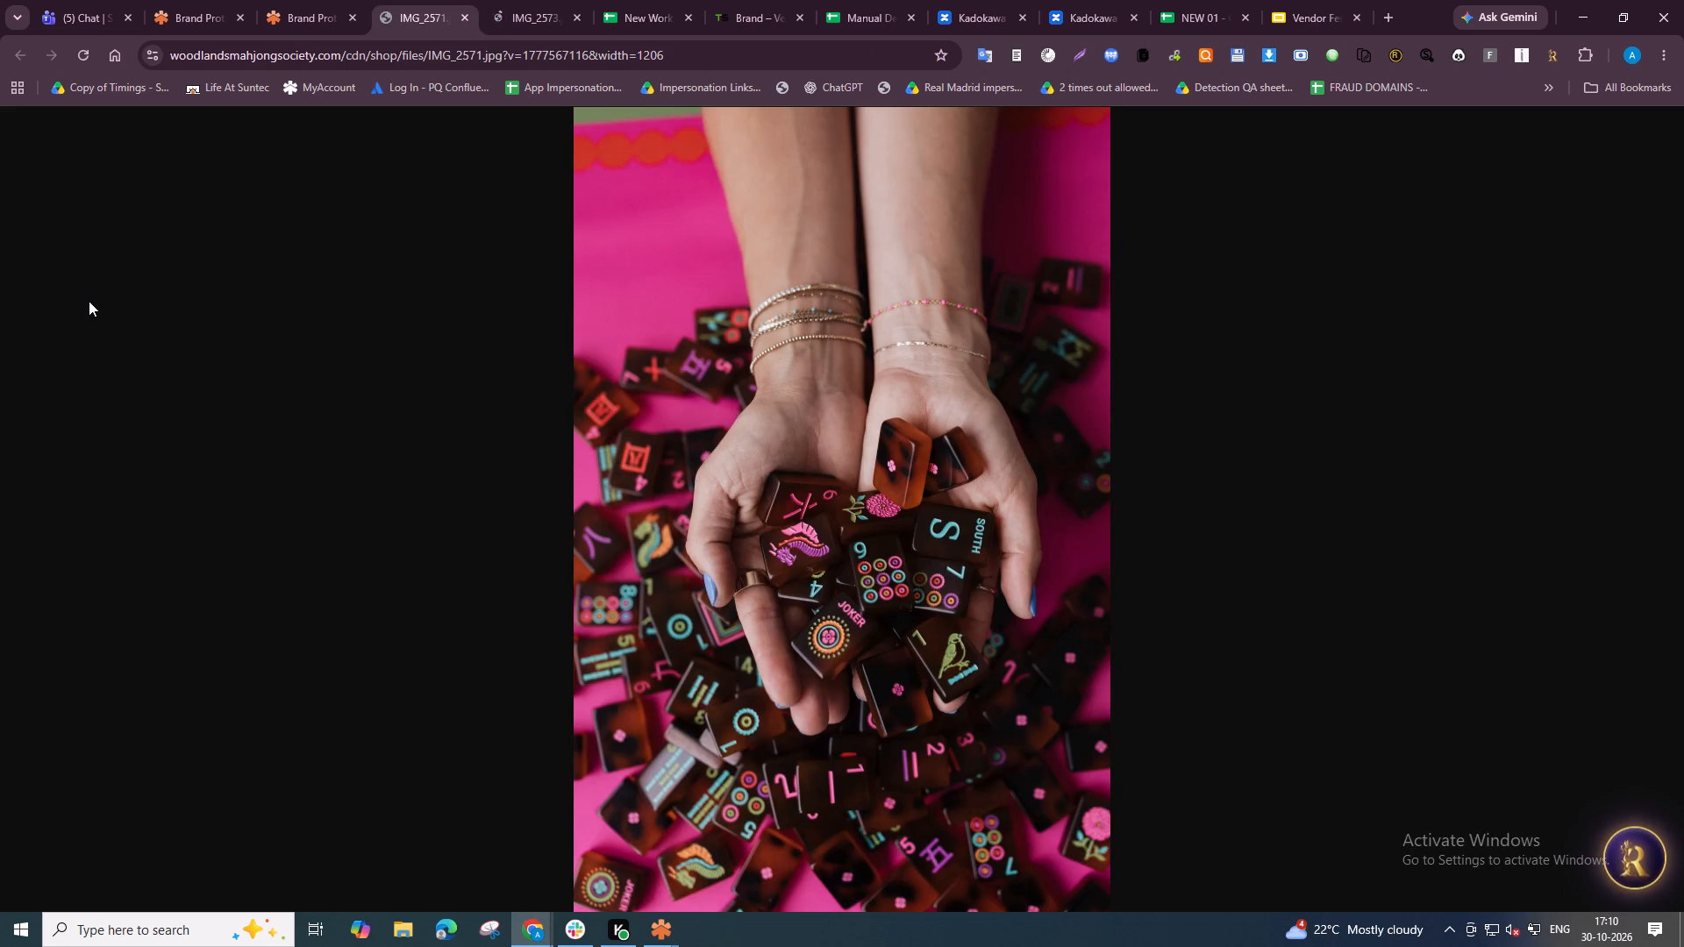
pyautogui.hotkey('alt', 'Tab')
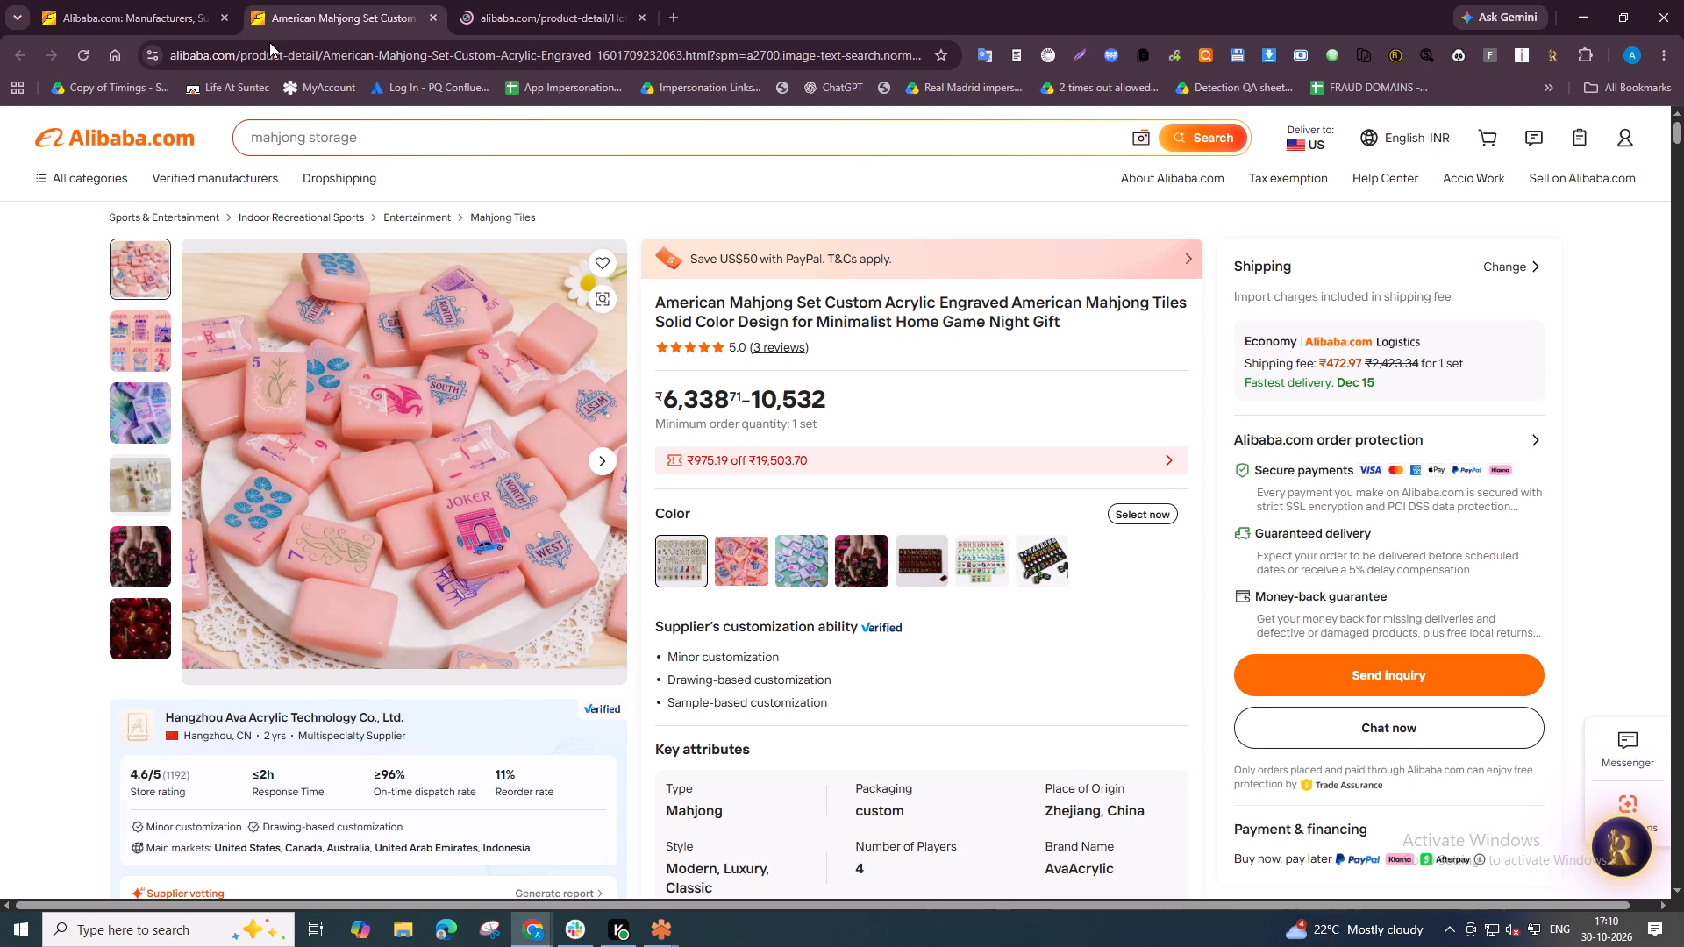
# Copy the American Mahjong Set Custom Acrylic listing's URL into cell C27970 of the New Work spreadsheet, and close the listing.
pyautogui.click(269, 45)
pyautogui.hotkey('ctrl', 'a')
pyautogui.hotkey('ctrl', 'c')
pyautogui.hotkey('ctrl', 'c')
pyautogui.hotkey('alt', 'Tab')
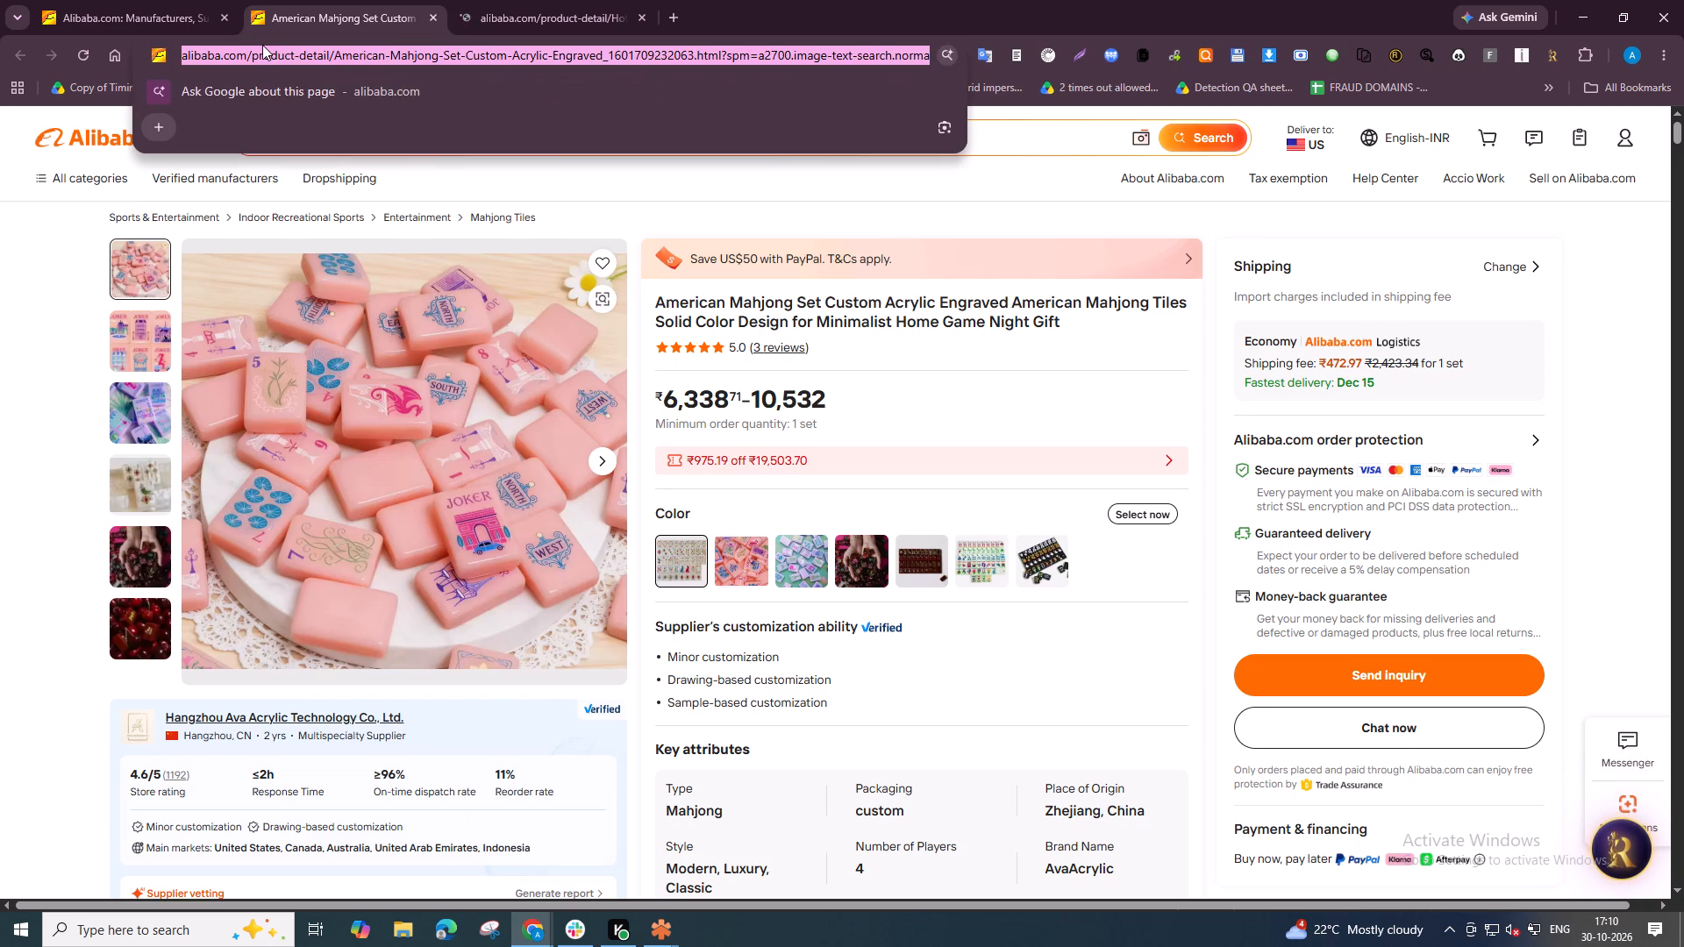
pyautogui.click(631, 0)
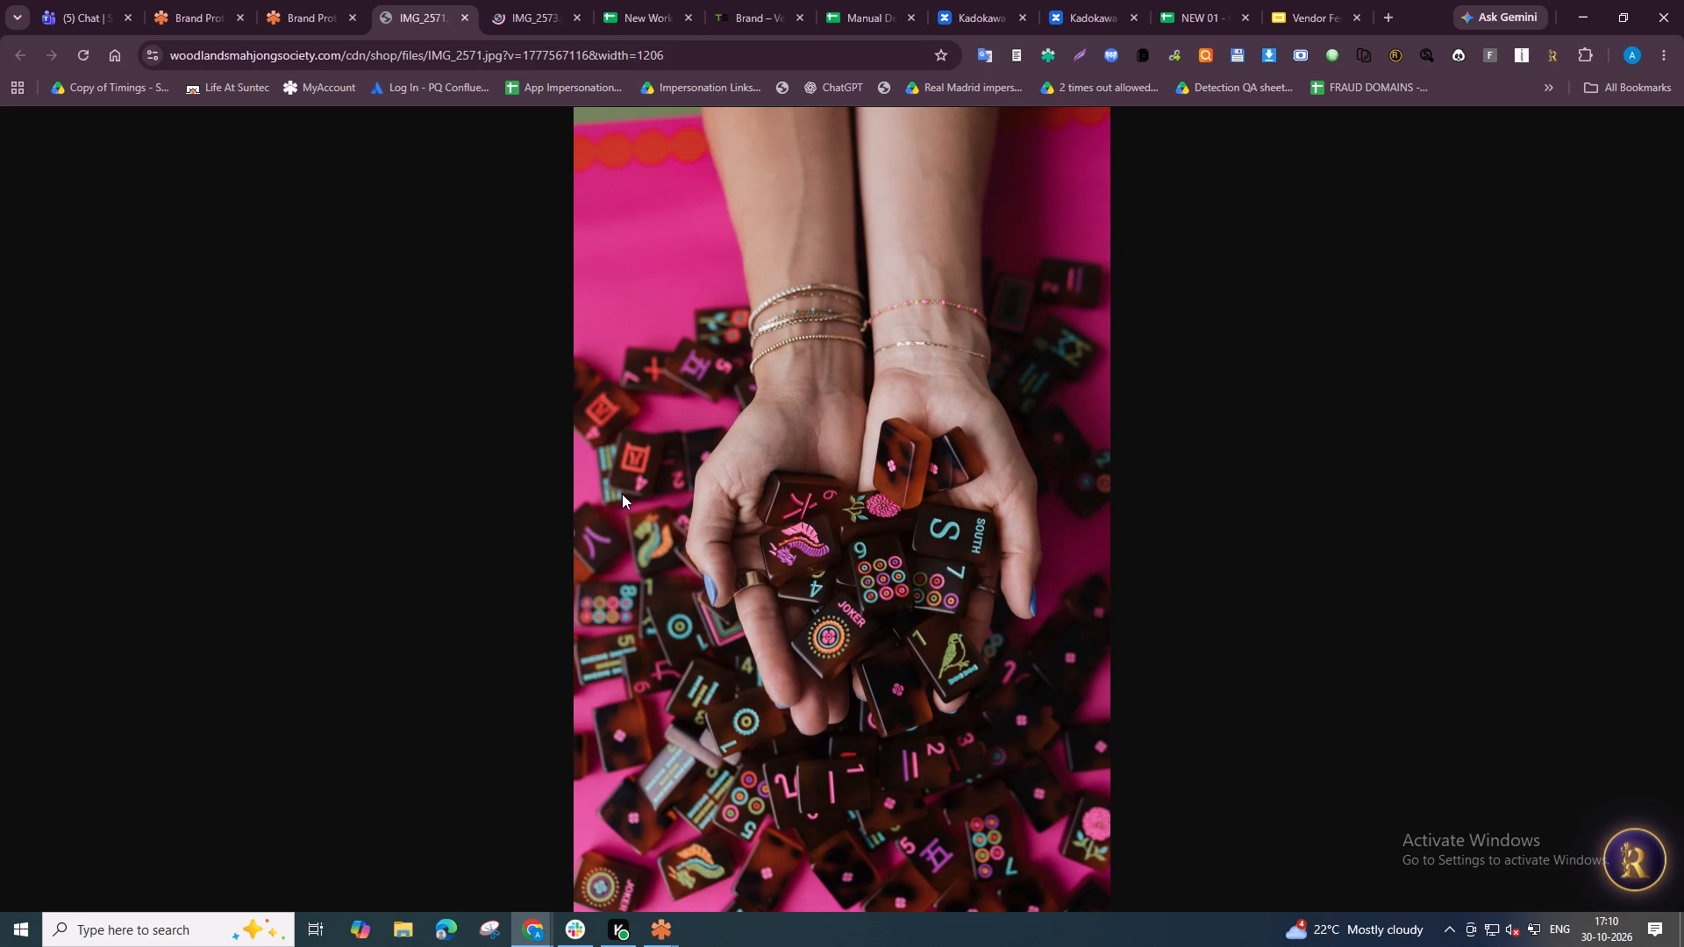
pyautogui.click(639, 433)
pyautogui.hotkey('ctrl', 'v')
pyautogui.click(642, 497)
pyautogui.hotkey('alt', 'Tab')
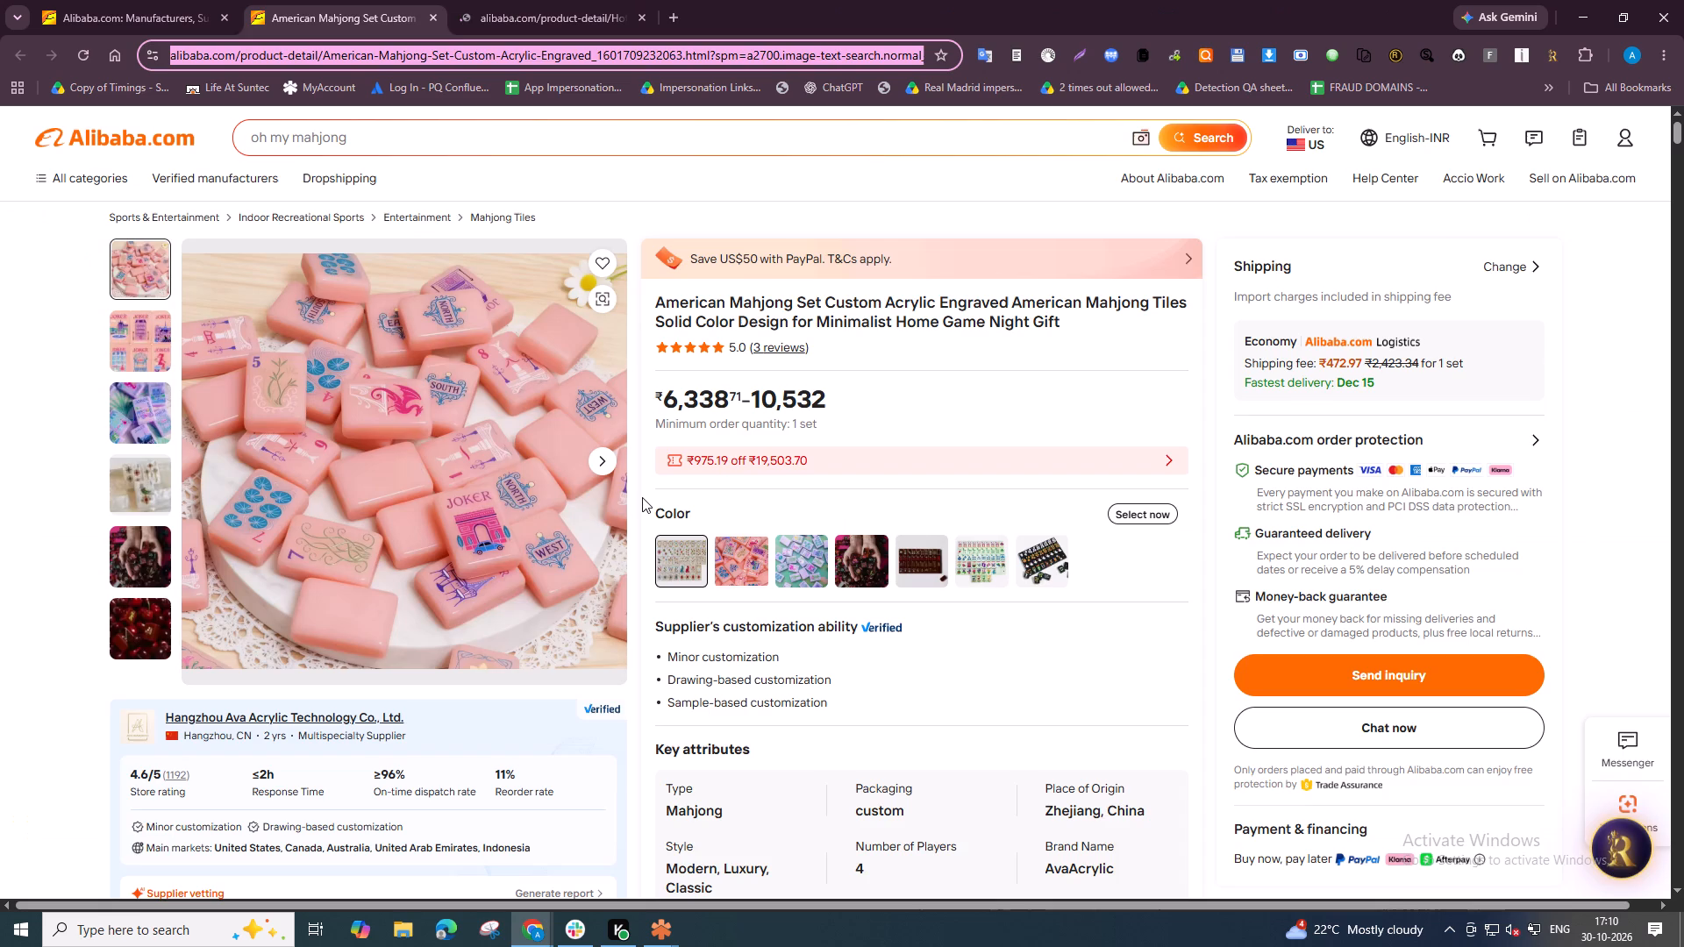
pyautogui.hotkey('ctrl', 'w')
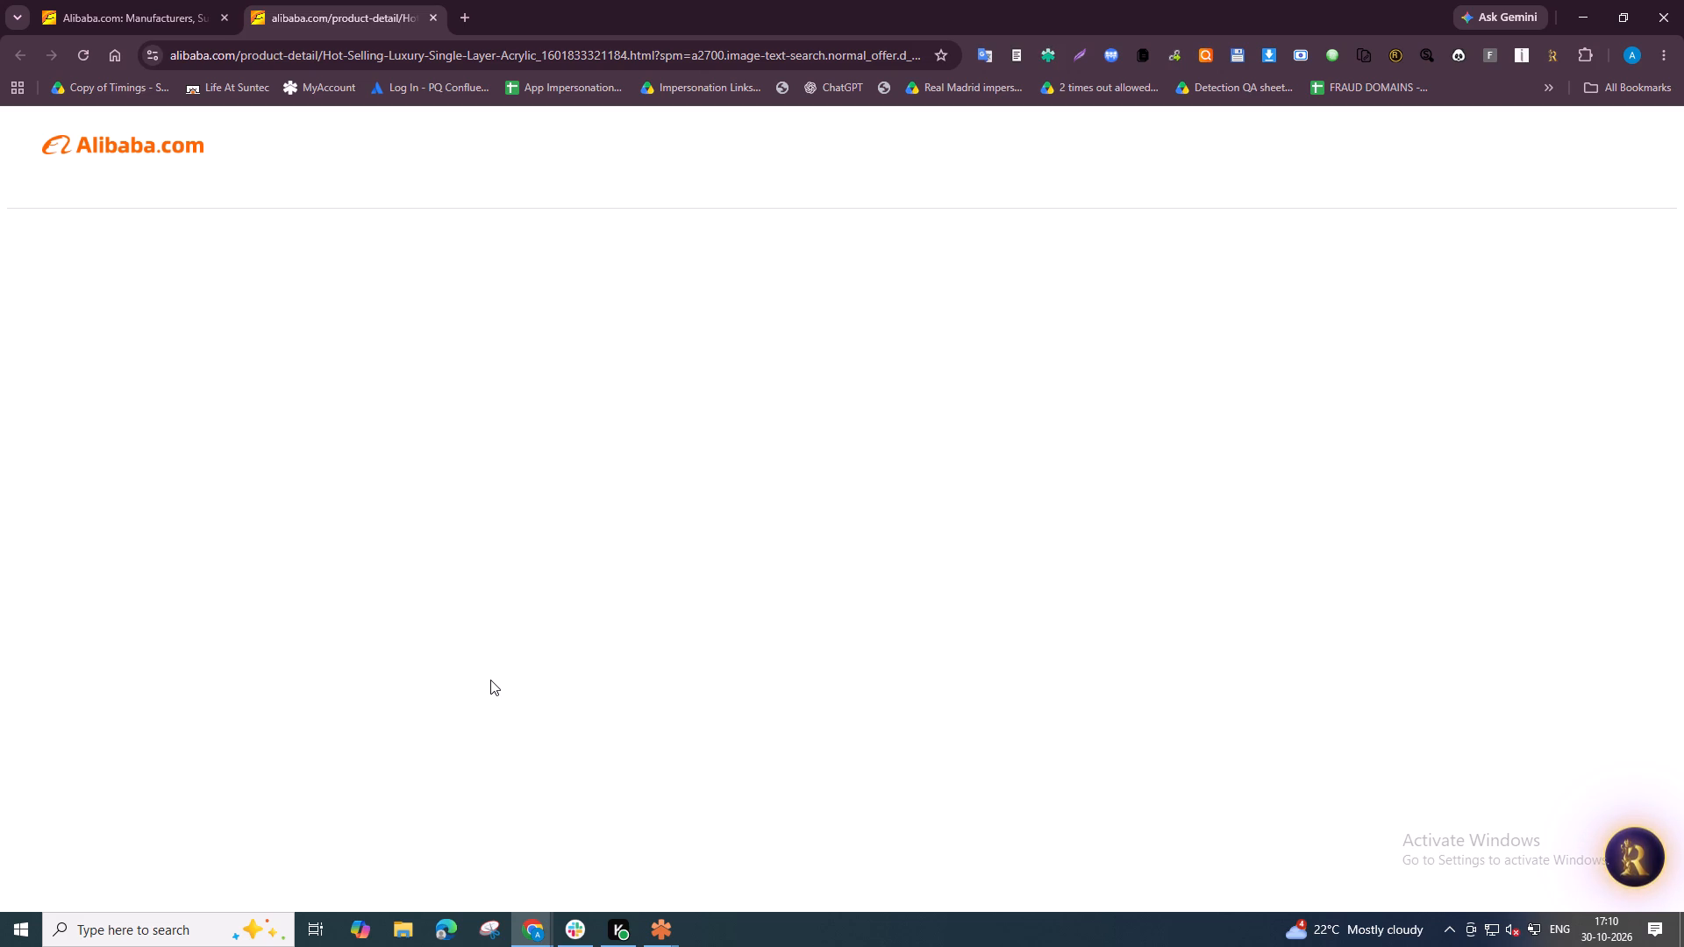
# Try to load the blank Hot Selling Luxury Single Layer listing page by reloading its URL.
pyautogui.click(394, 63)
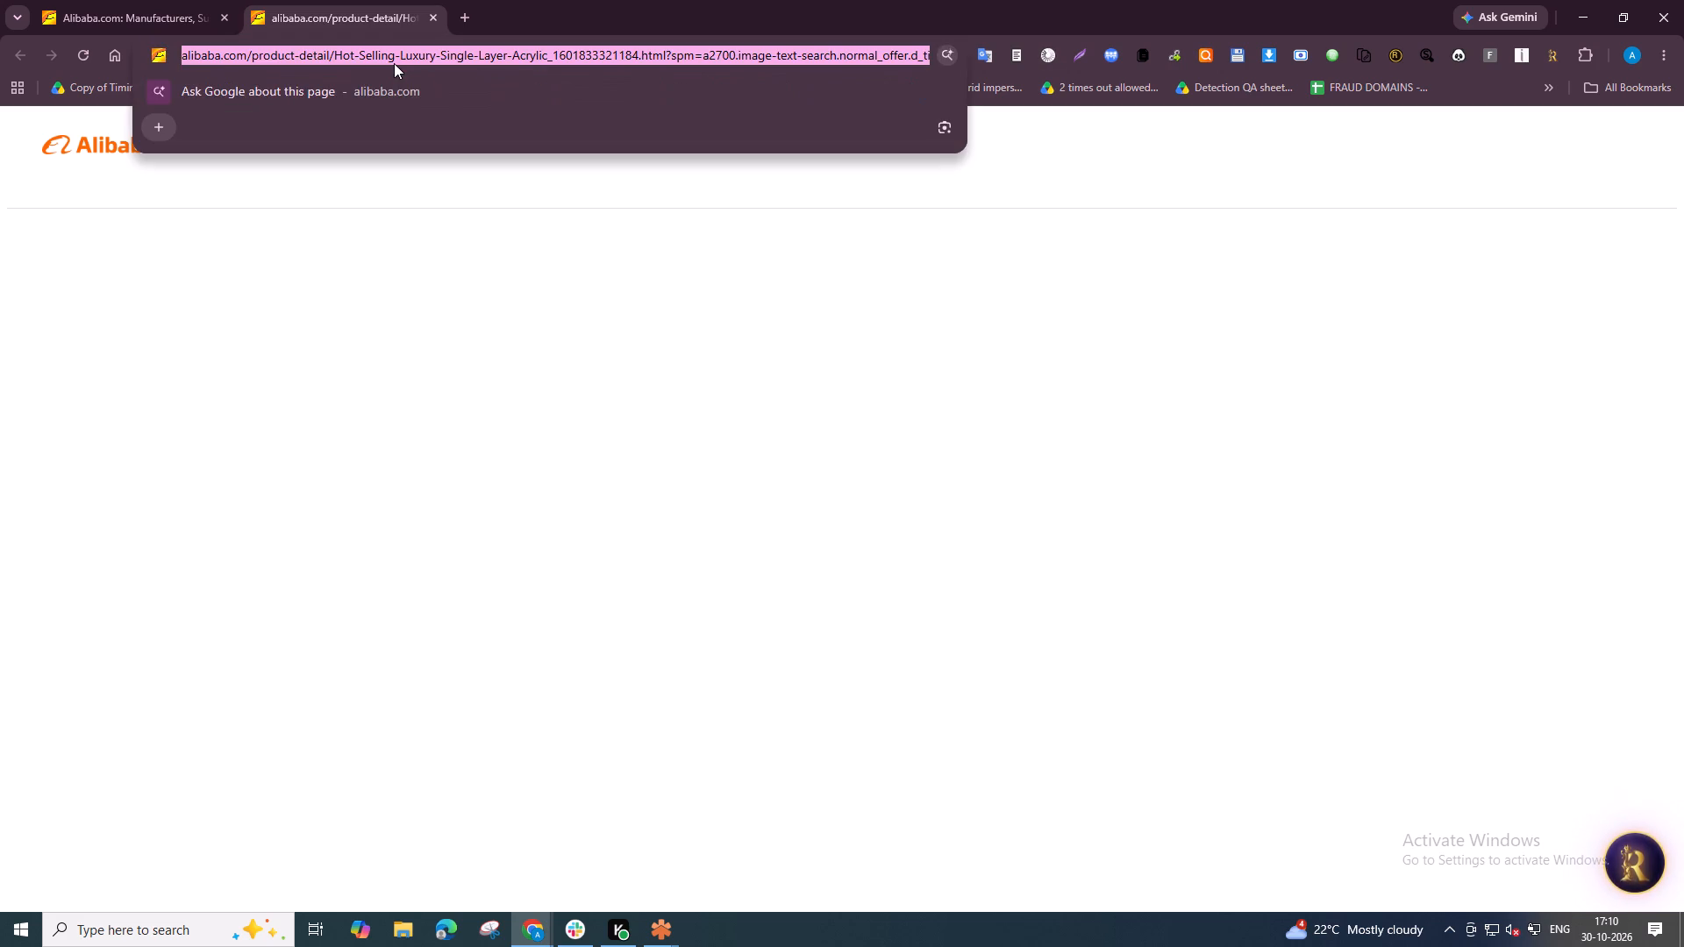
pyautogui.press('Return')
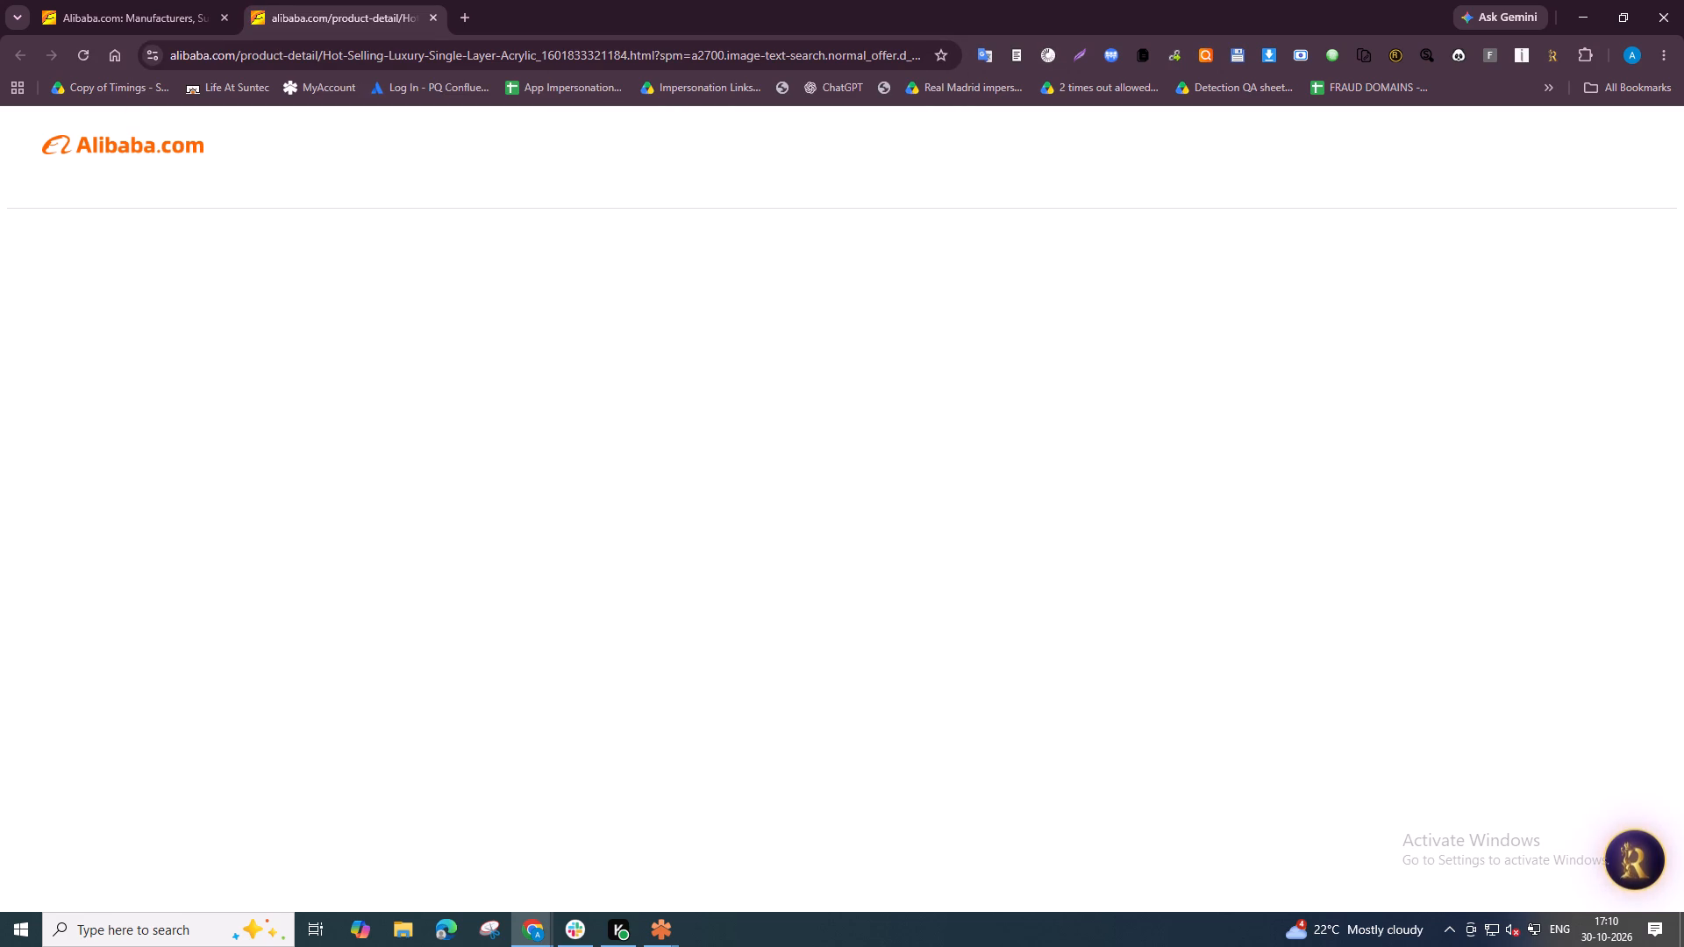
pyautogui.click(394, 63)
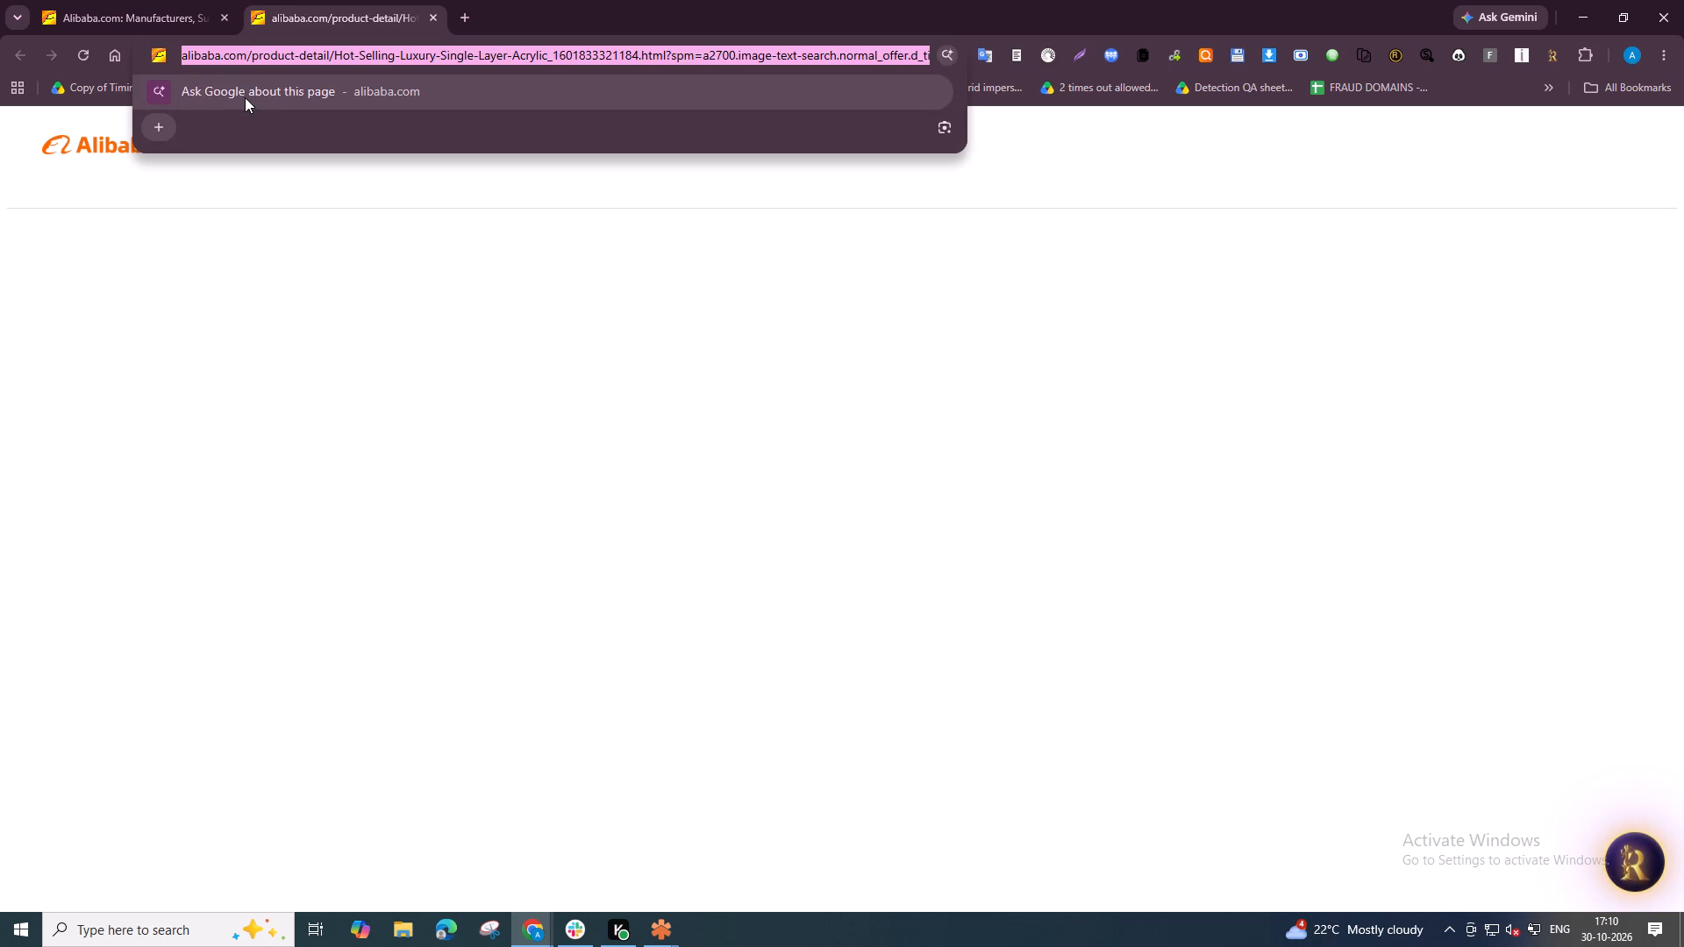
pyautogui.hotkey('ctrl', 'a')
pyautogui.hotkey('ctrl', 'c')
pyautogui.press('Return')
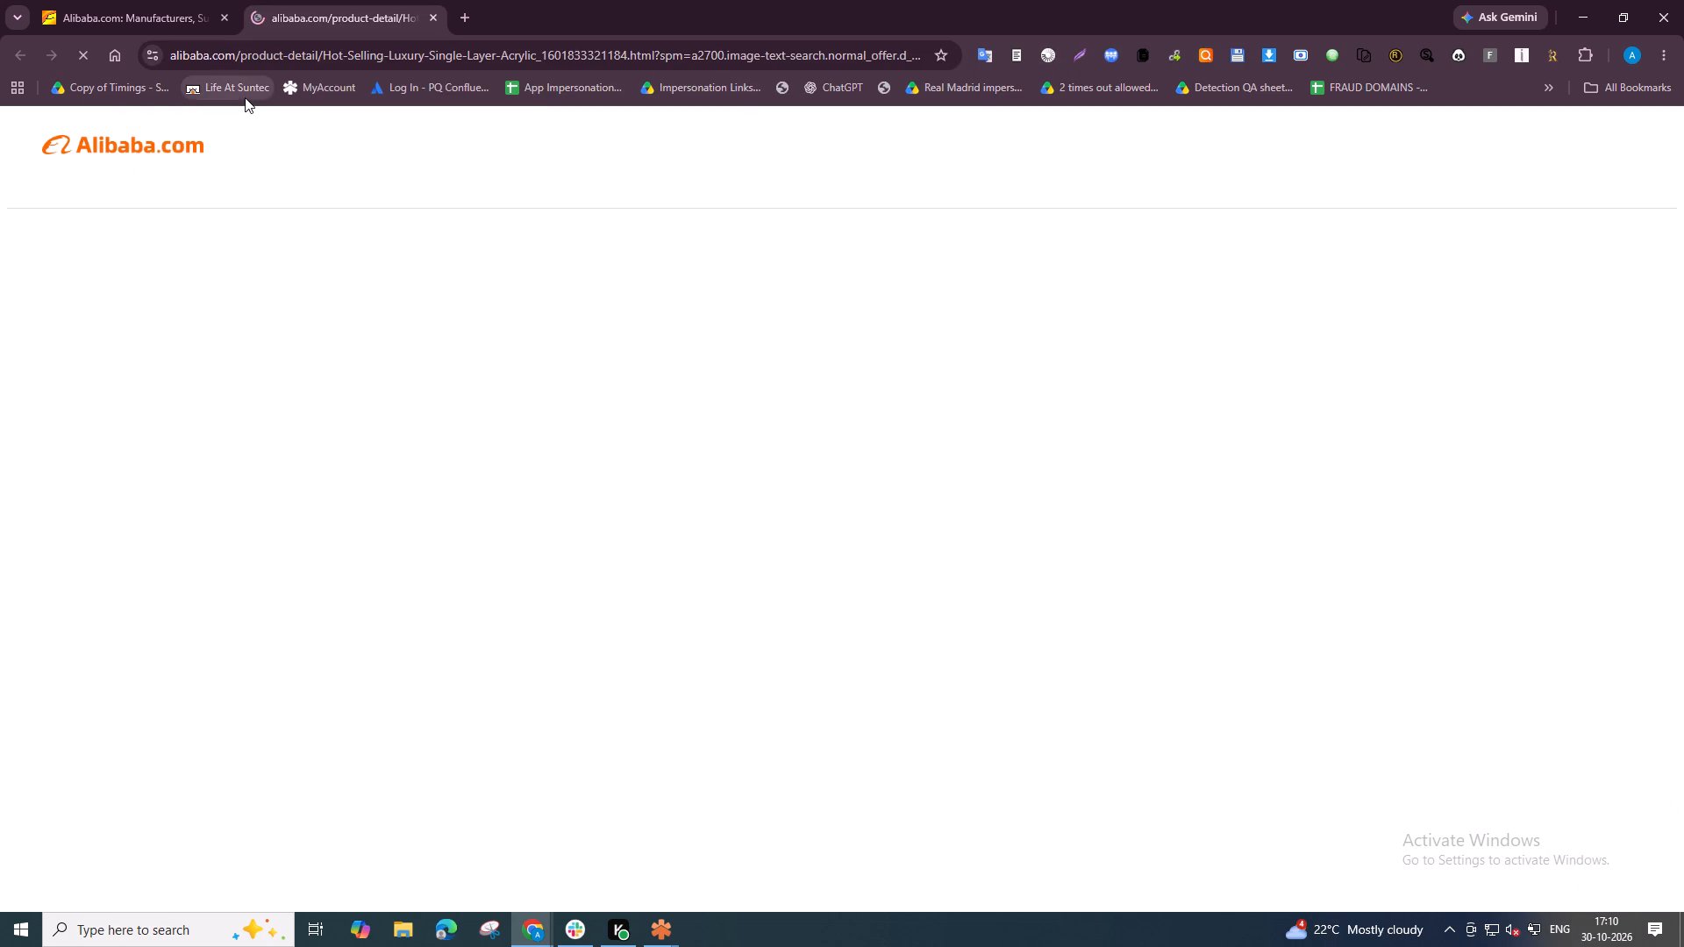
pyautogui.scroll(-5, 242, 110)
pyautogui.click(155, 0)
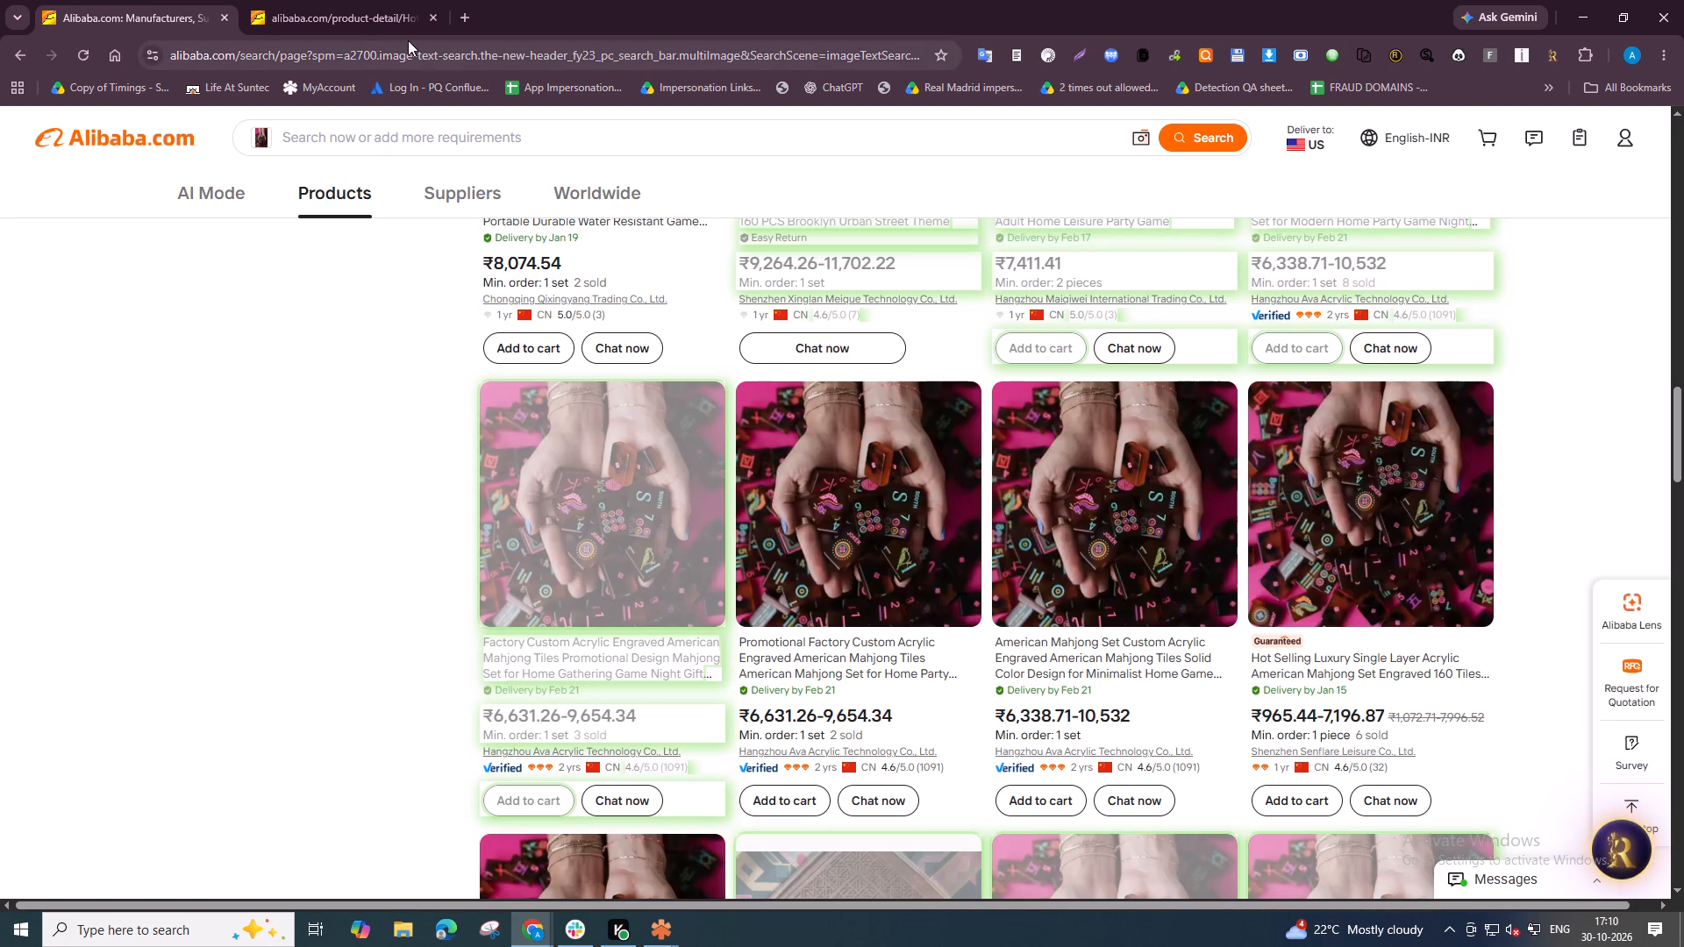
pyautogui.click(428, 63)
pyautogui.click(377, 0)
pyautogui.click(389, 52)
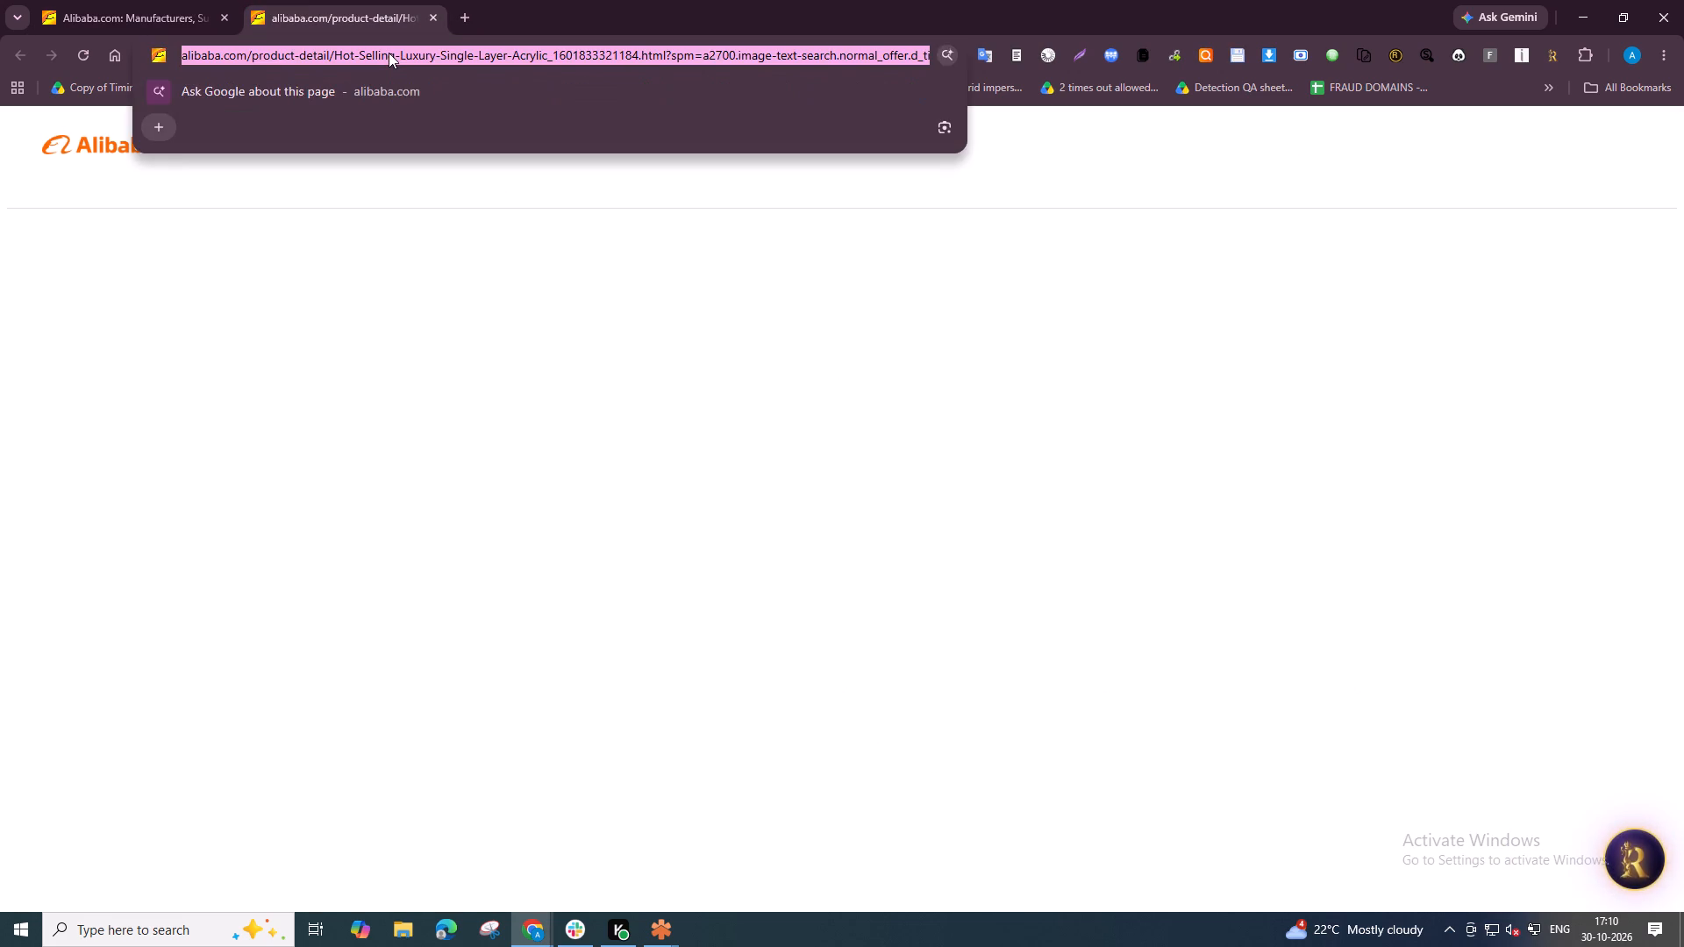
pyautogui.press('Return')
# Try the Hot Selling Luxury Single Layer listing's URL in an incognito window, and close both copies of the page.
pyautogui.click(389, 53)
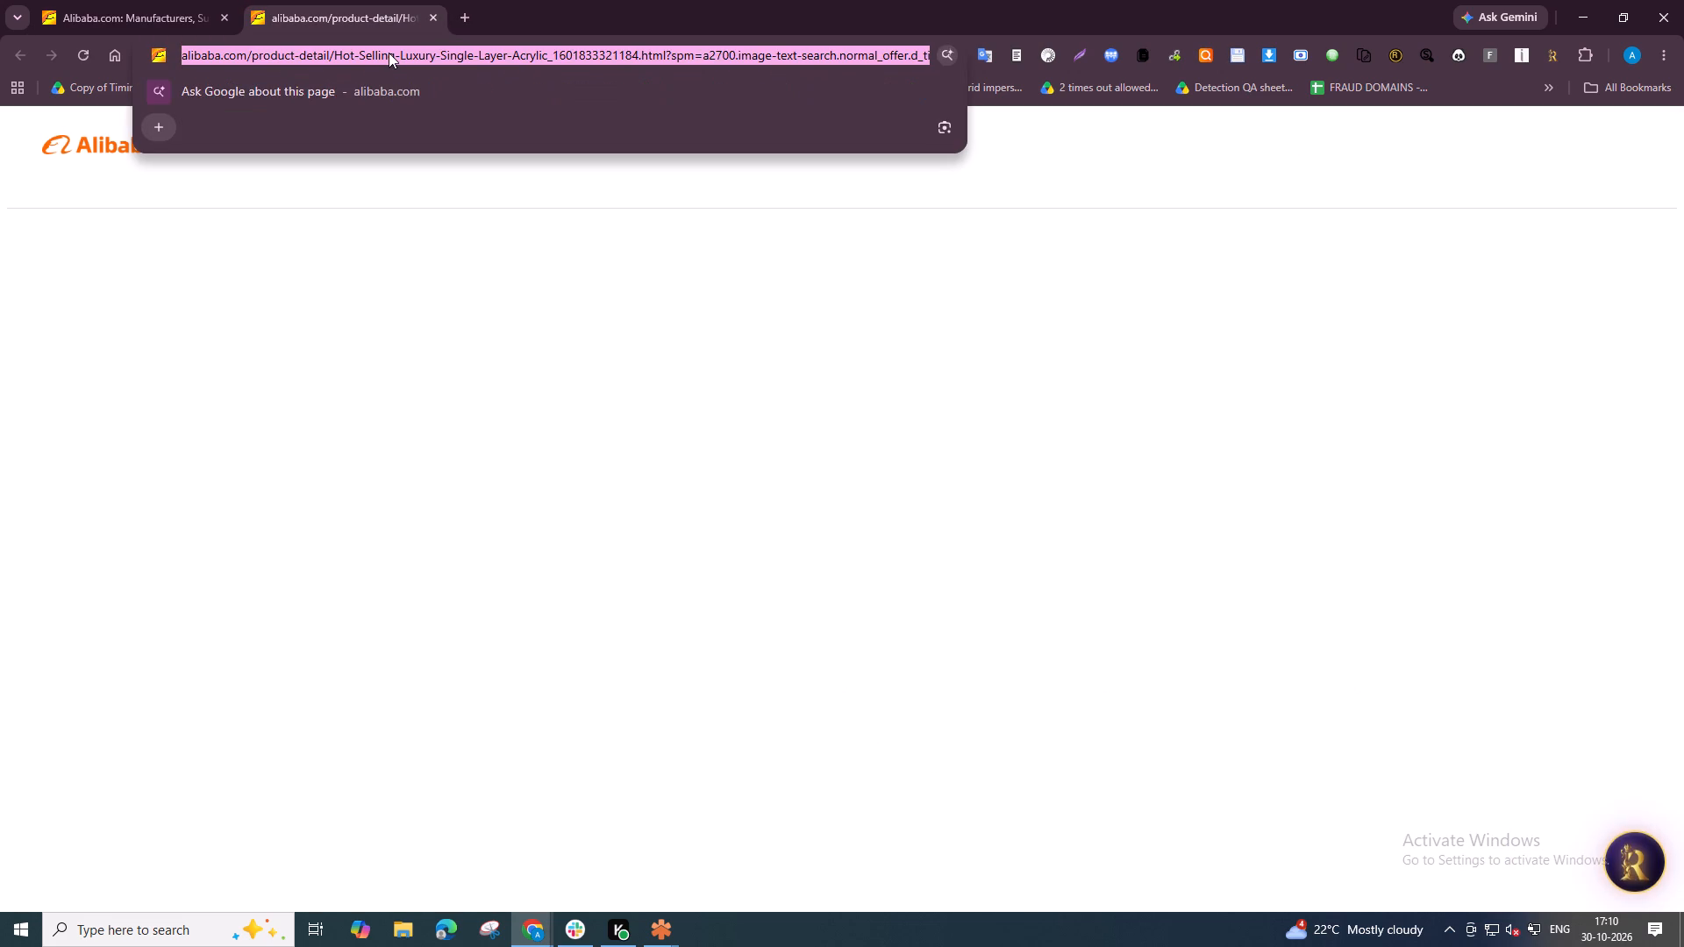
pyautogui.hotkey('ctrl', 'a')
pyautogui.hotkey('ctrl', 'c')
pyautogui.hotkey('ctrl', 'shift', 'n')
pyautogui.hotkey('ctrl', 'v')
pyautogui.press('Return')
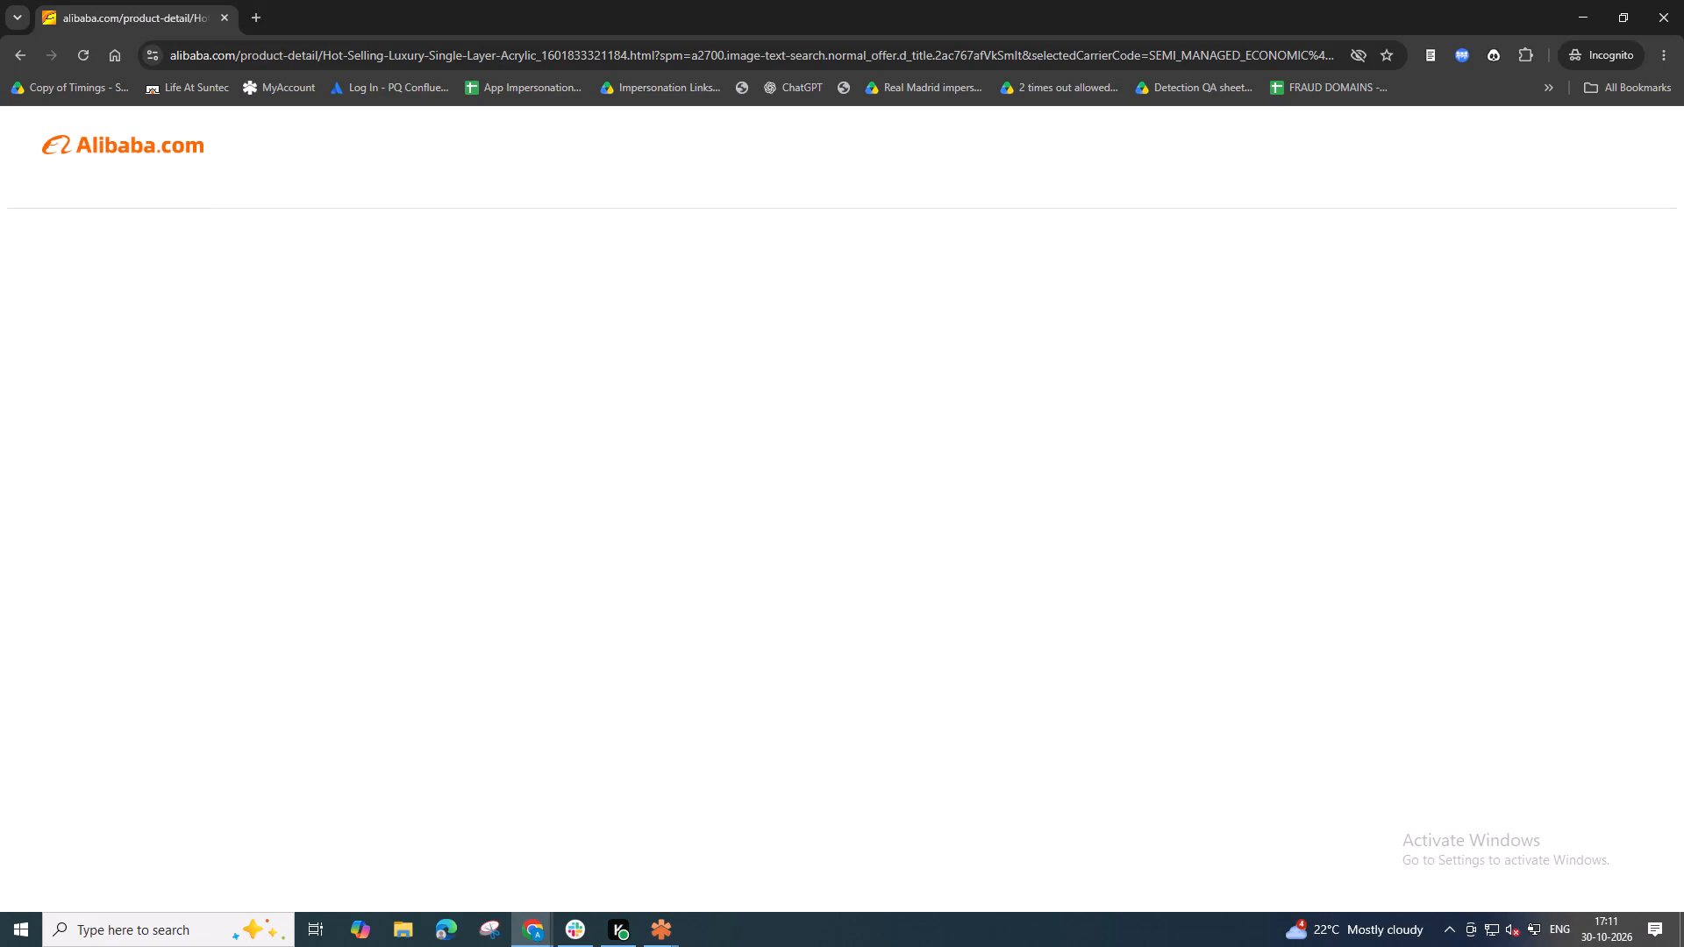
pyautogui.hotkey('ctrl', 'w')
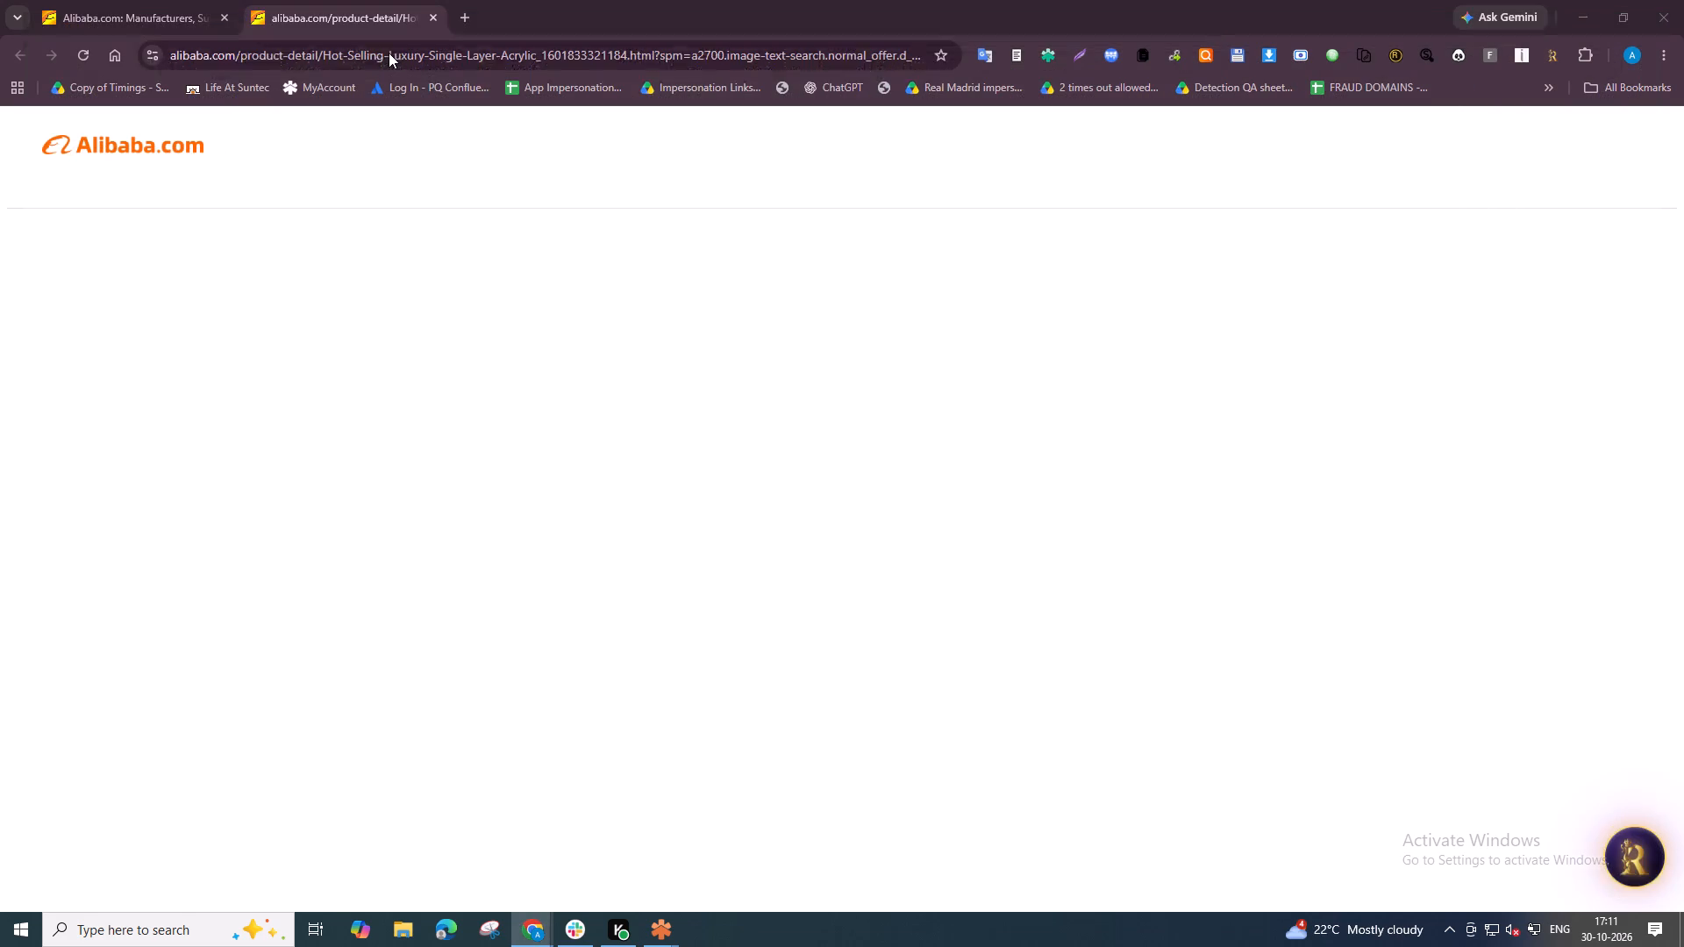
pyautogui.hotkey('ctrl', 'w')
# Open the American Mahjong Set Factory Custom Acrylic listing from the Alibaba results in a separate tab.
pyautogui.scroll(-4, 469, 108)
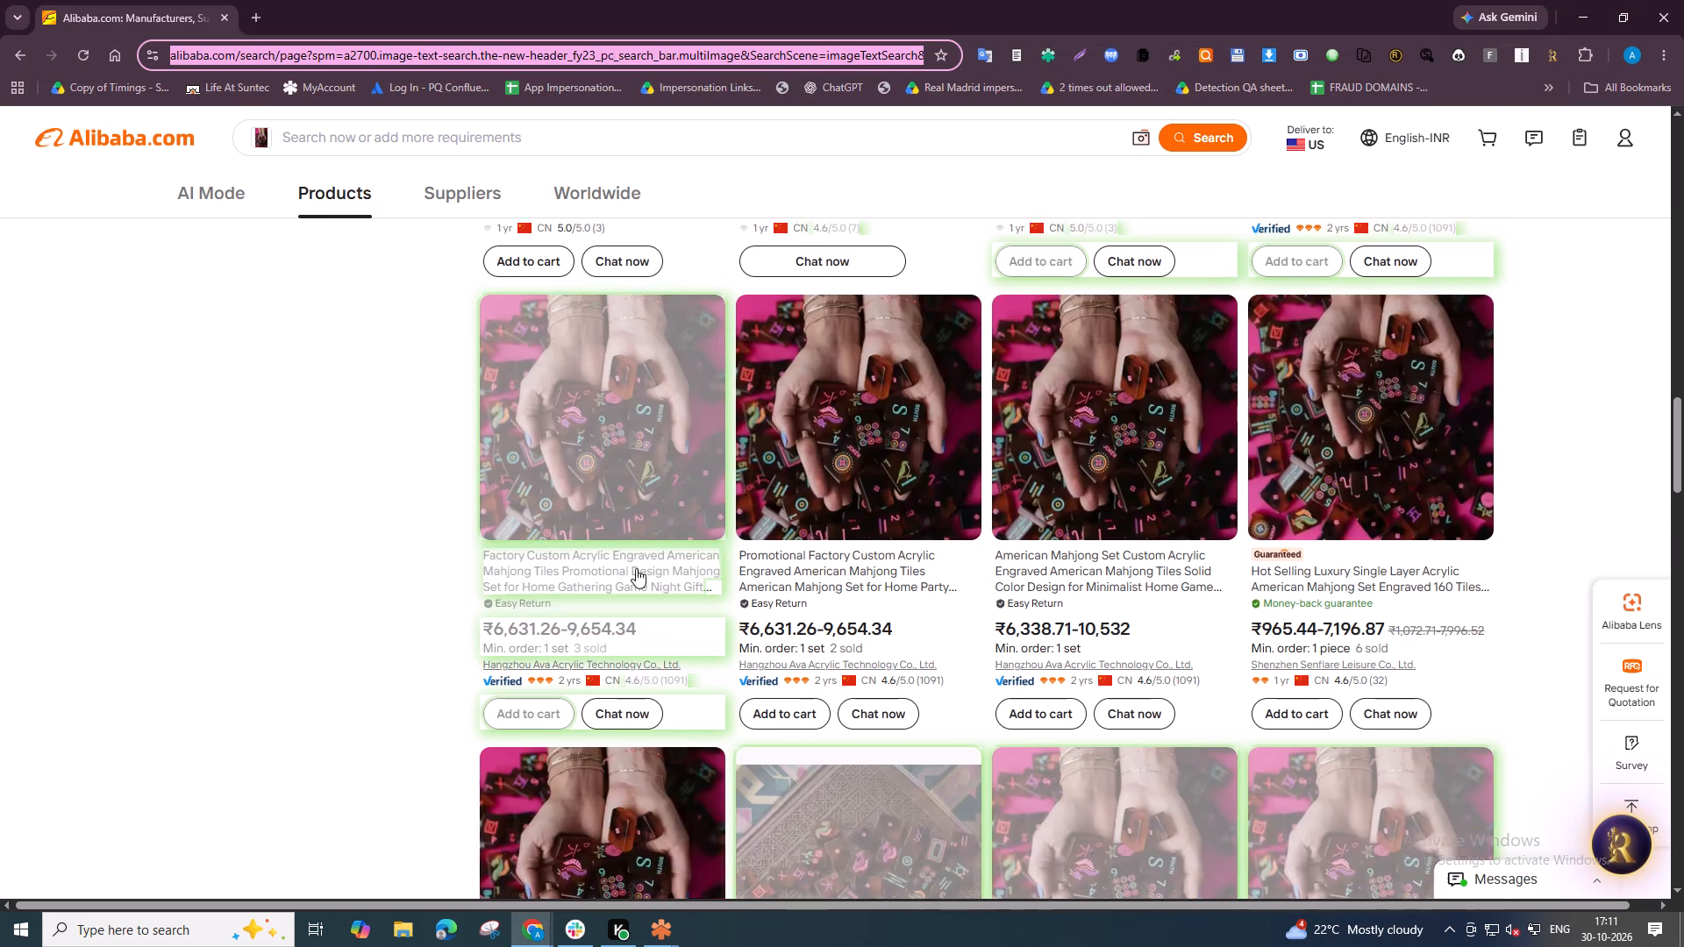
pyautogui.rightClick(625, 758)
pyautogui.click(751, 439)
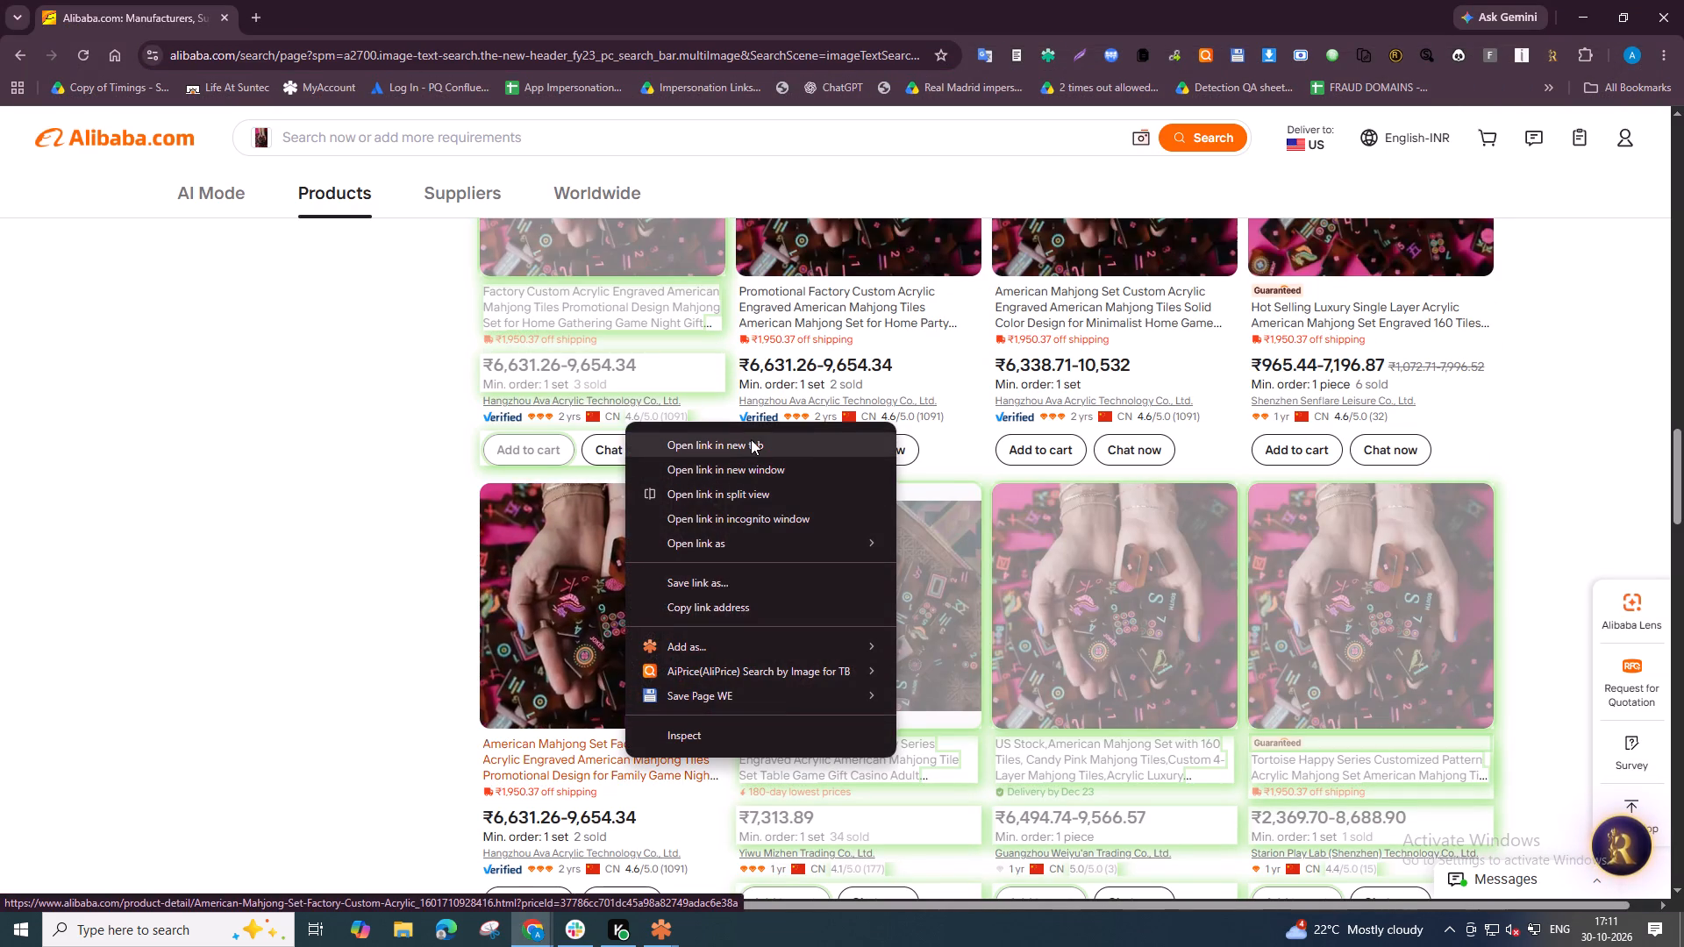
pyautogui.click(479, 0)
pyautogui.click(411, 0)
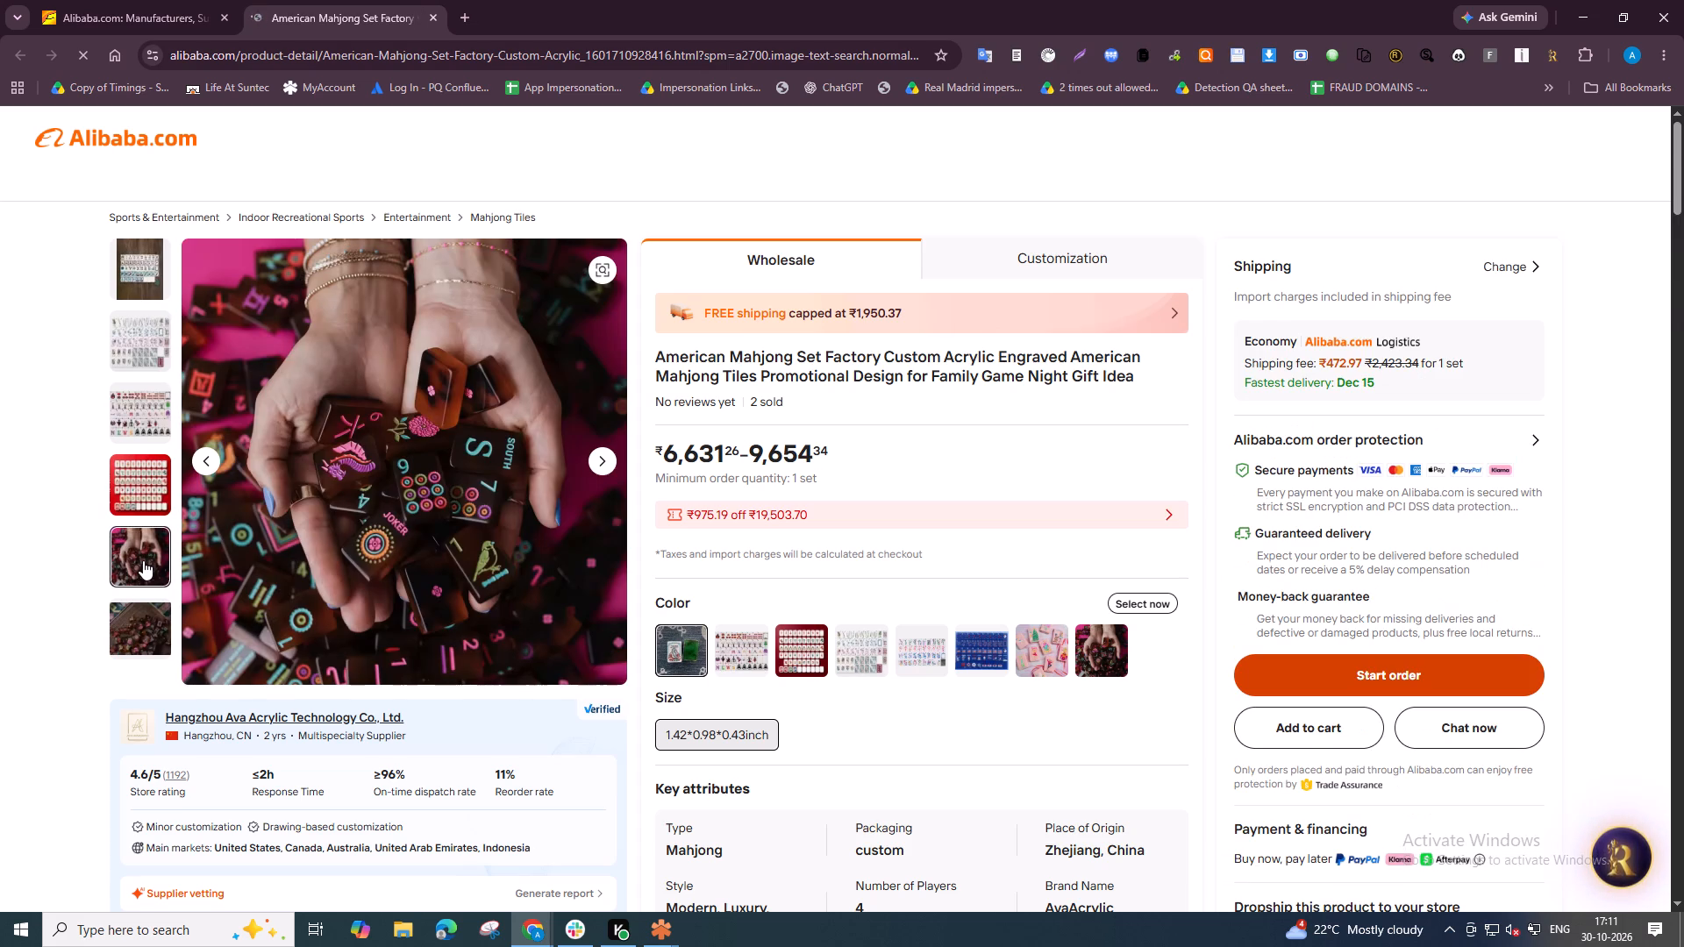
# Compare the American Mahjong Set Factory listing's pink-background hands photo with the official images IMG_2573 and IMG_2571.
pyautogui.hotkey('alt', 'Tab')
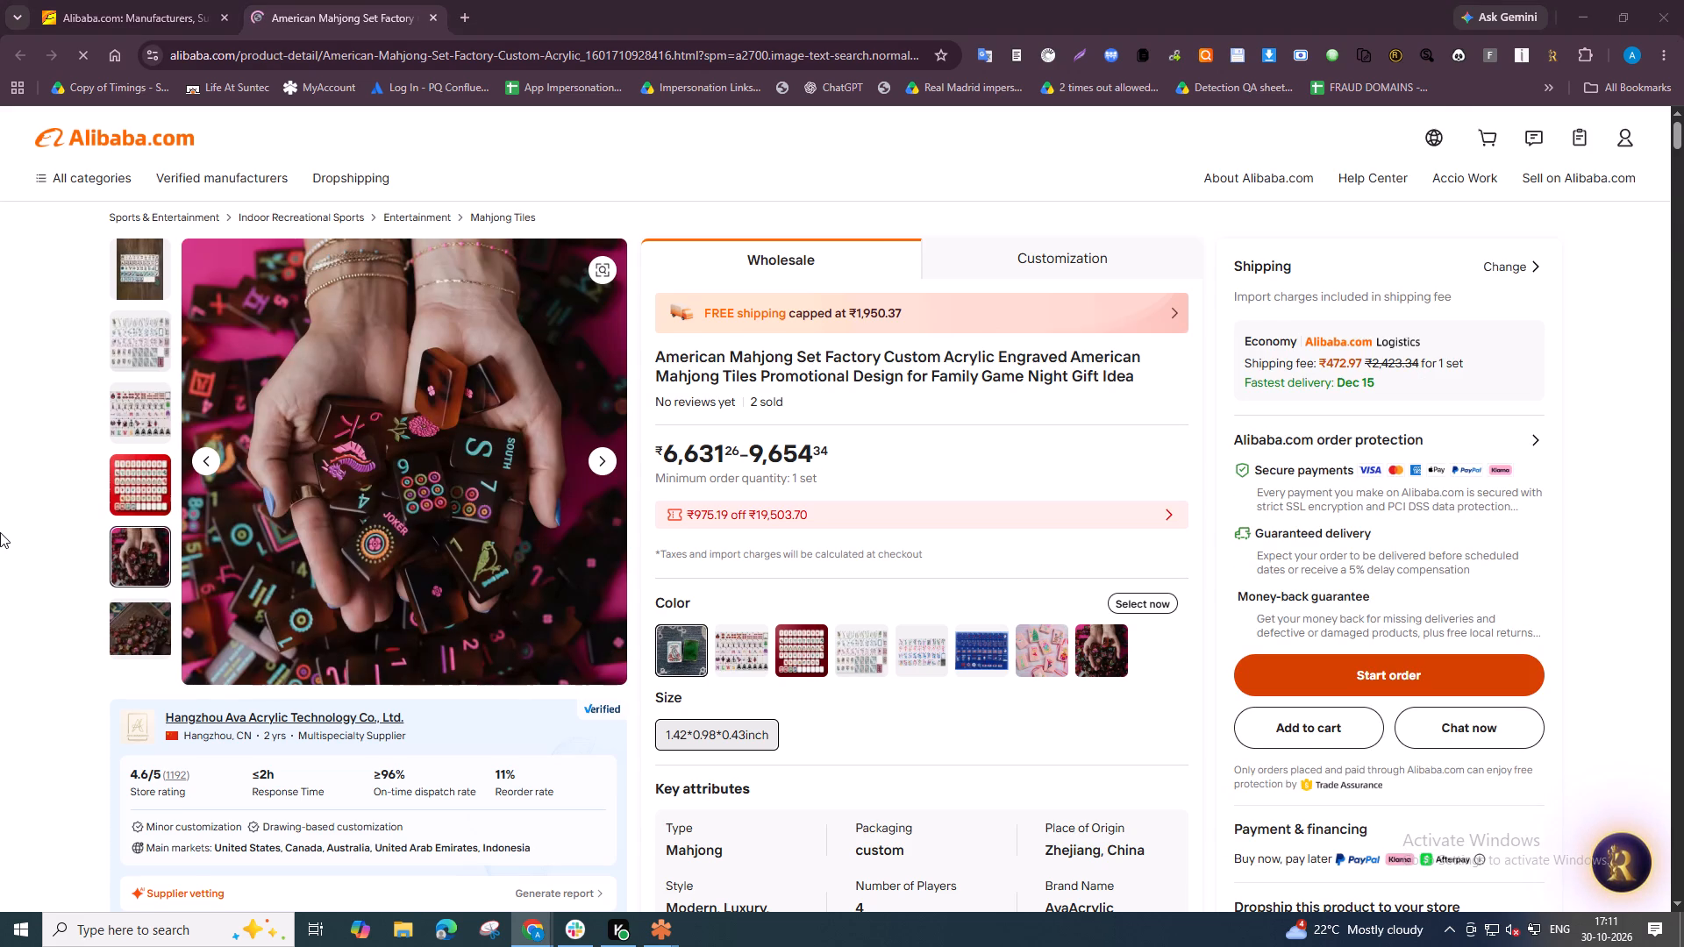
pyautogui.click(493, 0)
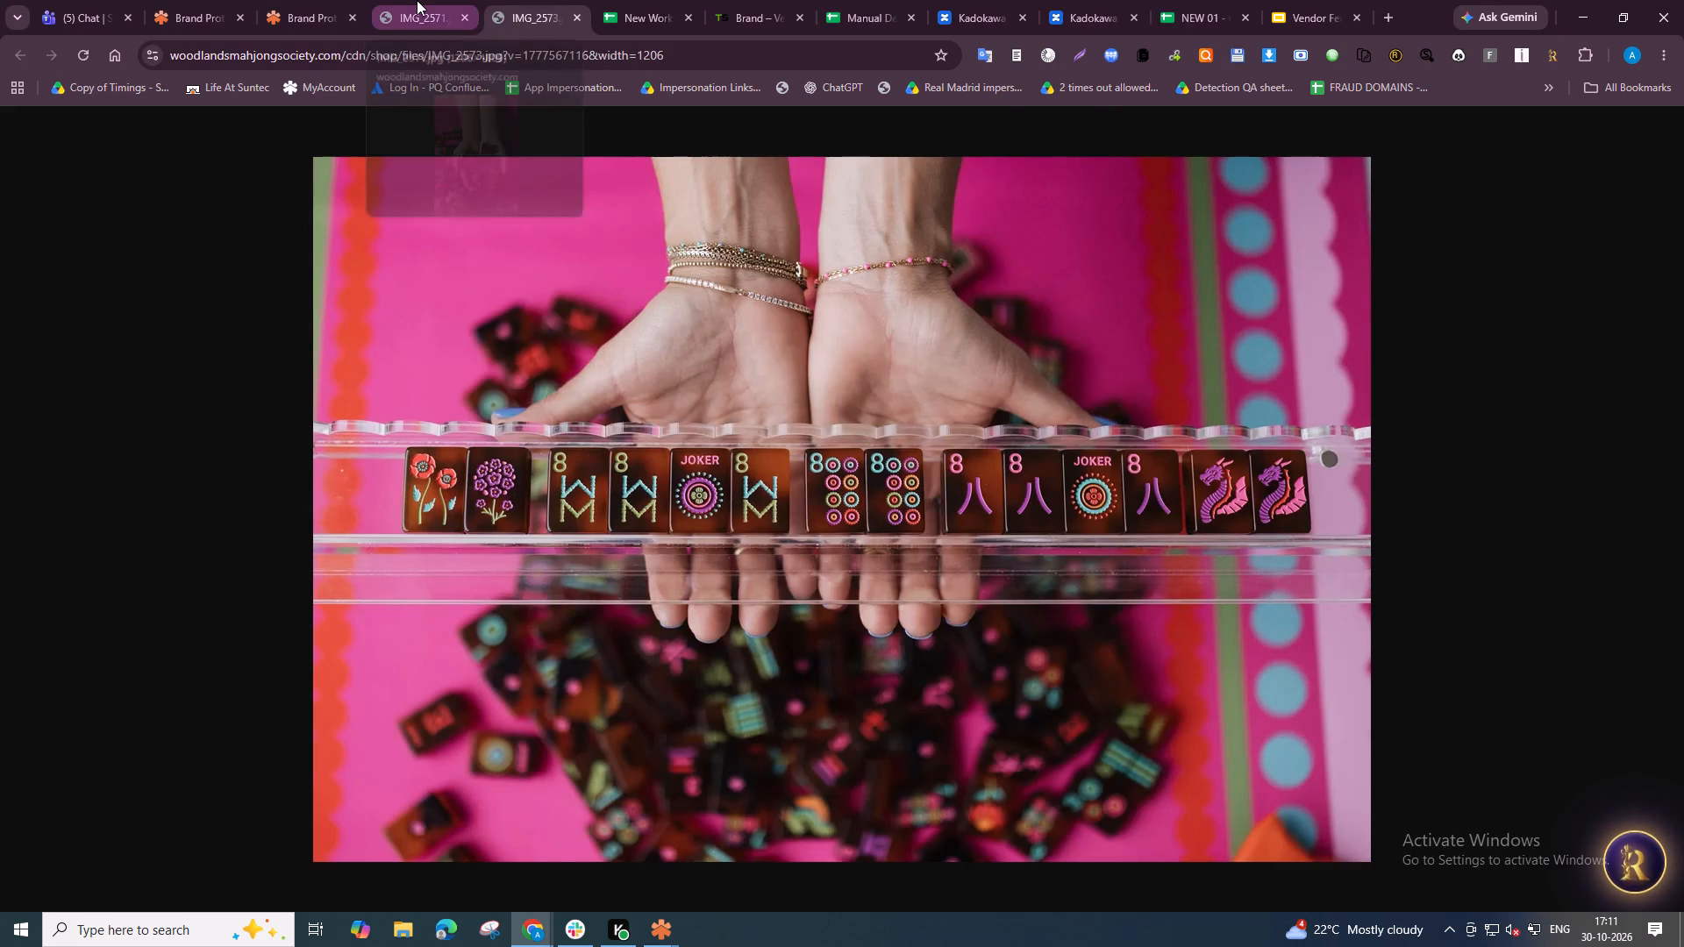
pyautogui.click(418, 0)
pyautogui.hotkey('alt', 'Tab')
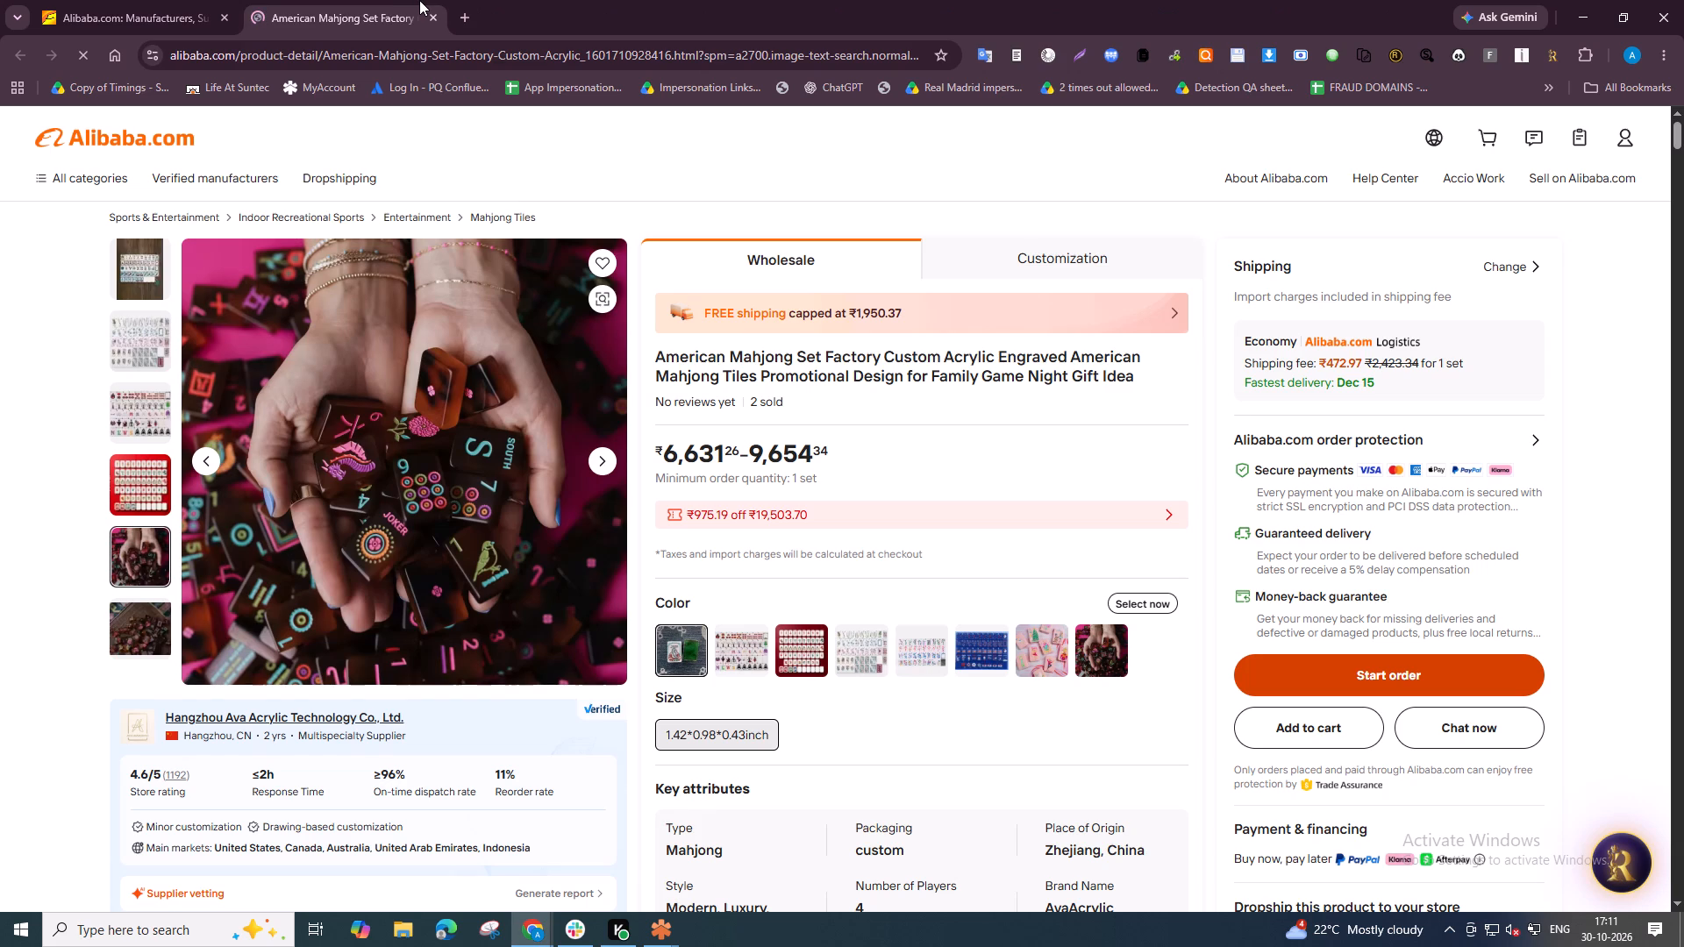
pyautogui.hotkey('alt', 'Tab')
pyautogui.hotkey('alt', 'Tab')
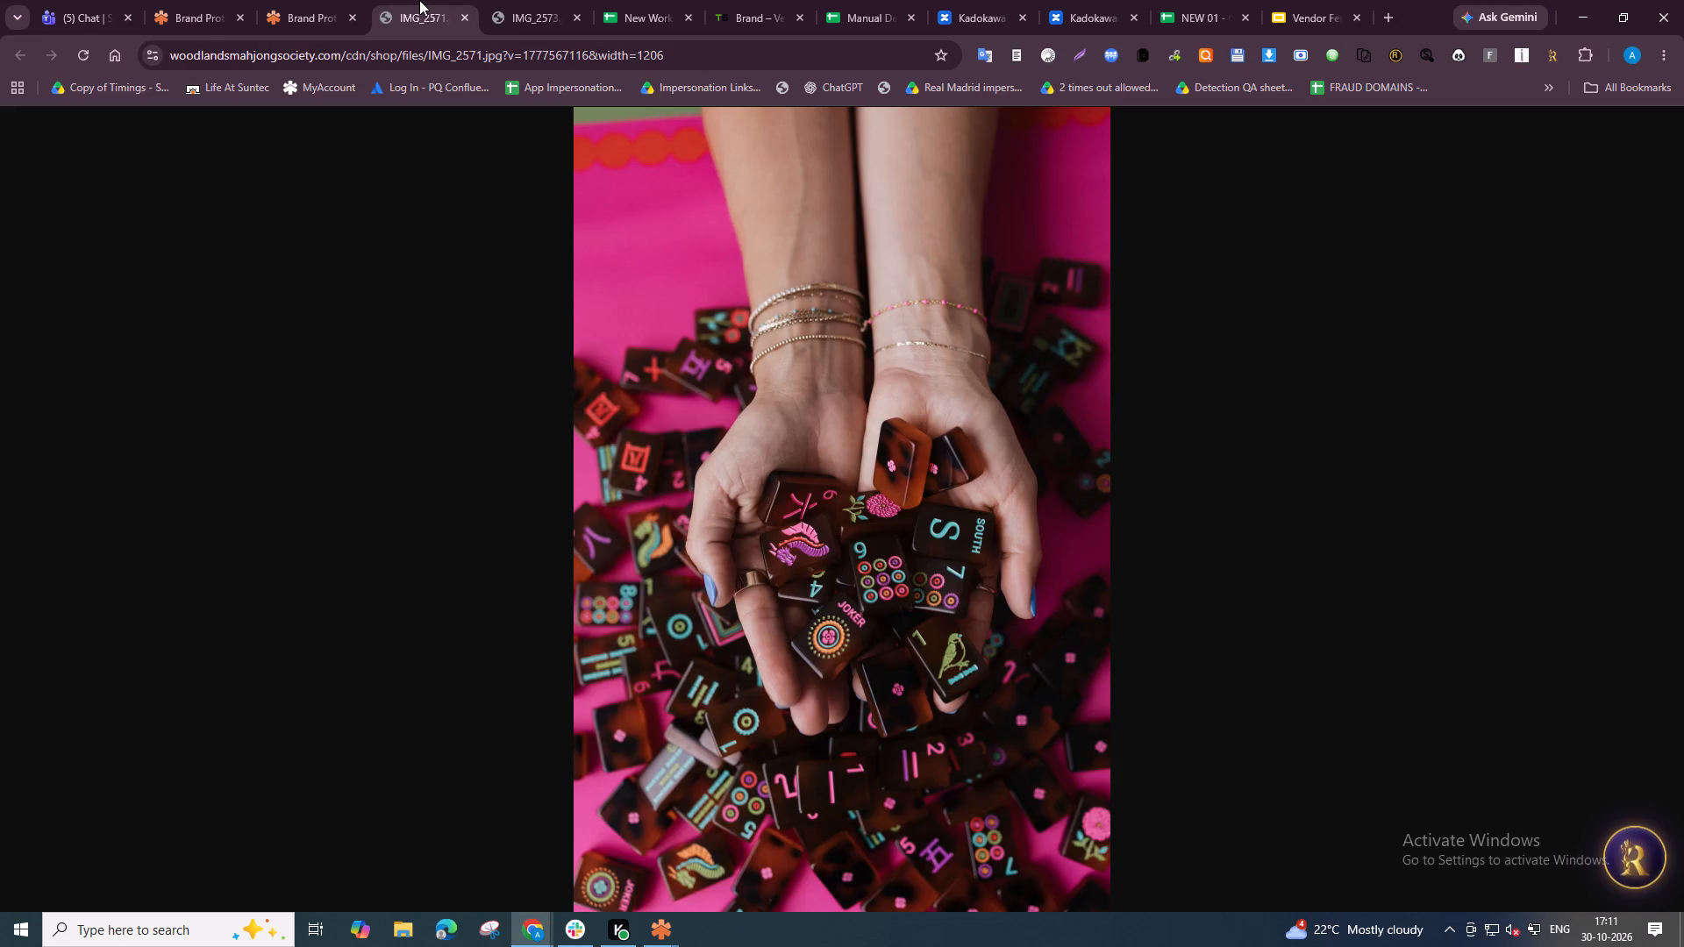
# Copy the American Mahjong Set Factory listing's URL into cell C27971 of the New Work spreadsheet, and close the listing.
pyautogui.click(467, 56)
pyautogui.hotkey('ctrl', 'a')
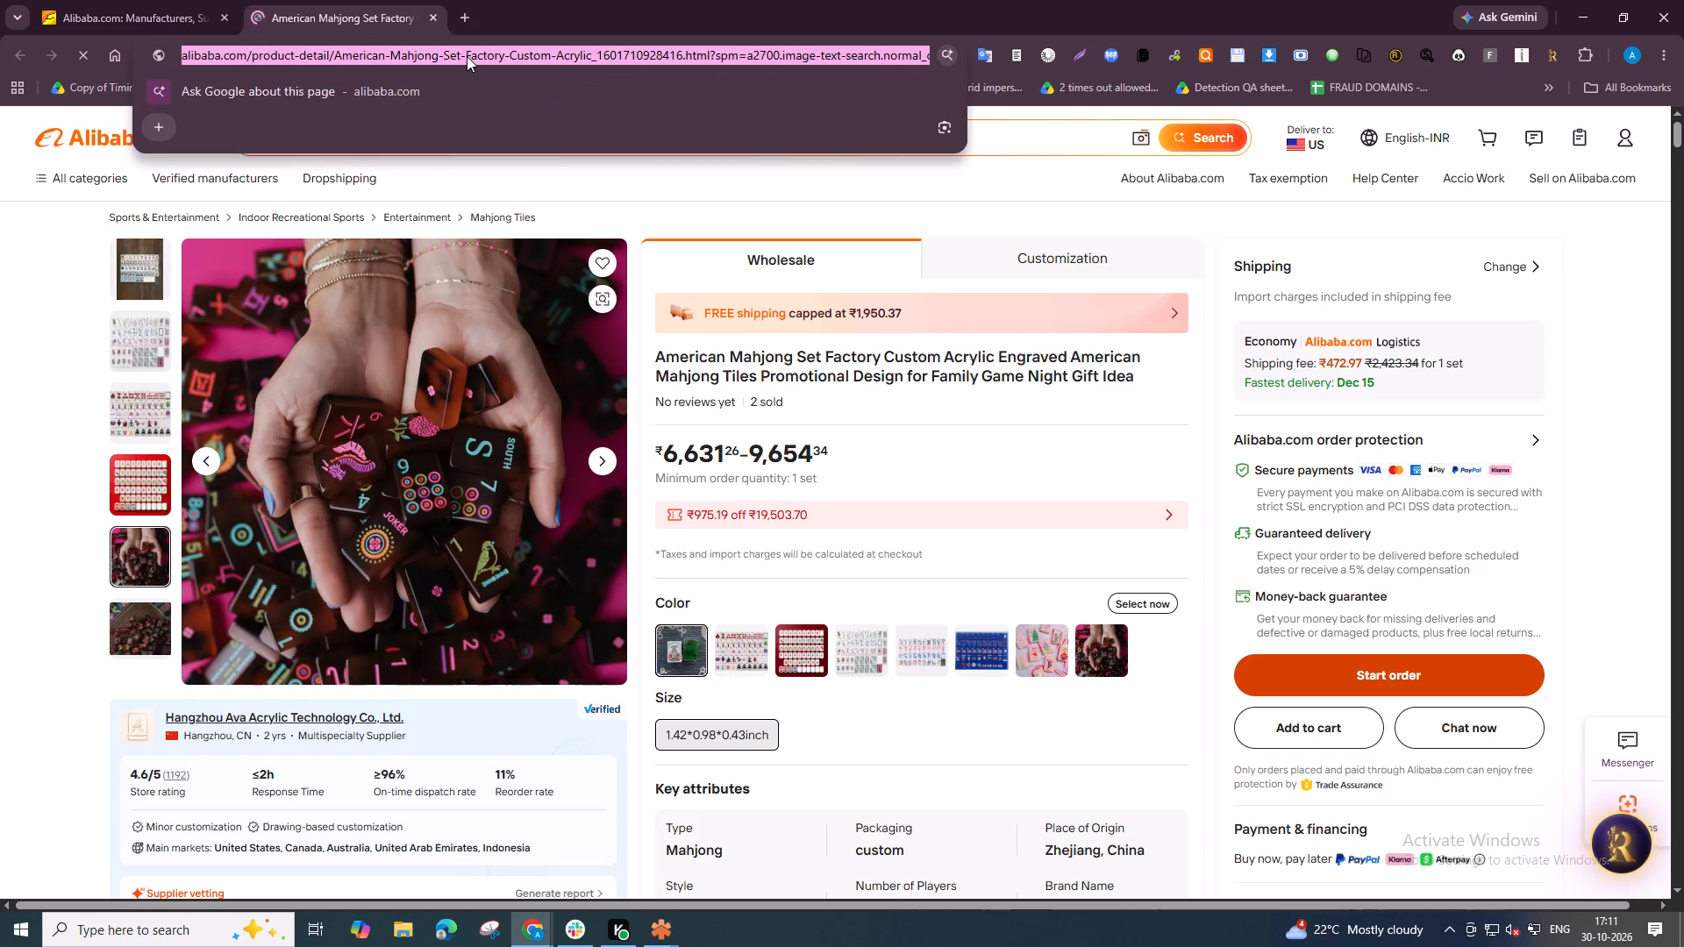
pyautogui.hotkey('ctrl', 'a')
pyautogui.hotkey('ctrl', 'c')
pyautogui.hotkey('ctrl', 'c')
pyautogui.hotkey('alt', 'Tab')
pyautogui.click(643, 0)
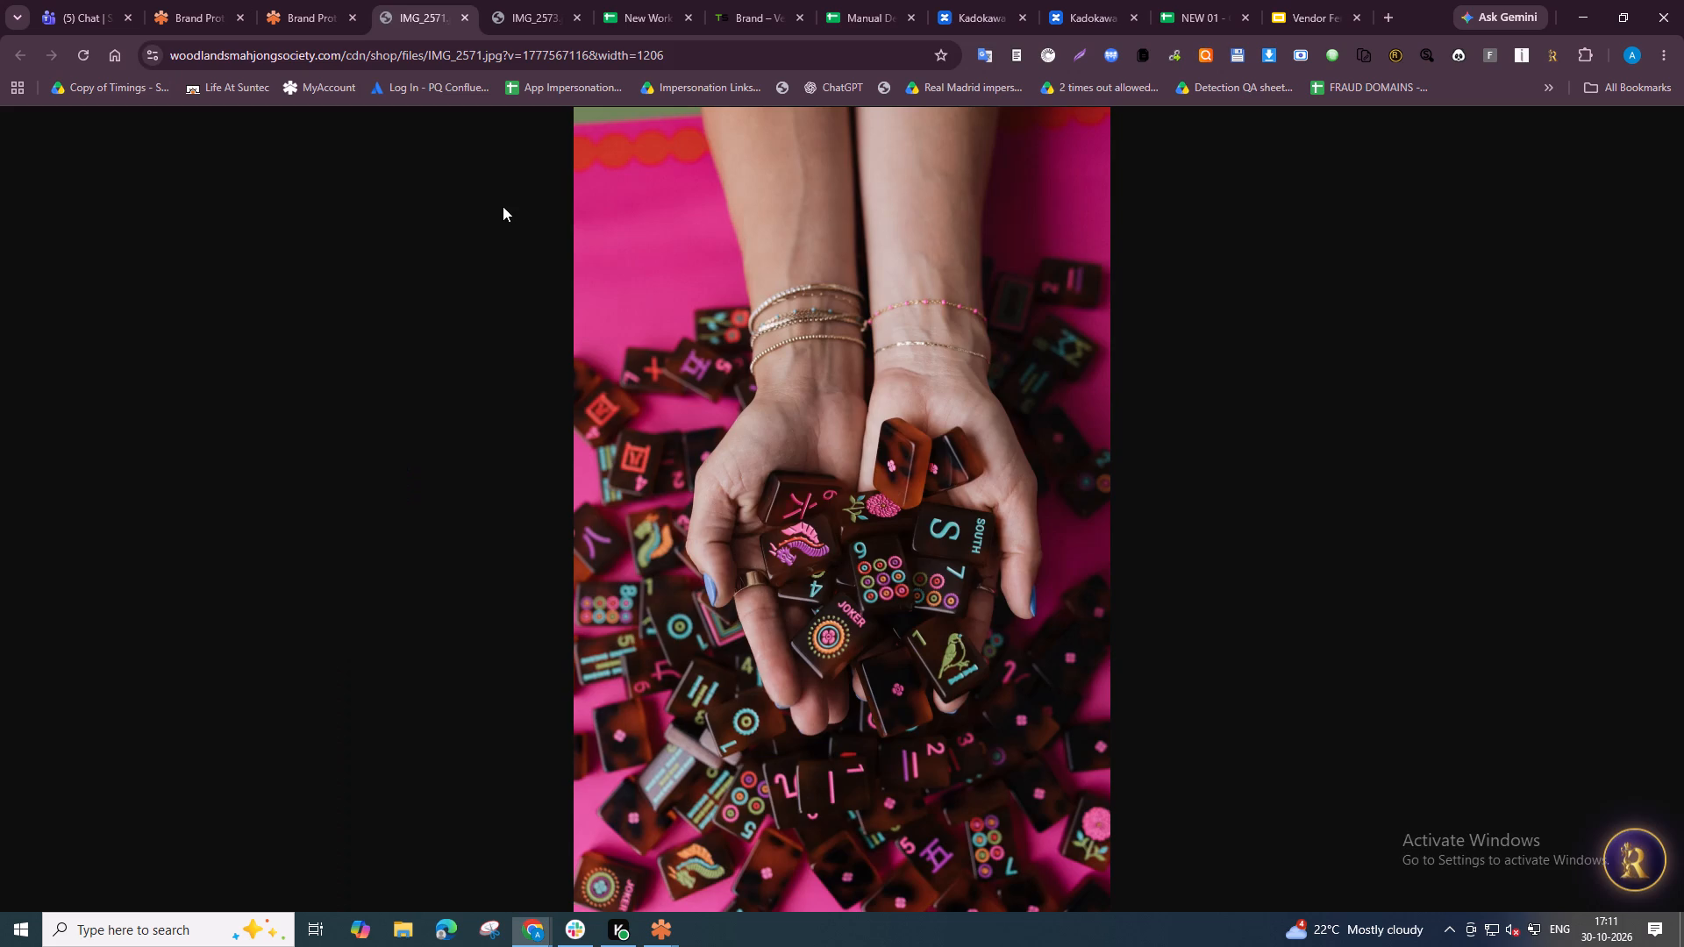
pyautogui.click(667, 459)
pyautogui.hotkey('ctrl', 'v')
pyautogui.click(669, 498)
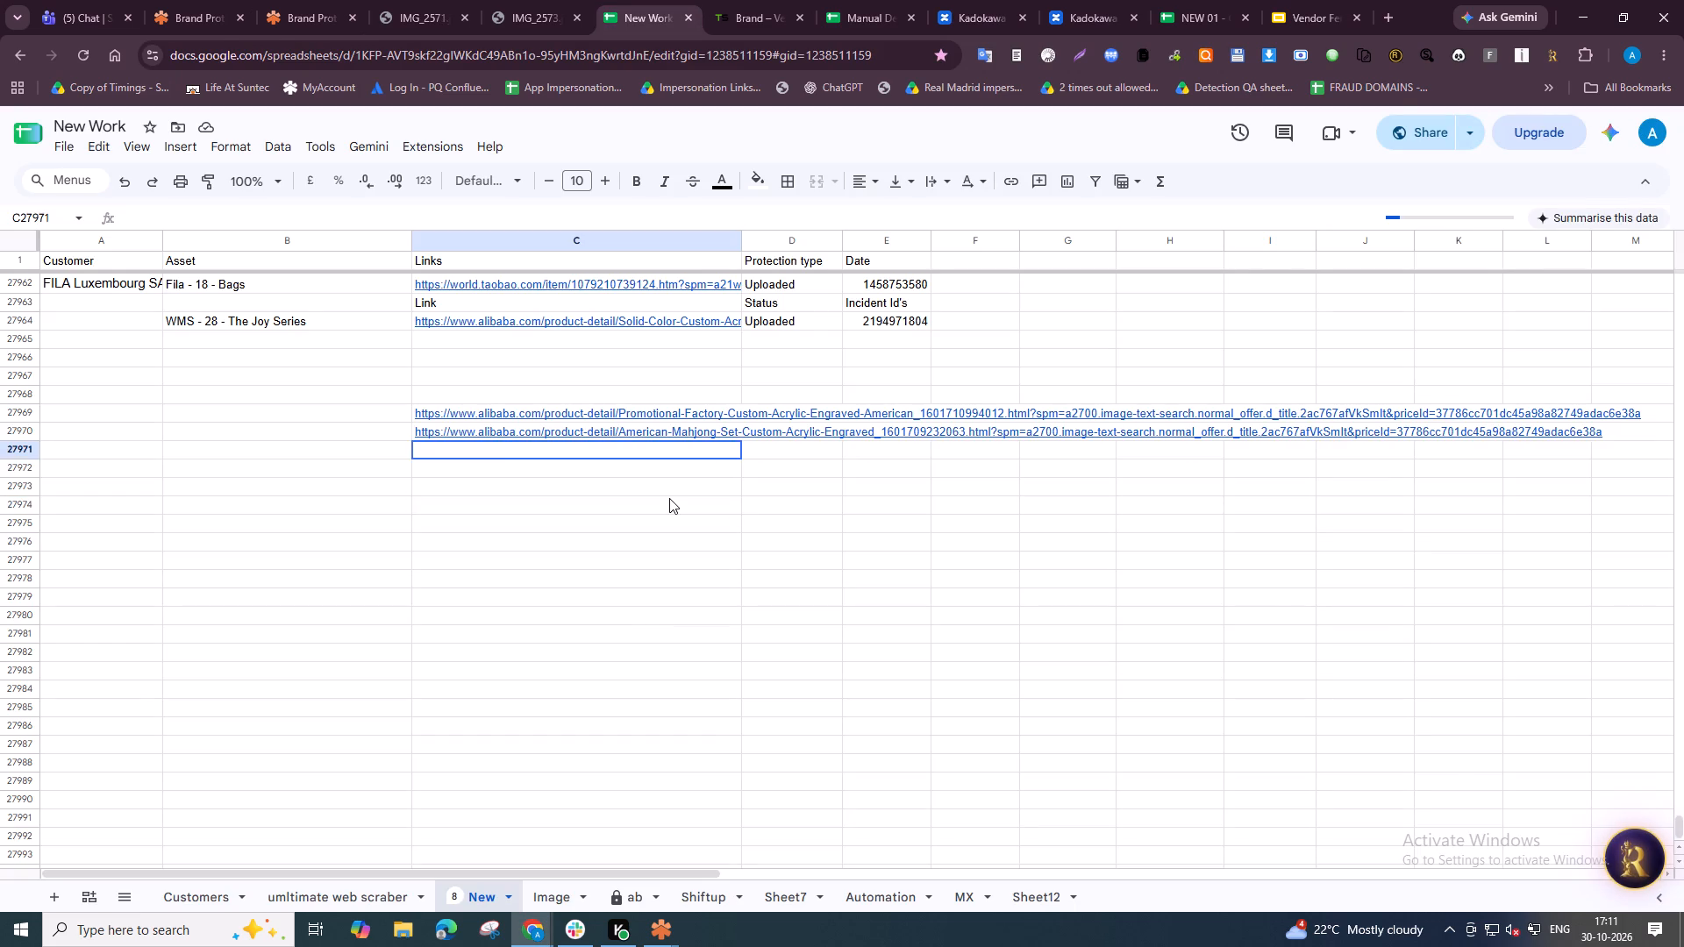
pyautogui.hotkey('alt', 'Tab')
pyautogui.hotkey('ctrl', 'w')
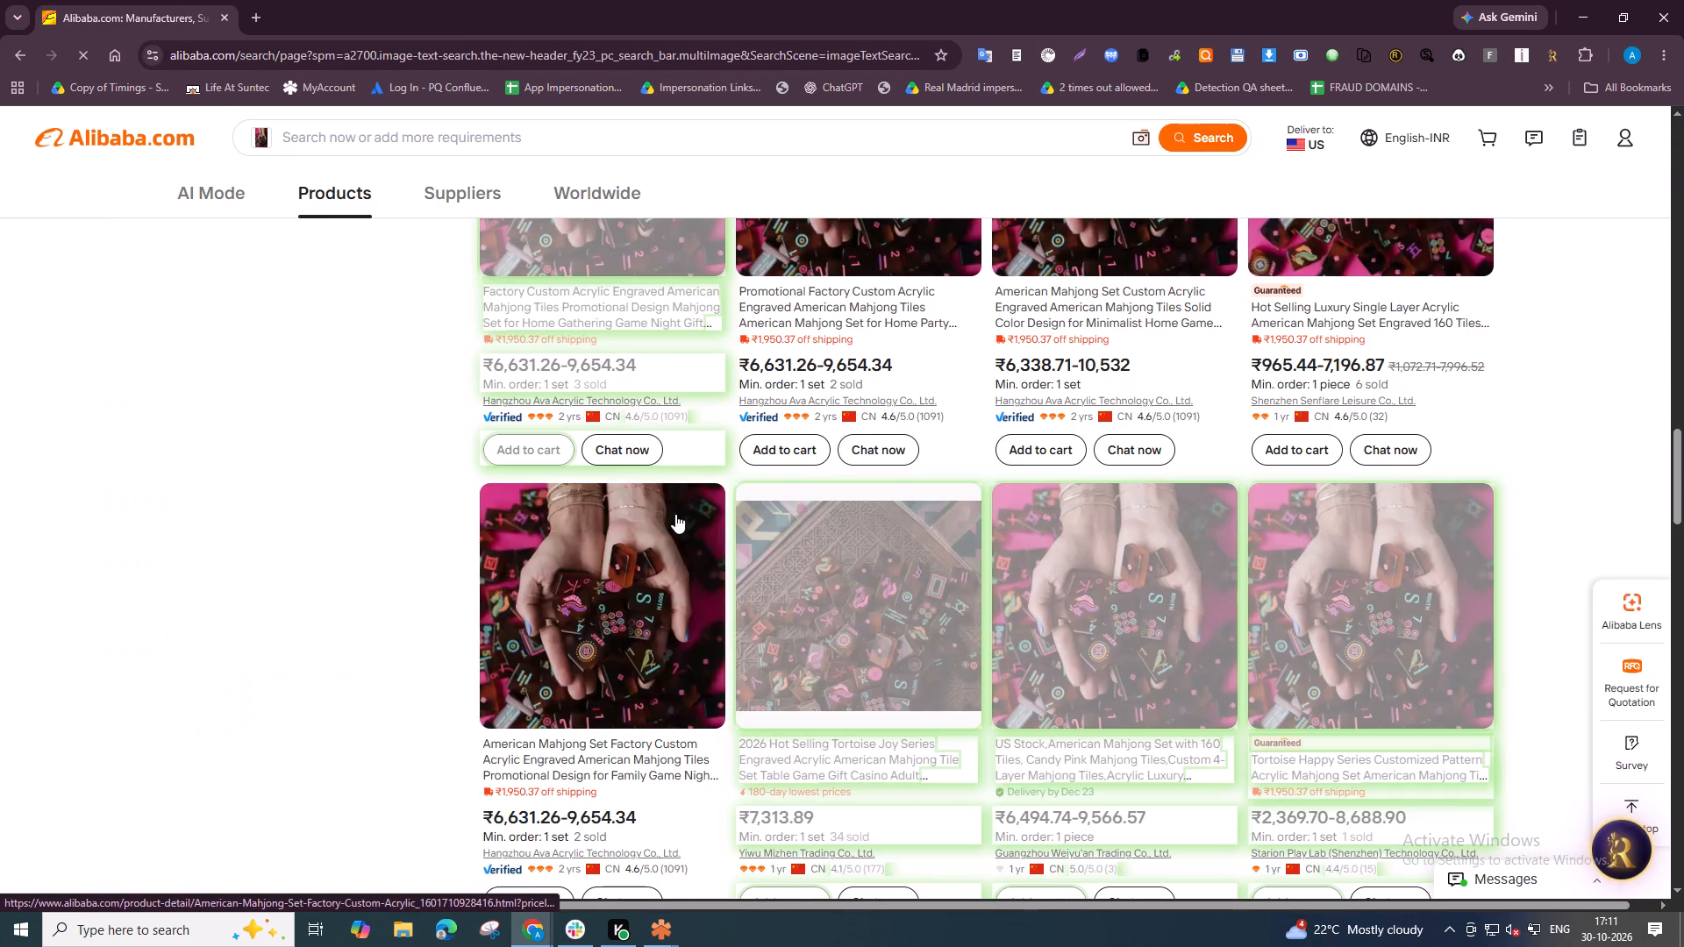
# Open the Hot Selling Family Gathering, 2026 New Arrival and High Quality Glossy Modern Luxury listings from the Alibaba results in separate tabs.
pyautogui.scroll(-8, 720, 569)
pyautogui.rightClick(873, 503)
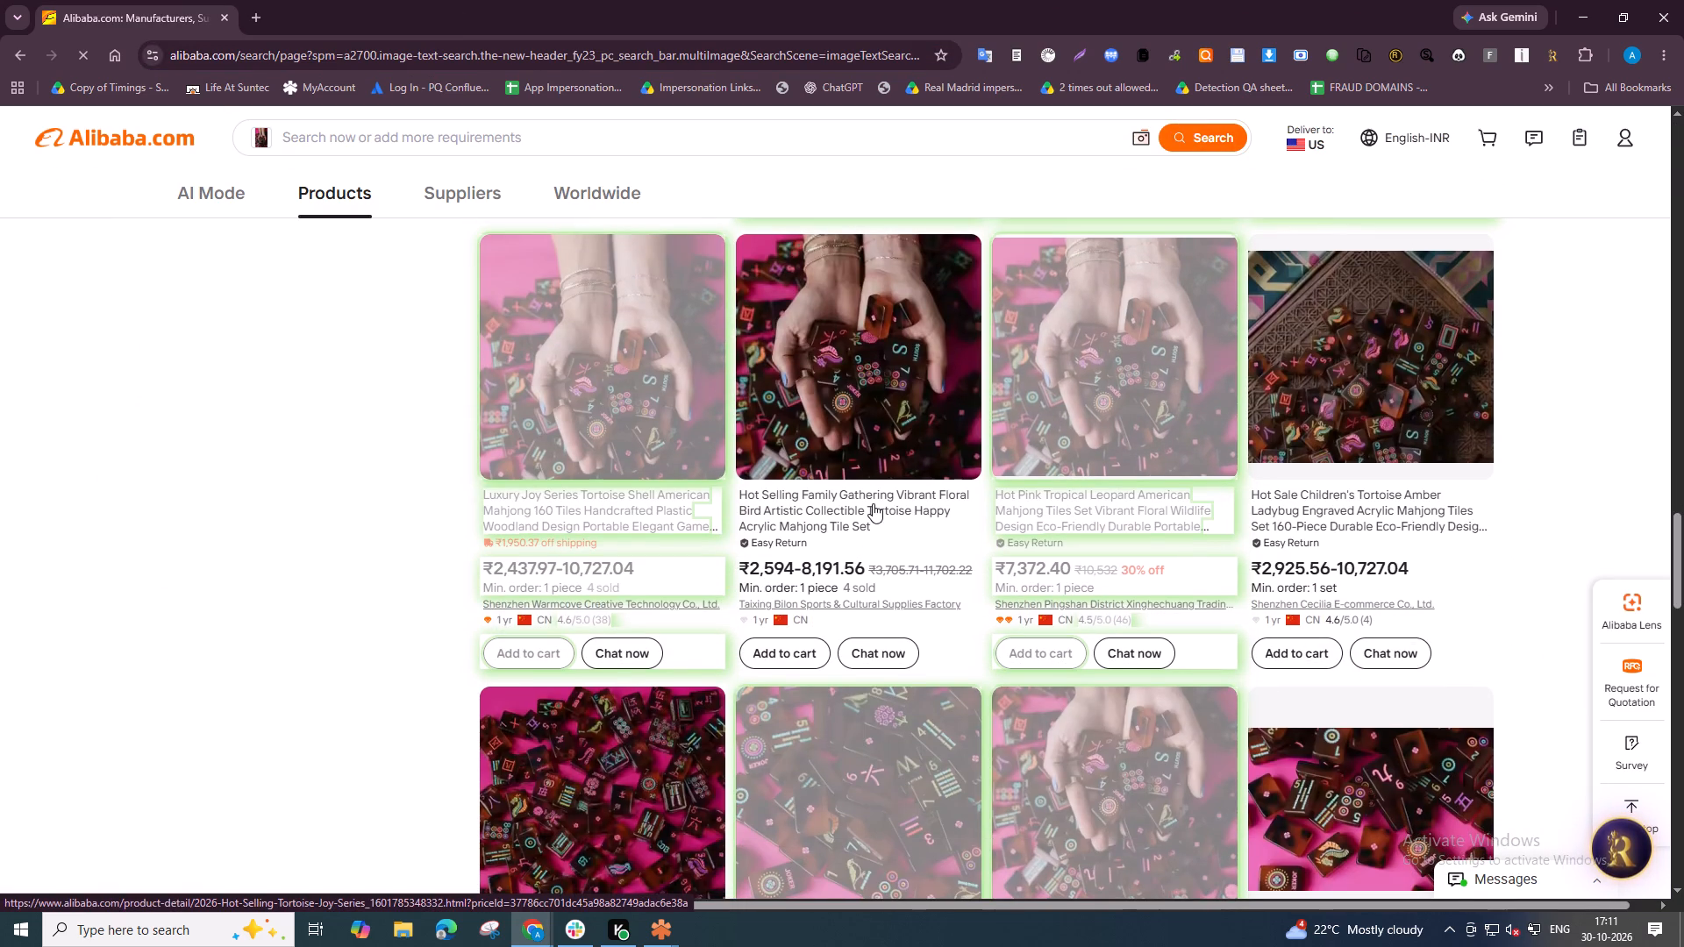
pyautogui.click(918, 522)
pyautogui.scroll(-6, 921, 523)
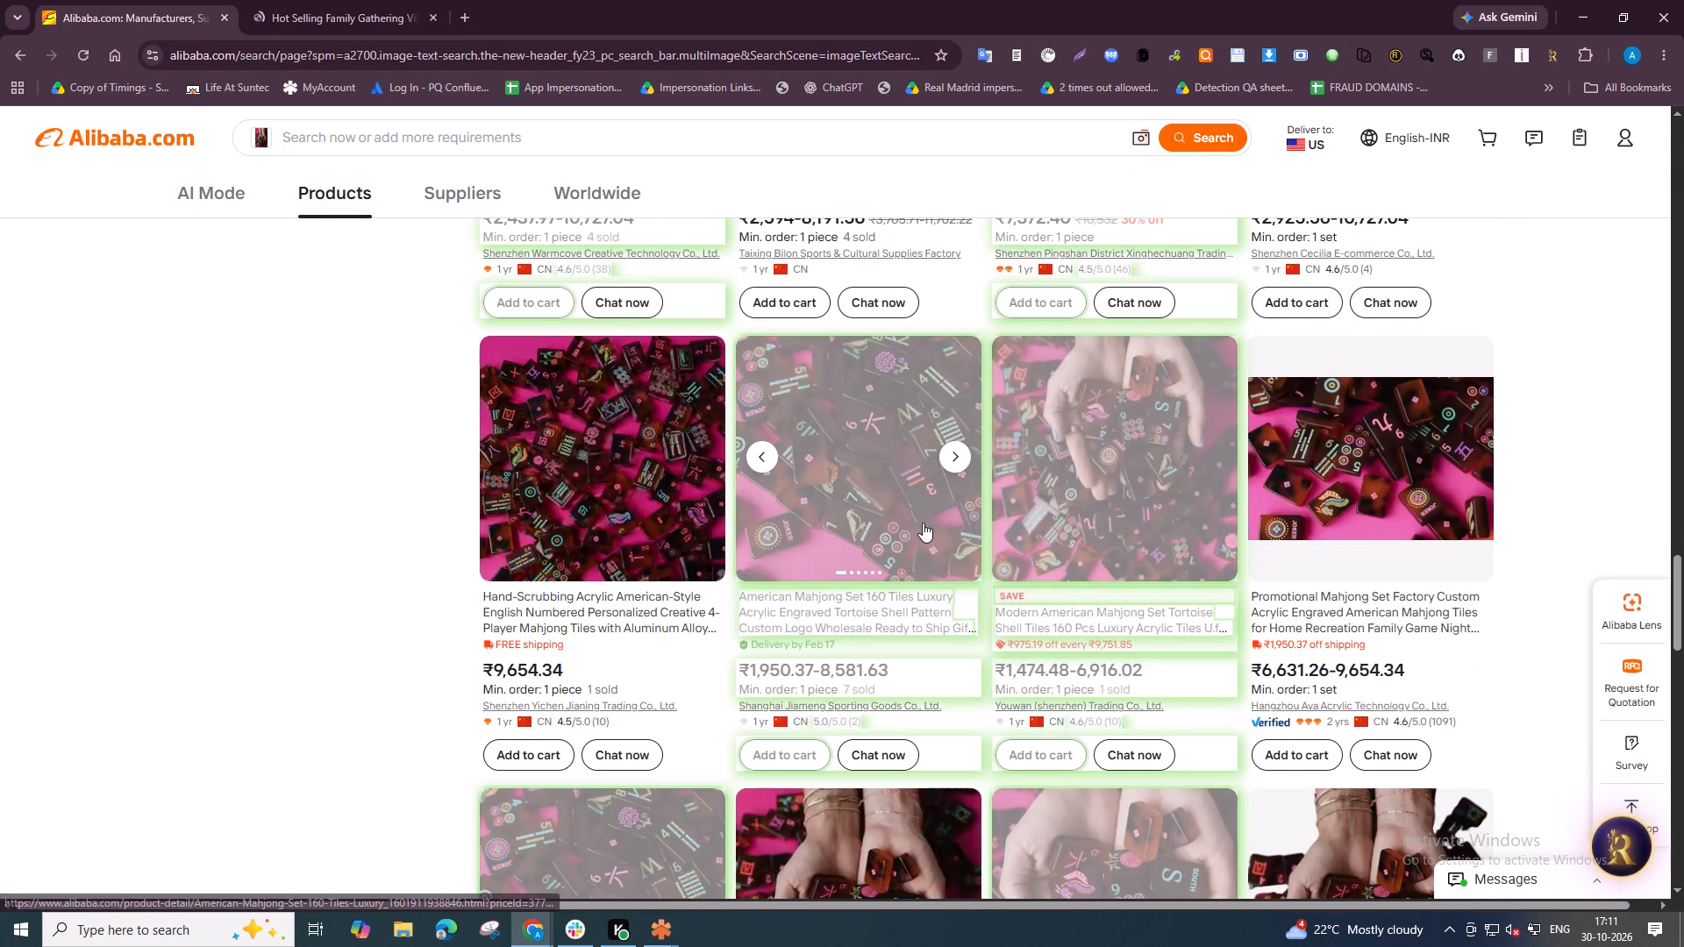
pyautogui.scroll(-5, 923, 523)
pyautogui.rightClick(895, 438)
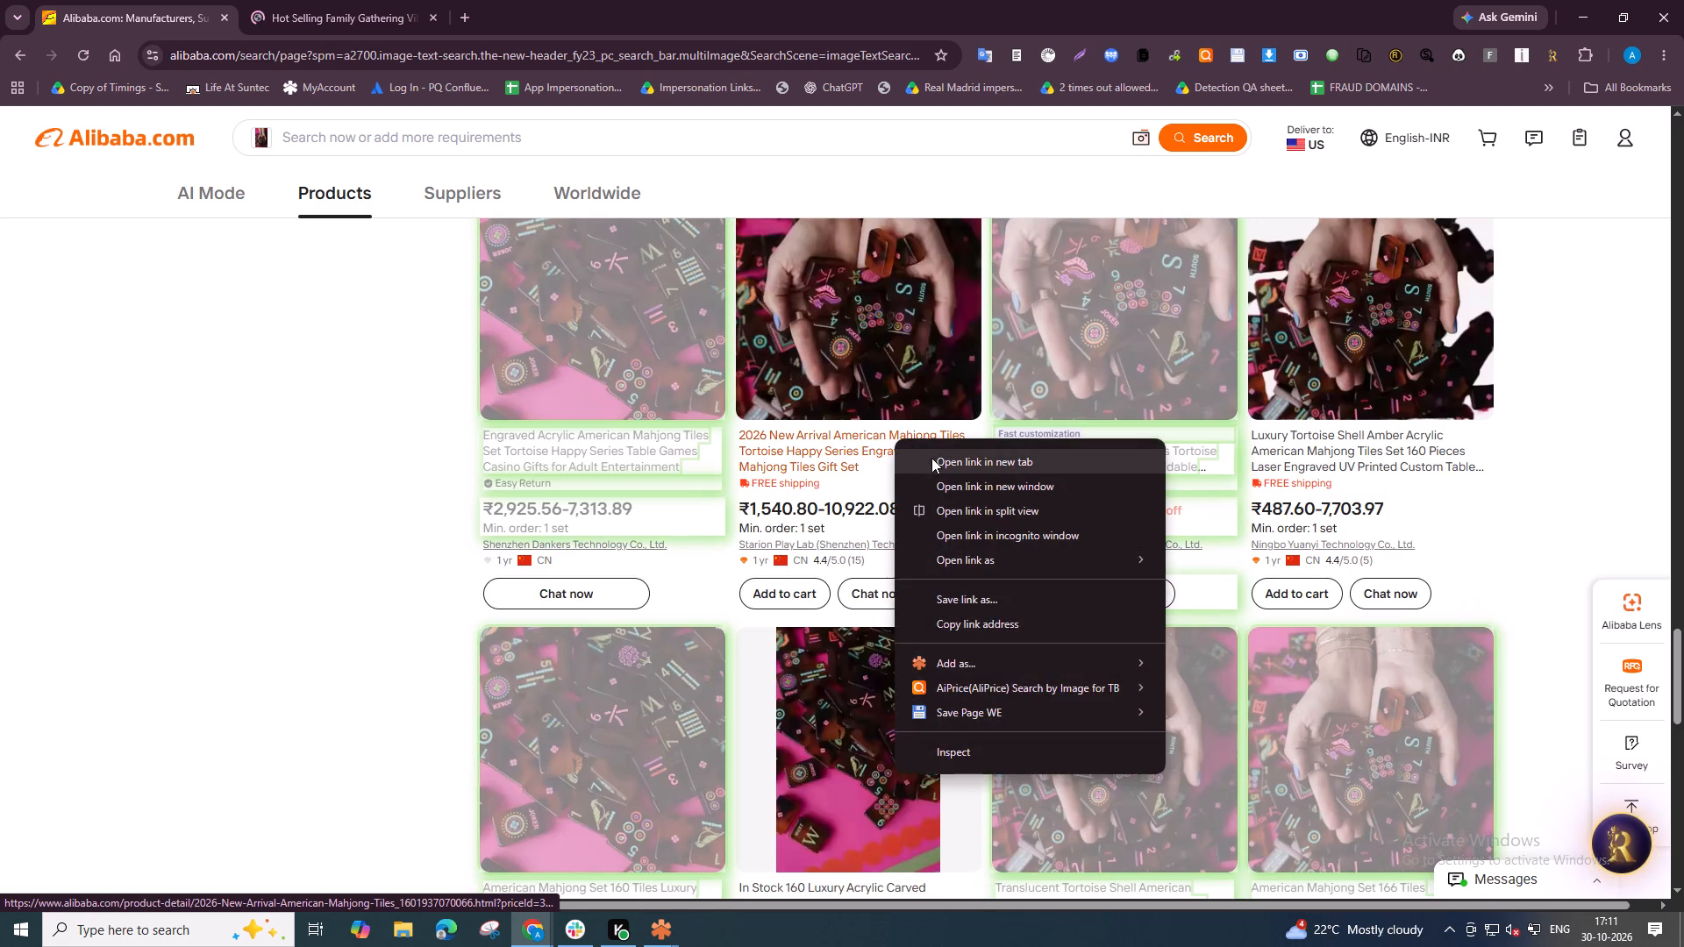
pyautogui.click(931, 458)
pyautogui.scroll(-10, 930, 483)
pyautogui.rightClick(899, 471)
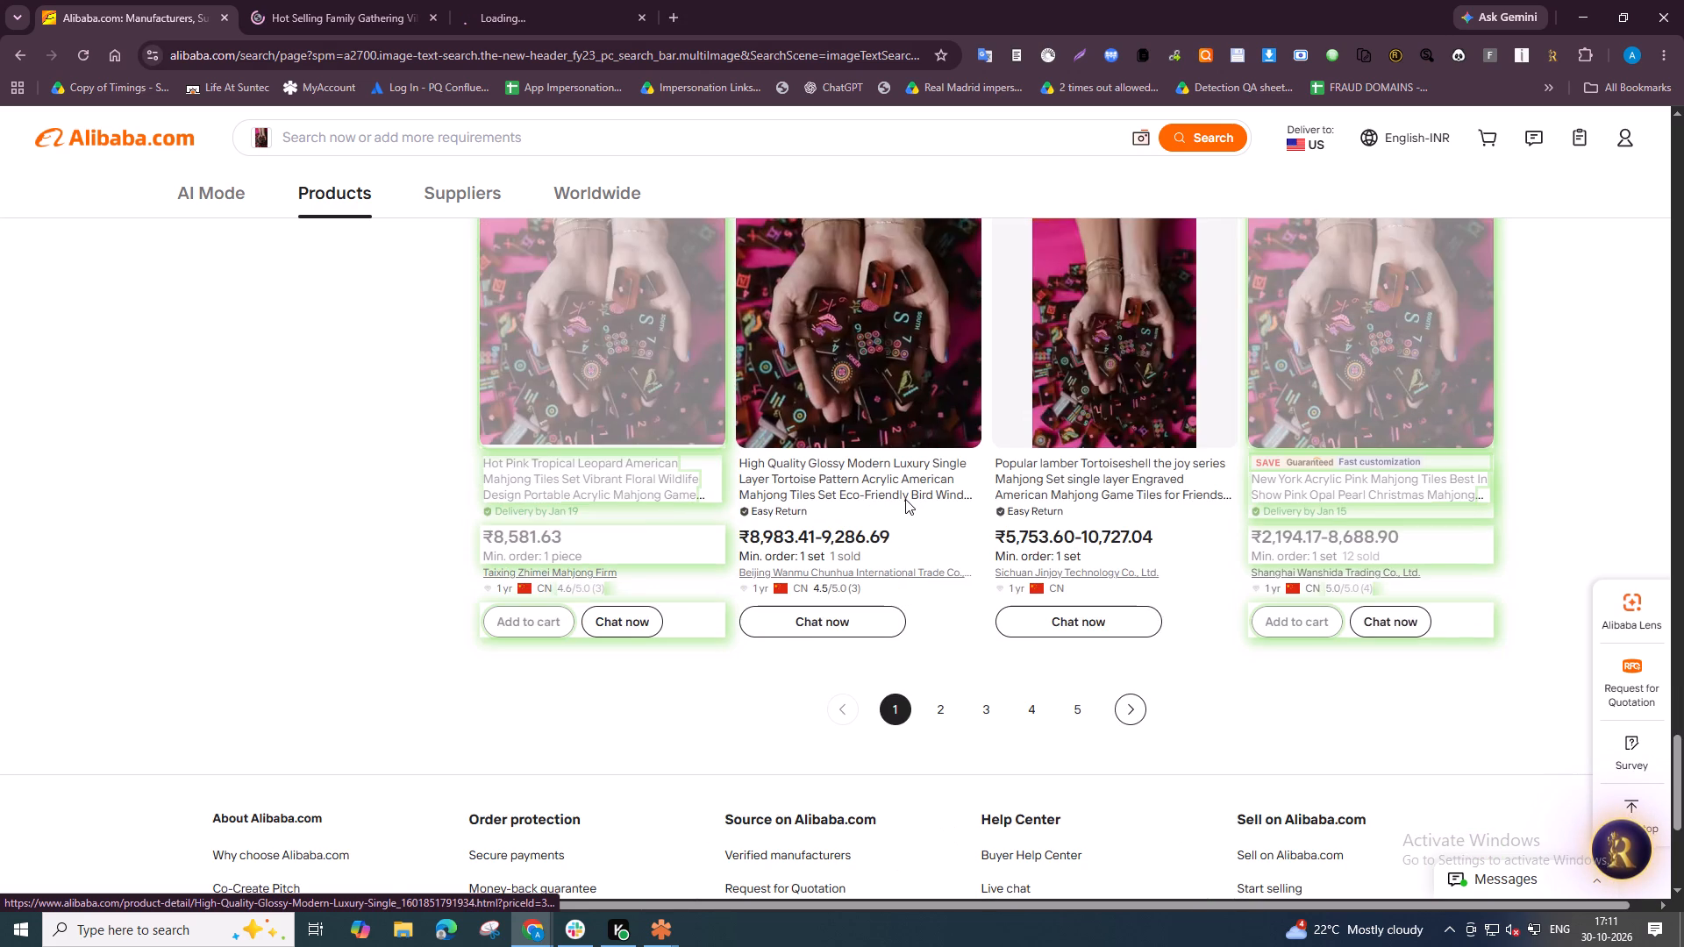
pyautogui.rightClick(841, 466)
pyautogui.click(891, 488)
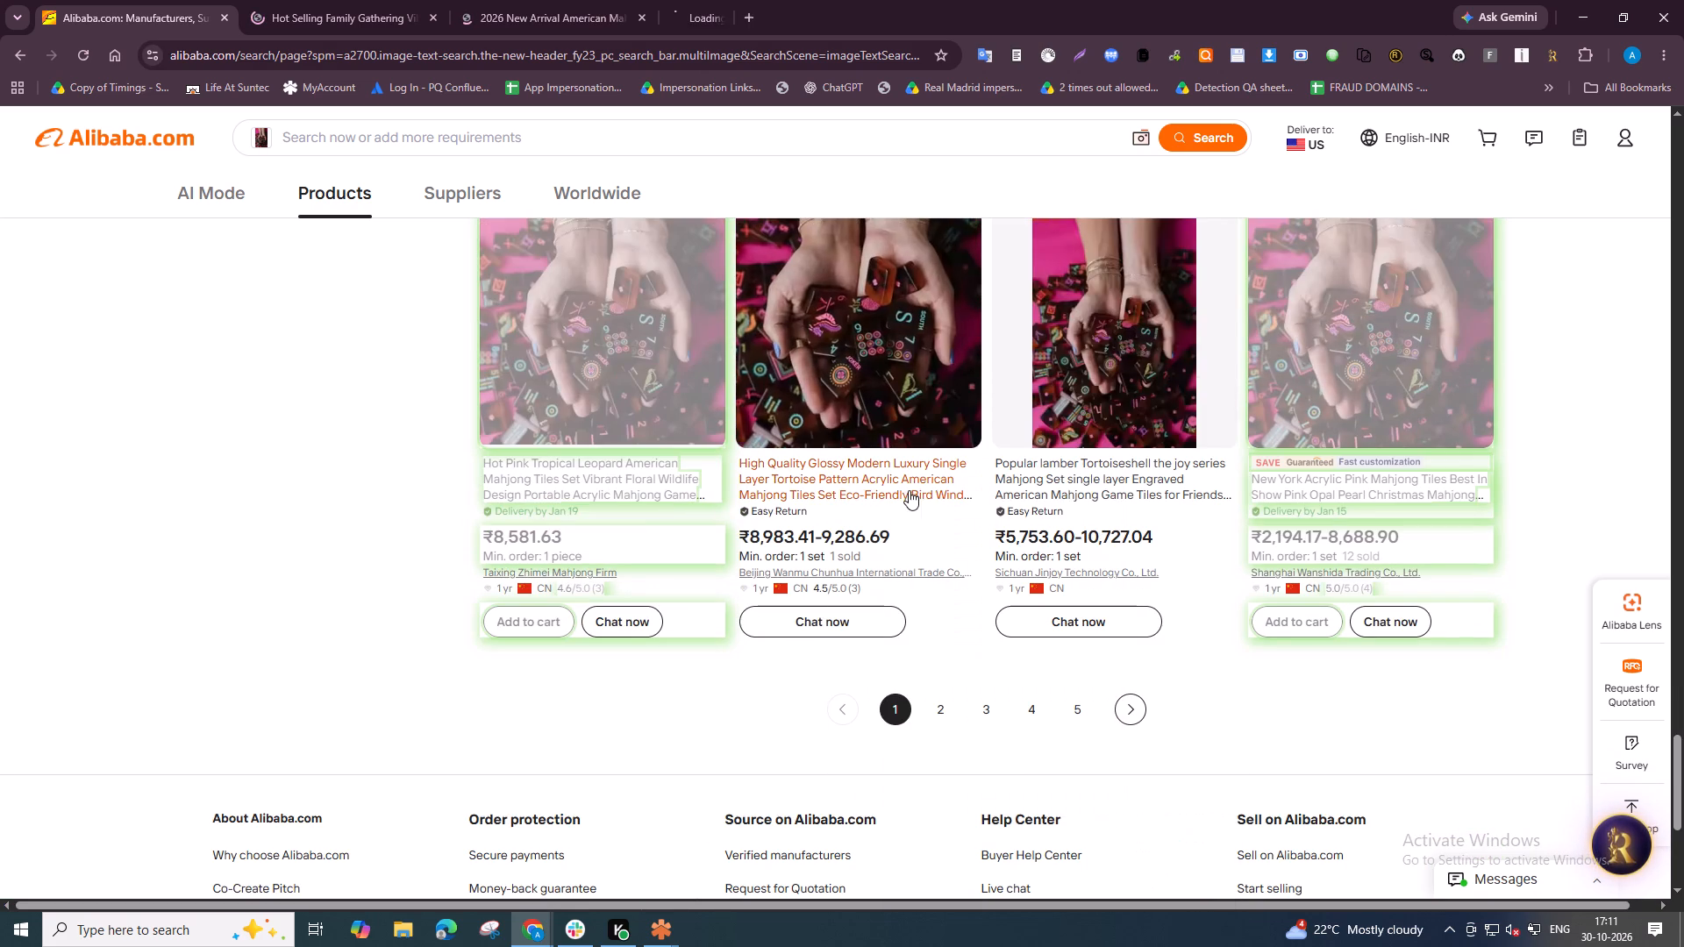
# Open the Popular Lamber Tortoiseshell listing from the Alibaba results in a separate tab.
pyautogui.rightClick(1080, 474)
pyautogui.click(1127, 498)
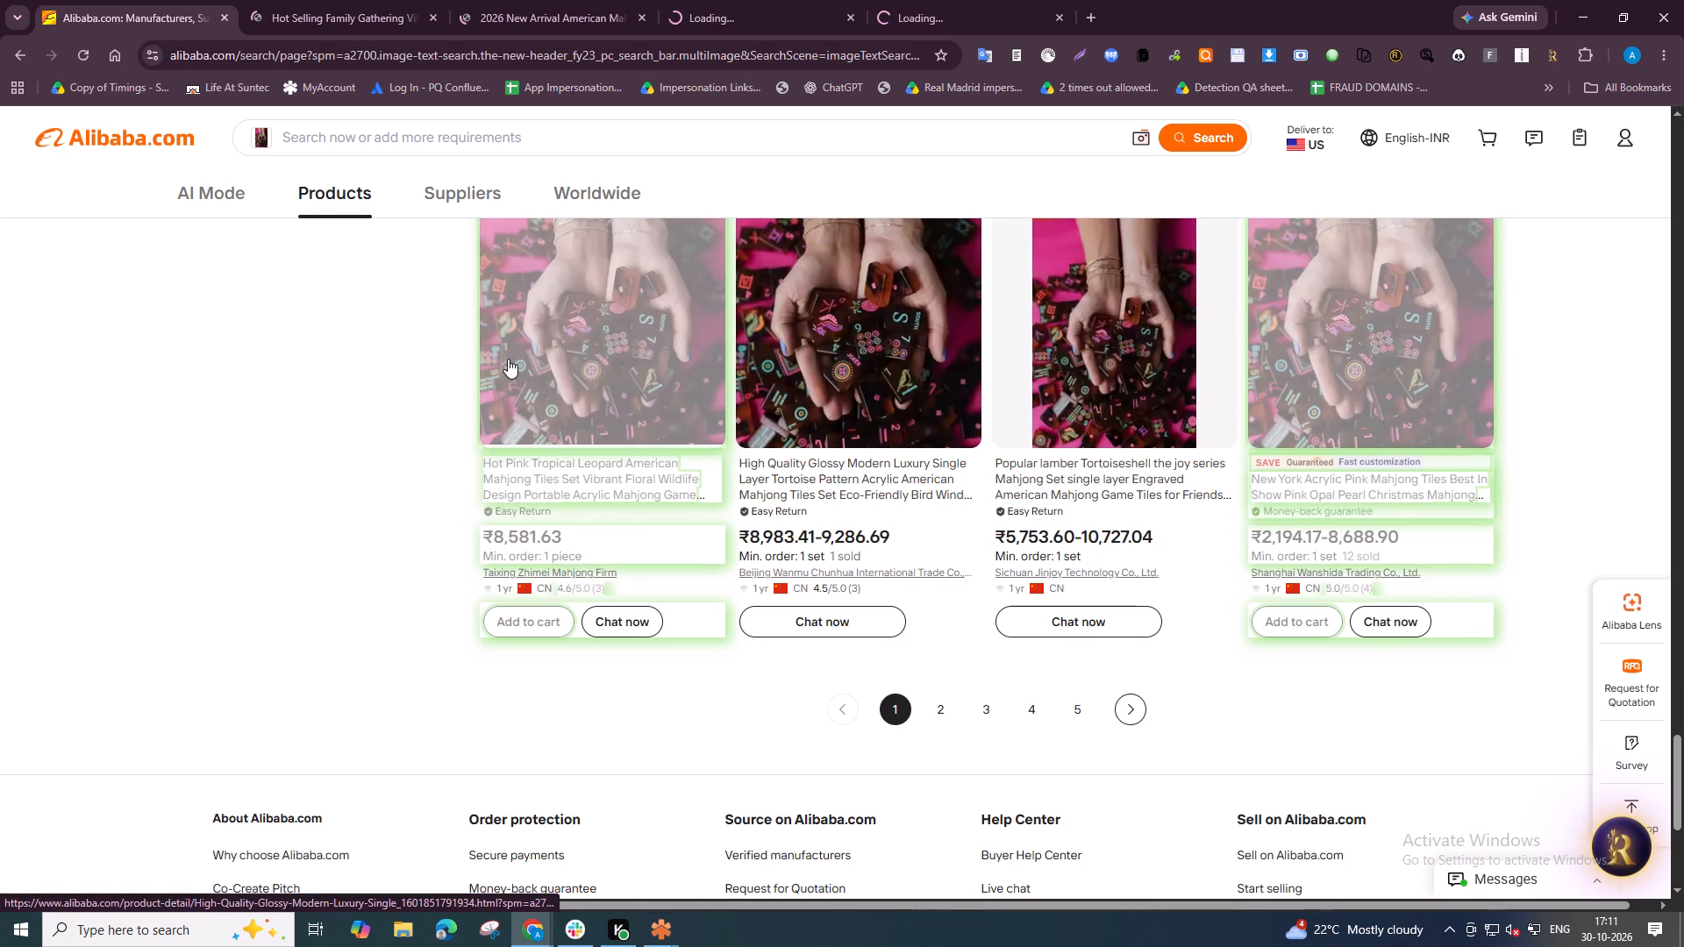
# Copy the Hot Selling Family Gathering listing's URL into cell C27974 of the New Work spreadsheet, and close the listing.
pyautogui.click(335, 0)
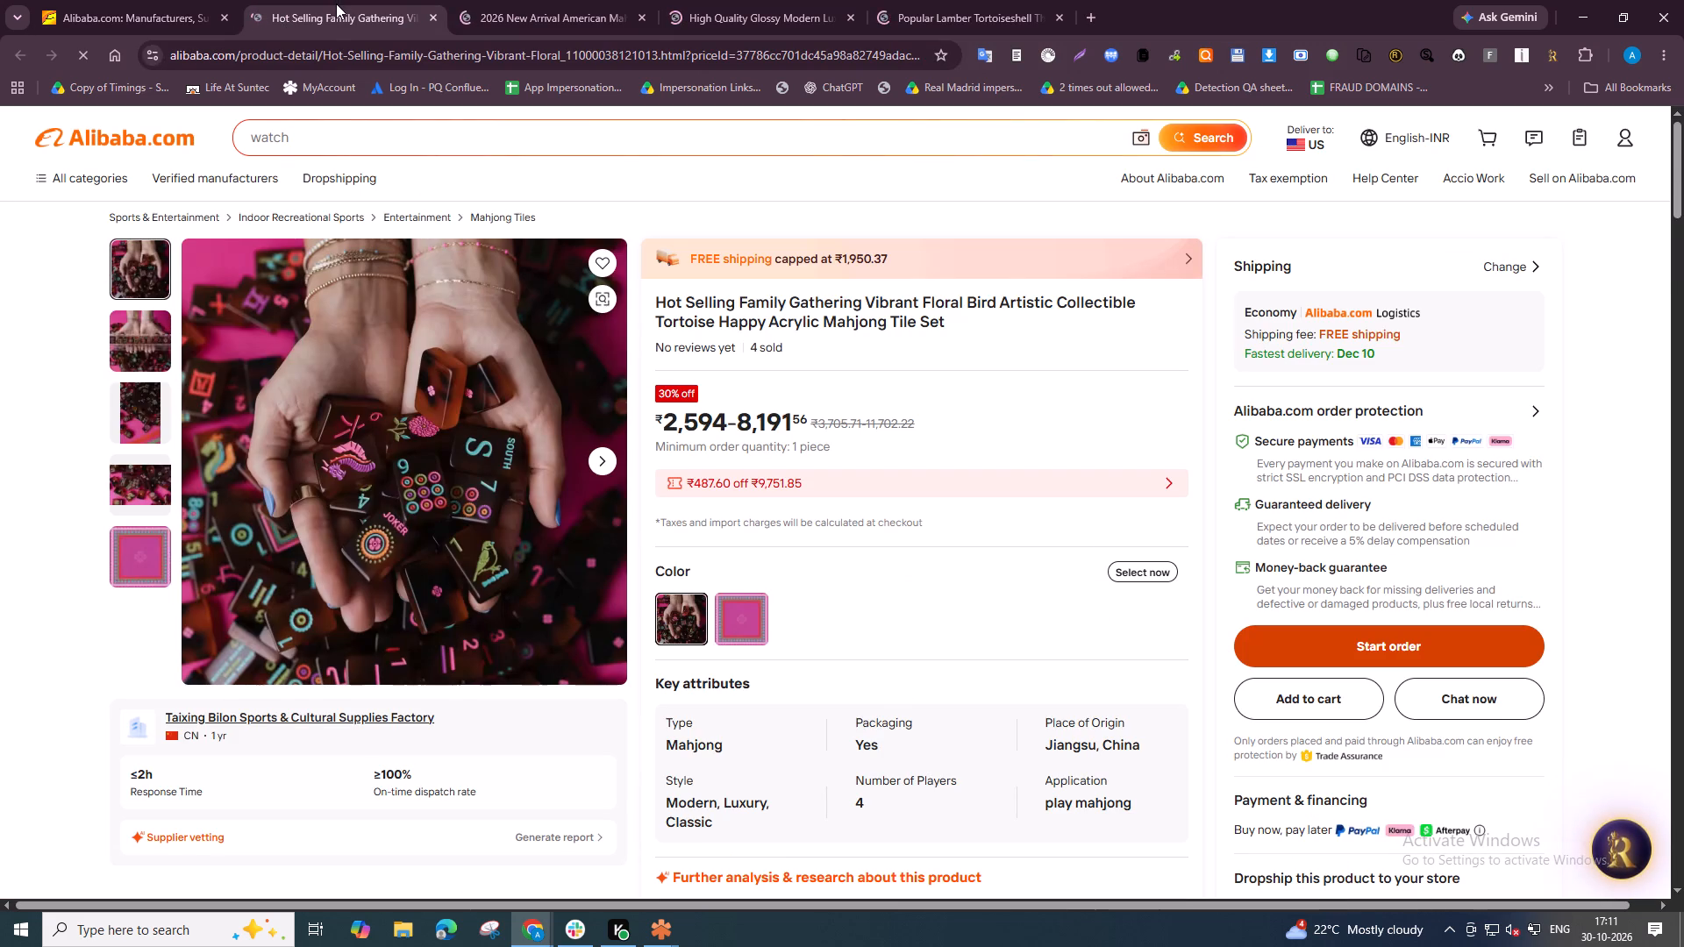
pyautogui.click(312, 50)
pyautogui.hotkey('ctrl', 'a')
pyautogui.hotkey('ctrl', 'c')
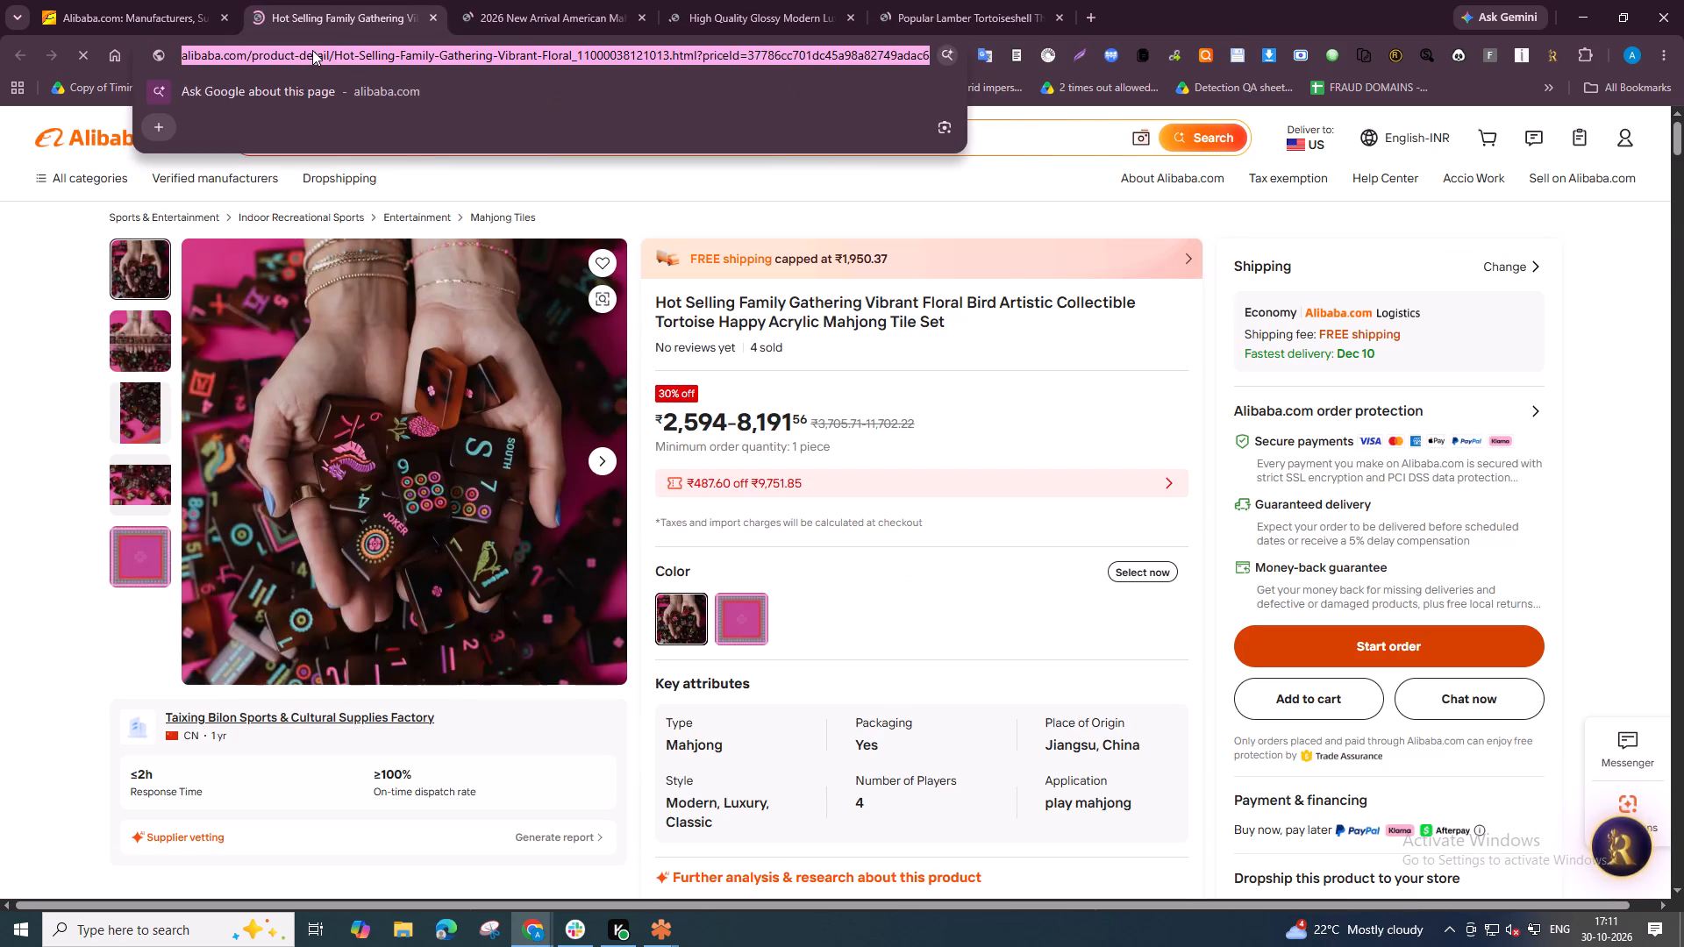
pyautogui.hotkey('ctrl', 'c')
pyautogui.hotkey('ctrl', 'c')
pyautogui.hotkey('alt', 'Tab')
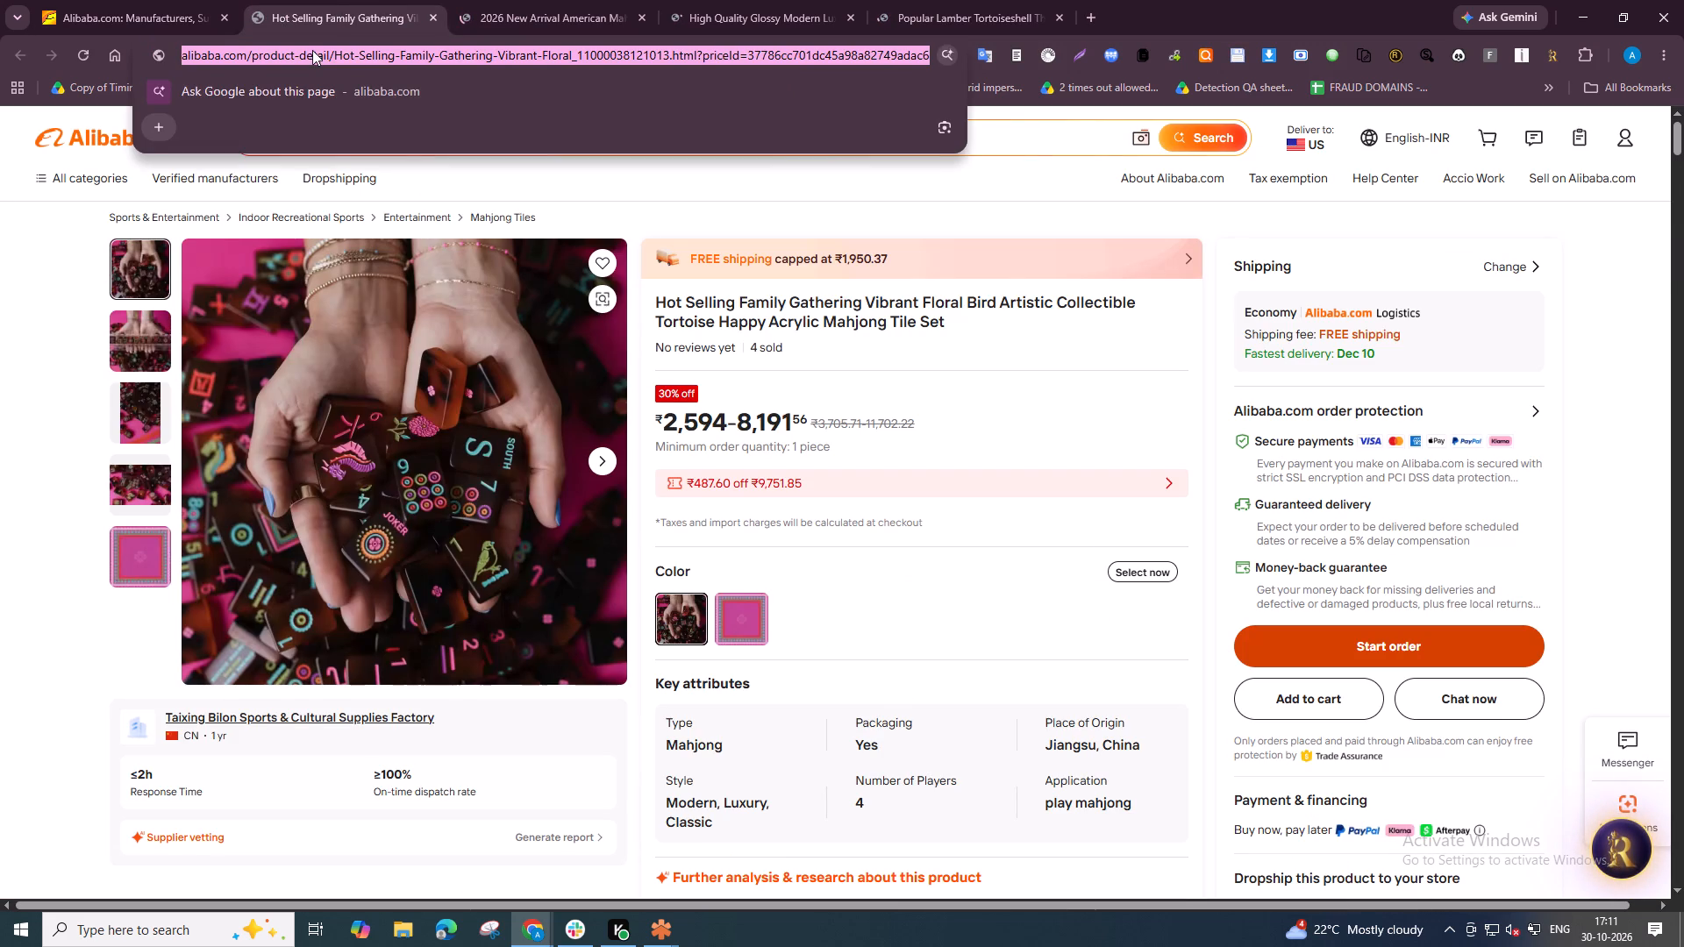
pyautogui.click(417, 0)
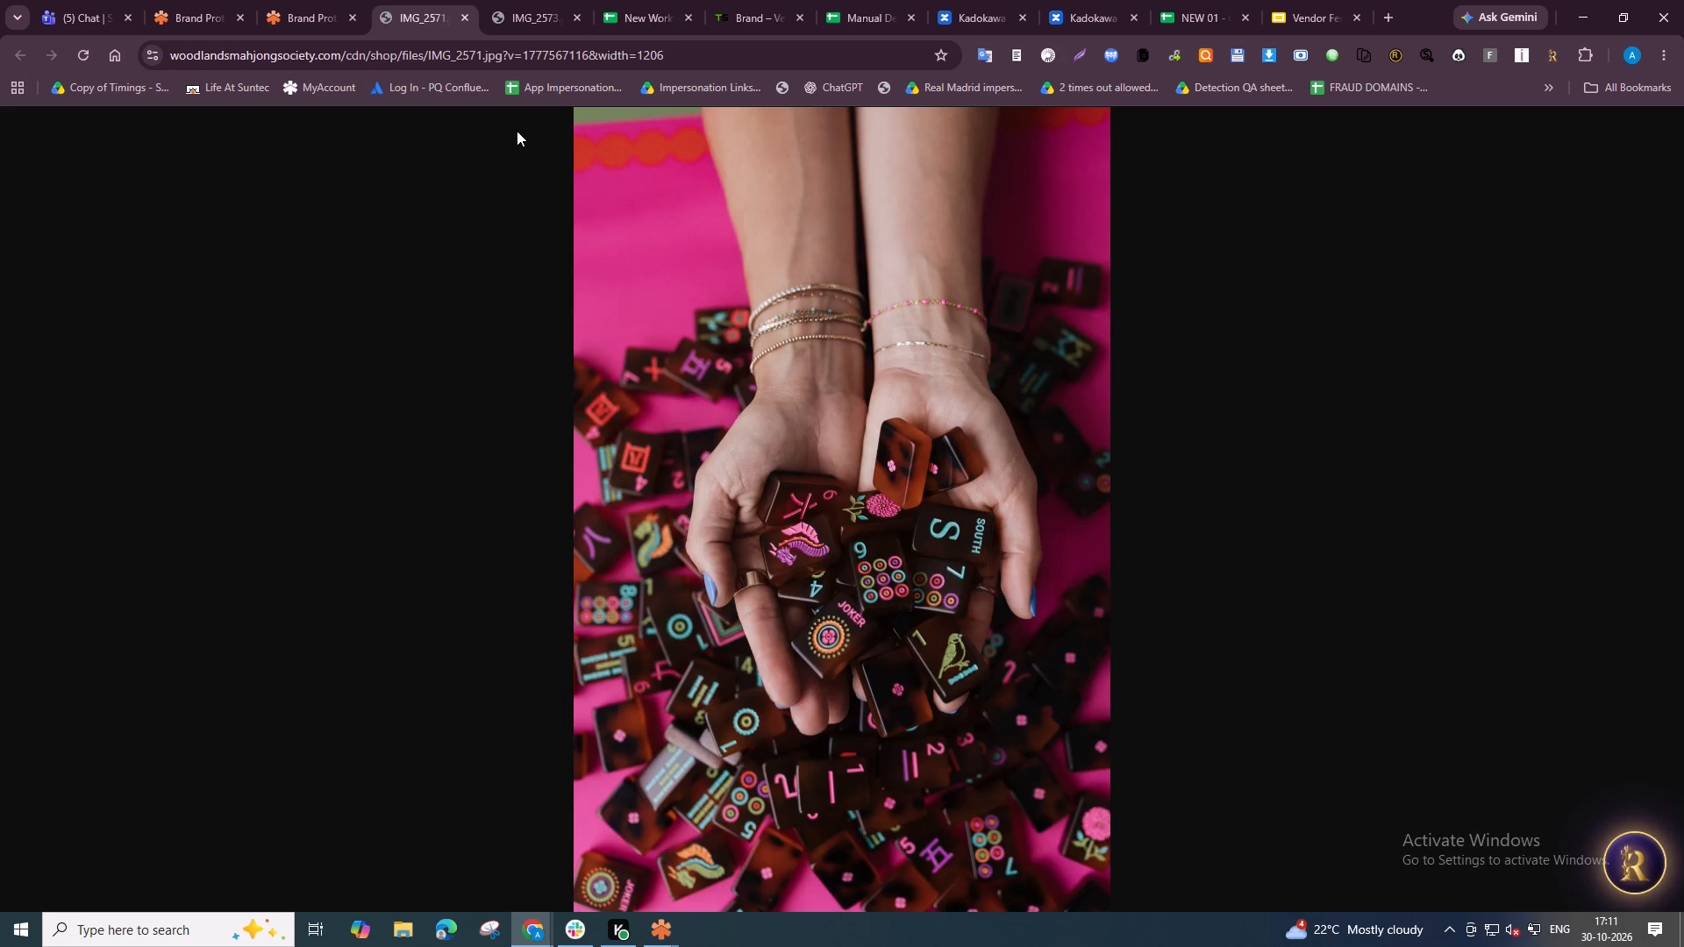
pyautogui.click(606, 0)
pyautogui.hotkey('ctrl', 'v')
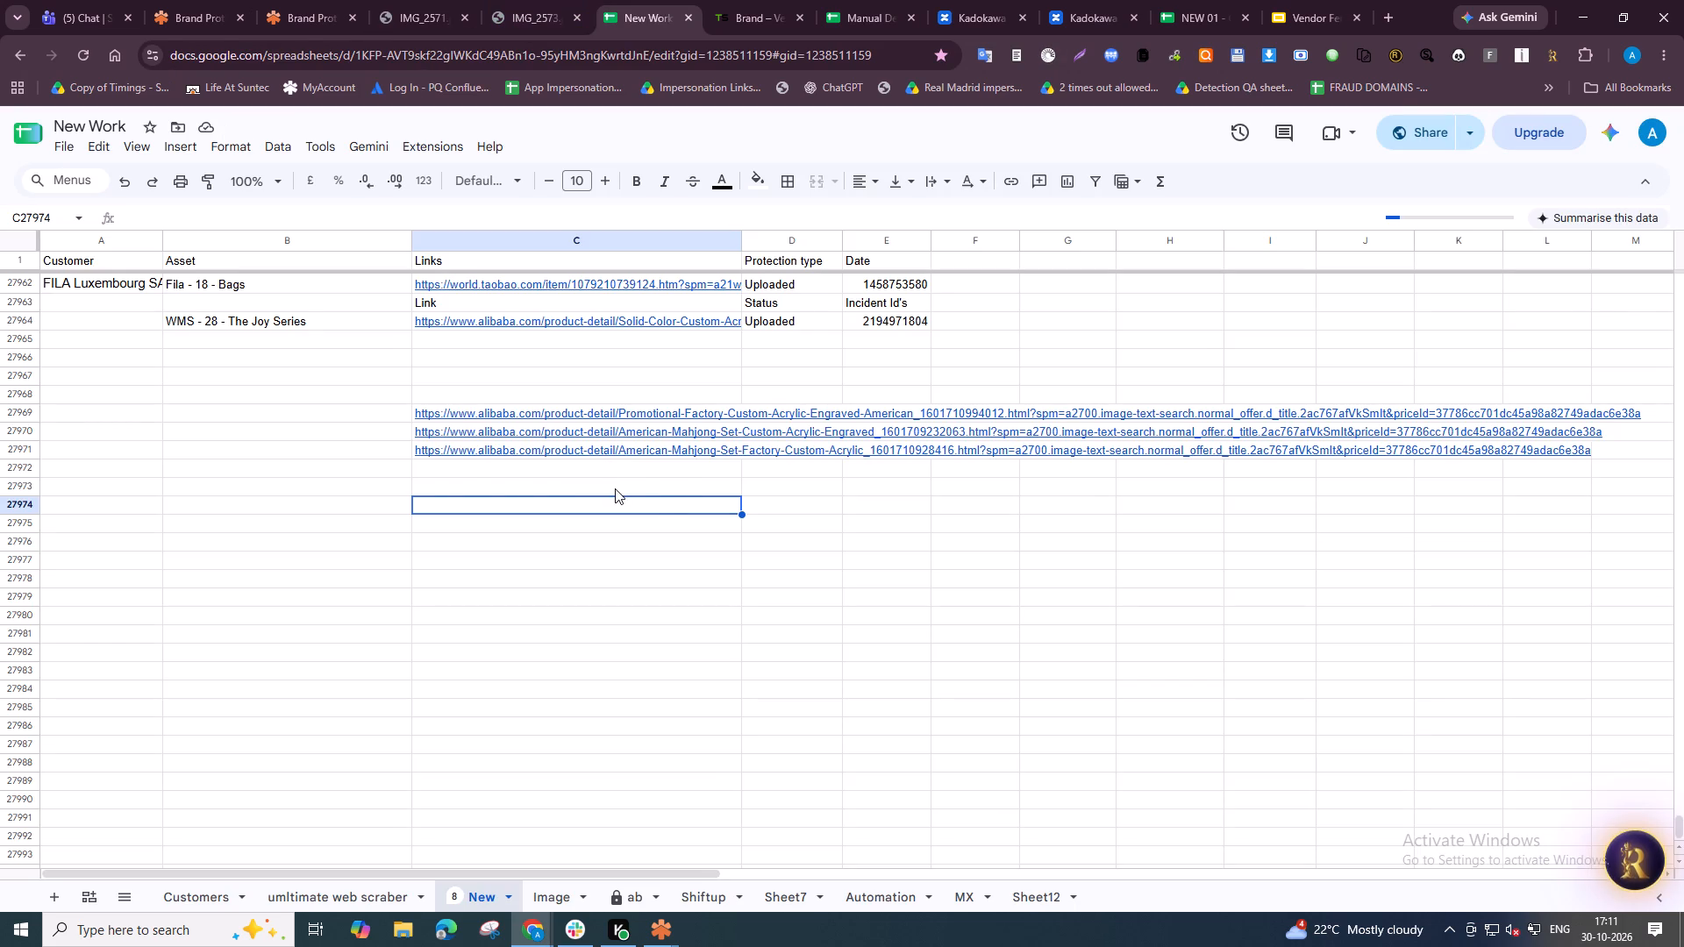
pyautogui.click(629, 570)
pyautogui.hotkey('alt', 'Tab')
pyautogui.hotkey('ctrl', 'w')
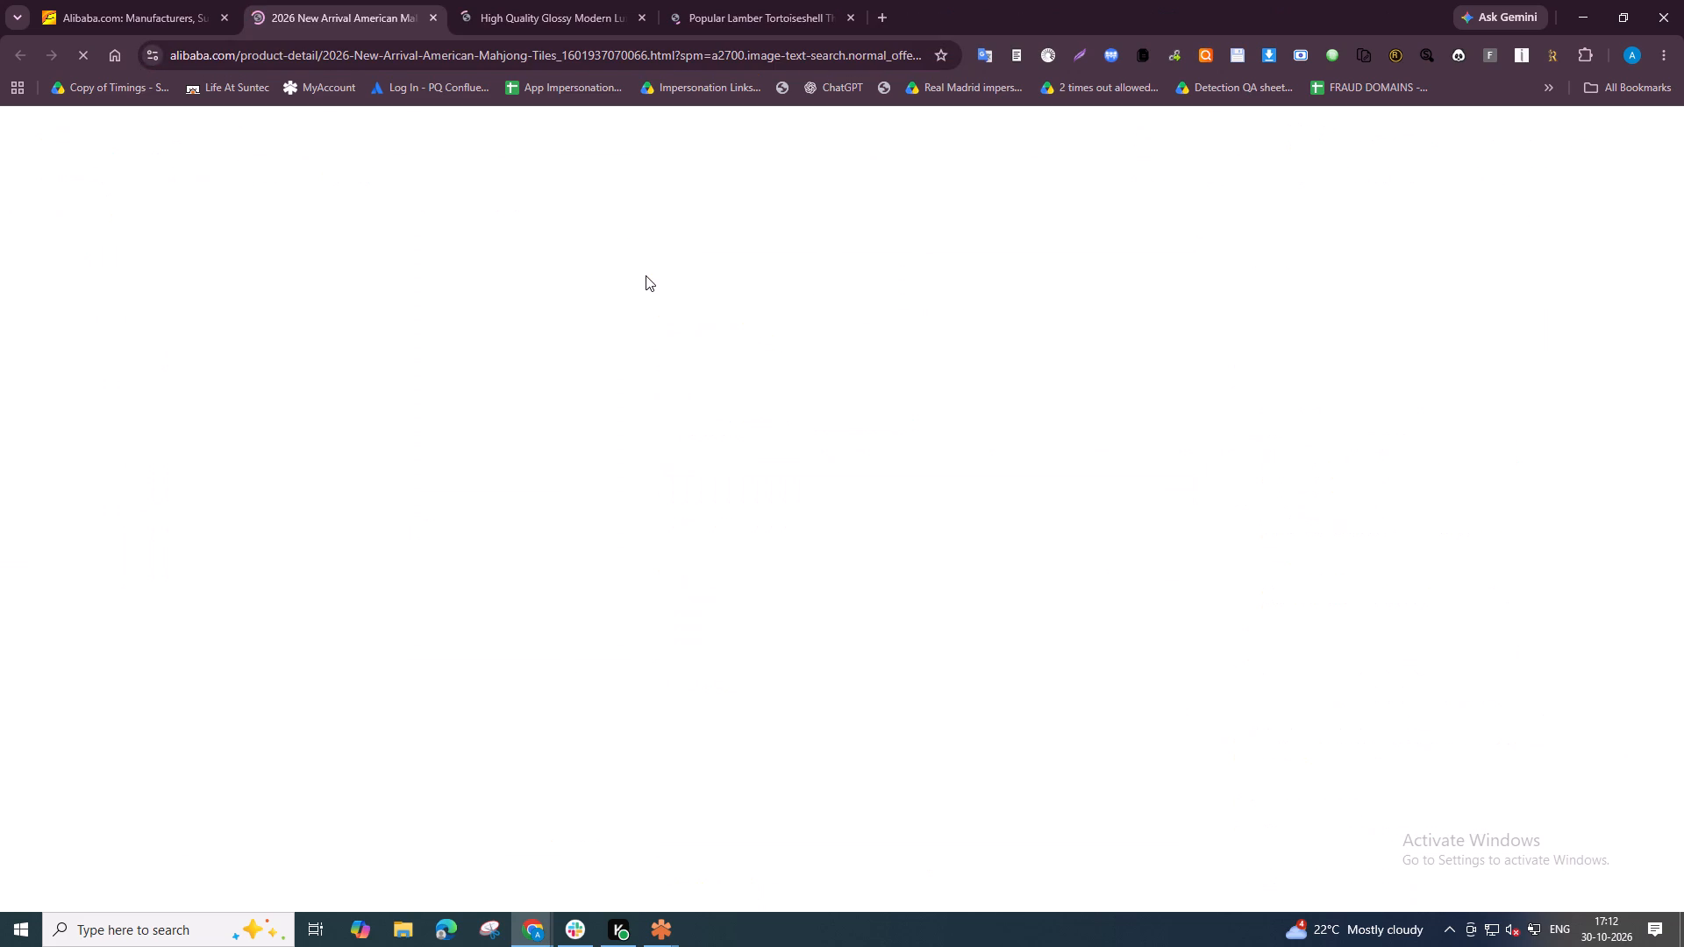
# Copy the 2026 New Arrival American Mahjong Tiles listing's URL into cell C27973 of the New Work spreadsheet.
pyautogui.click(544, 59)
pyautogui.hotkey('ctrl', 'a')
pyautogui.hotkey('ctrl', 'c')
pyautogui.hotkey('ctrl', 'c')
pyautogui.hotkey('ctrl', 'c')
pyautogui.hotkey('alt', 'Tab')
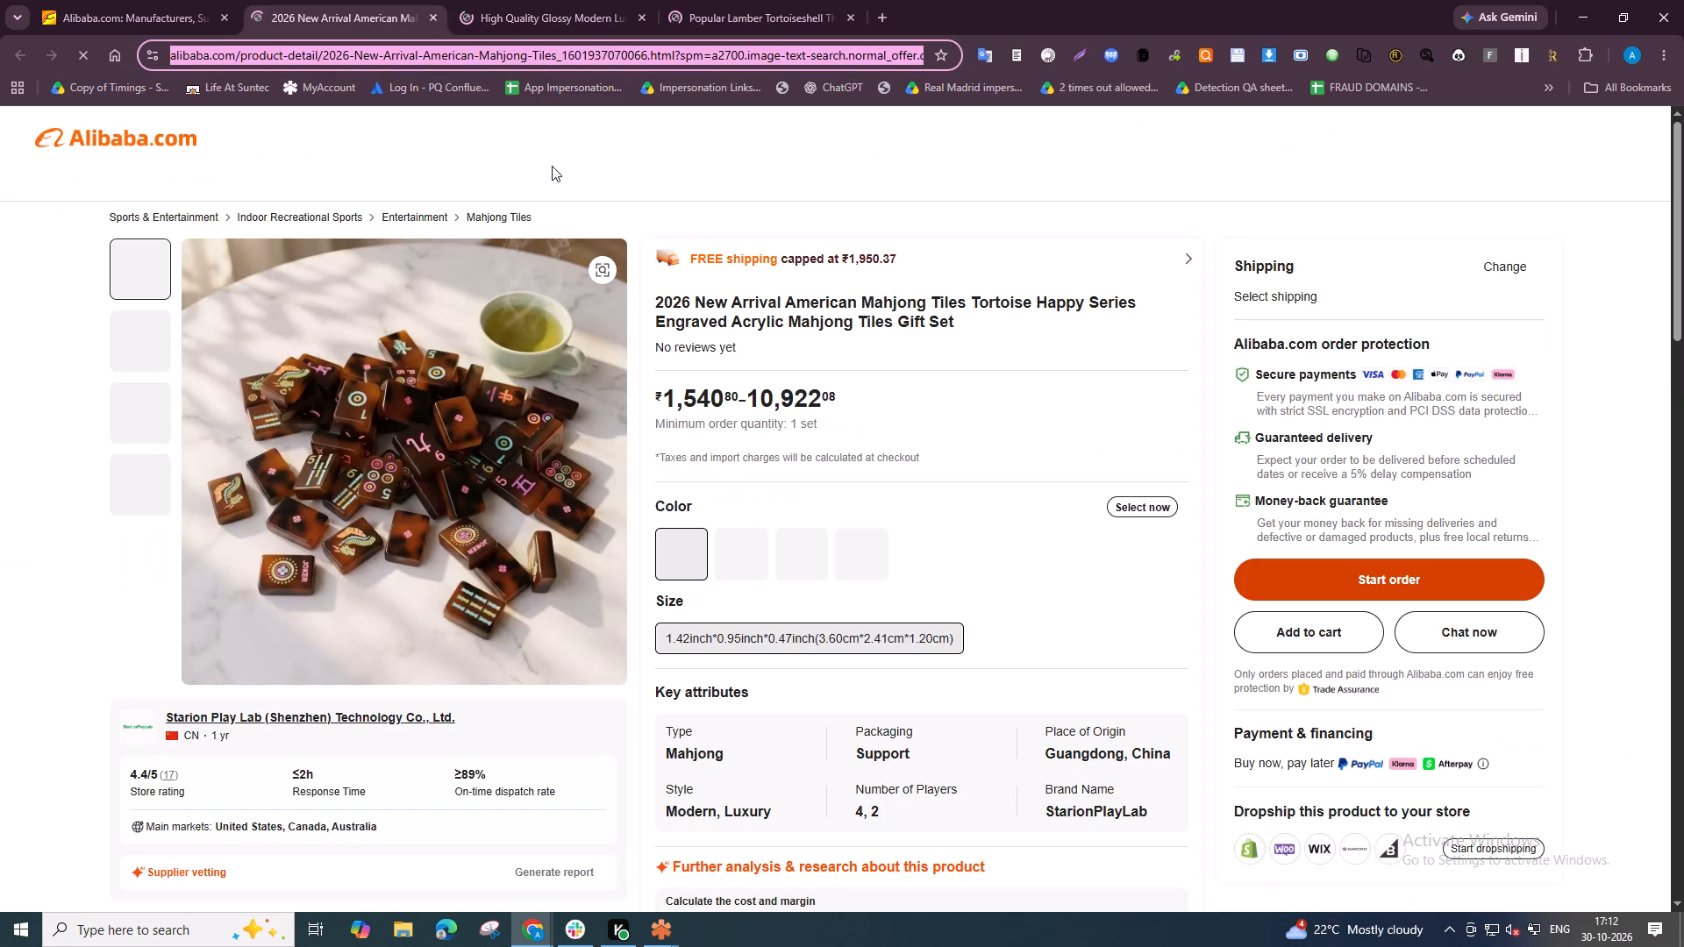
pyautogui.click(645, 493)
pyautogui.hotkey('ctrl', 'v')
pyautogui.hotkey('alt', 'Tab')
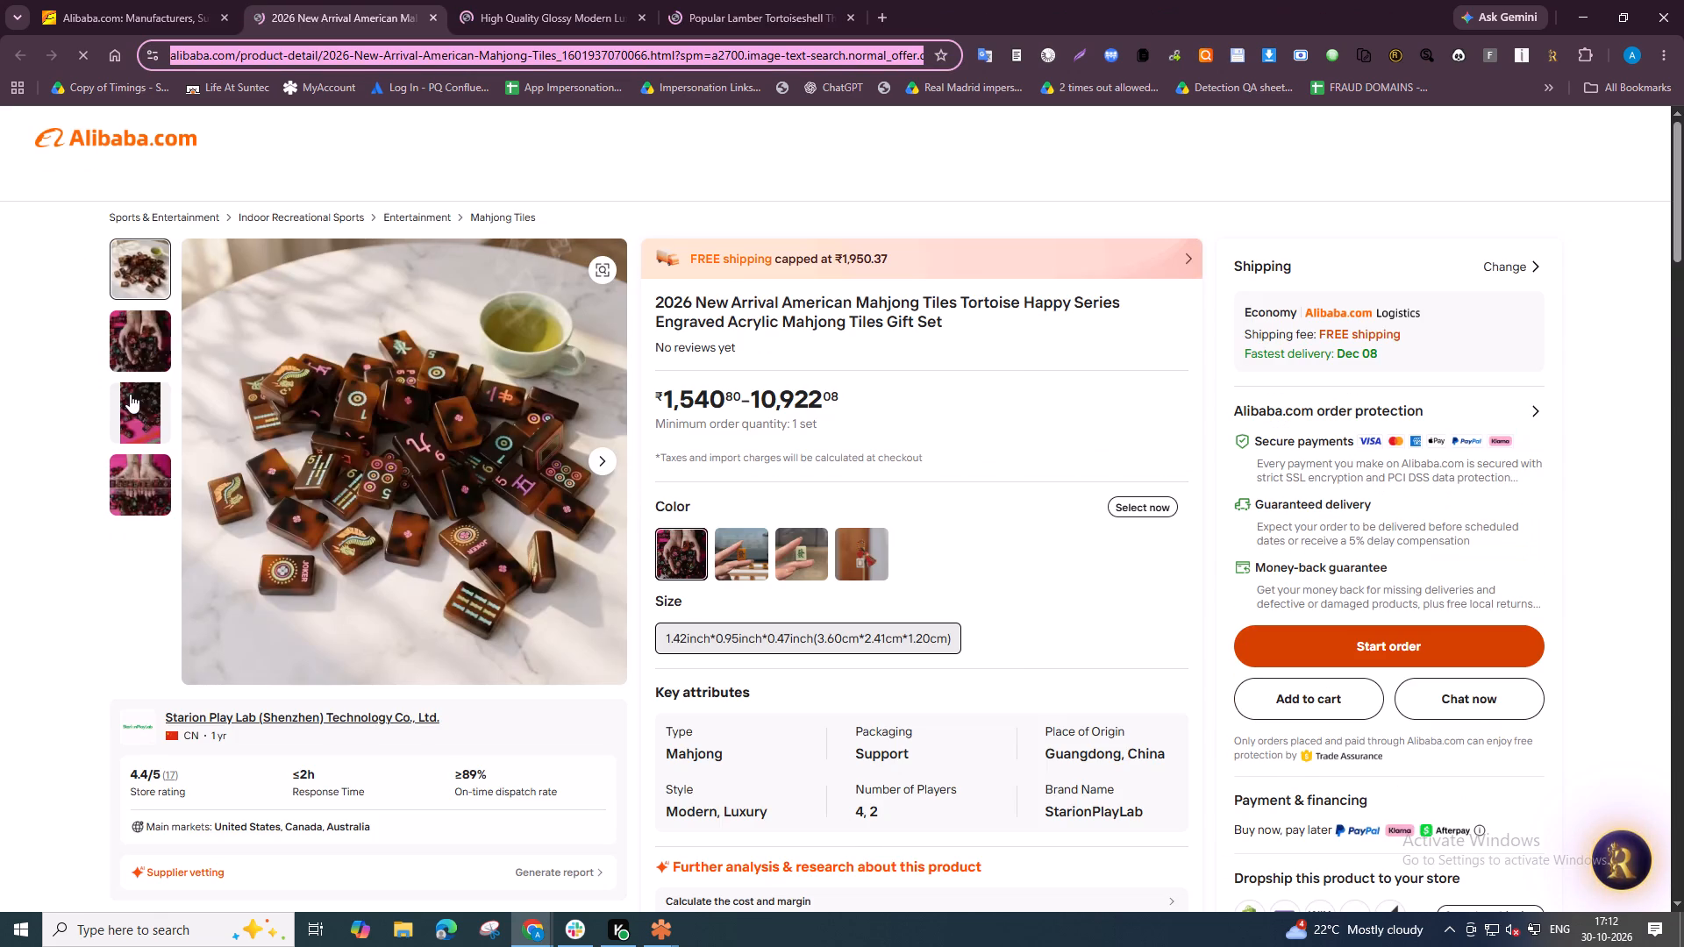
# View the pink-background hands photo in the 2026 New Arrival listing's gallery.
pyautogui.scroll(3, 269, 524)
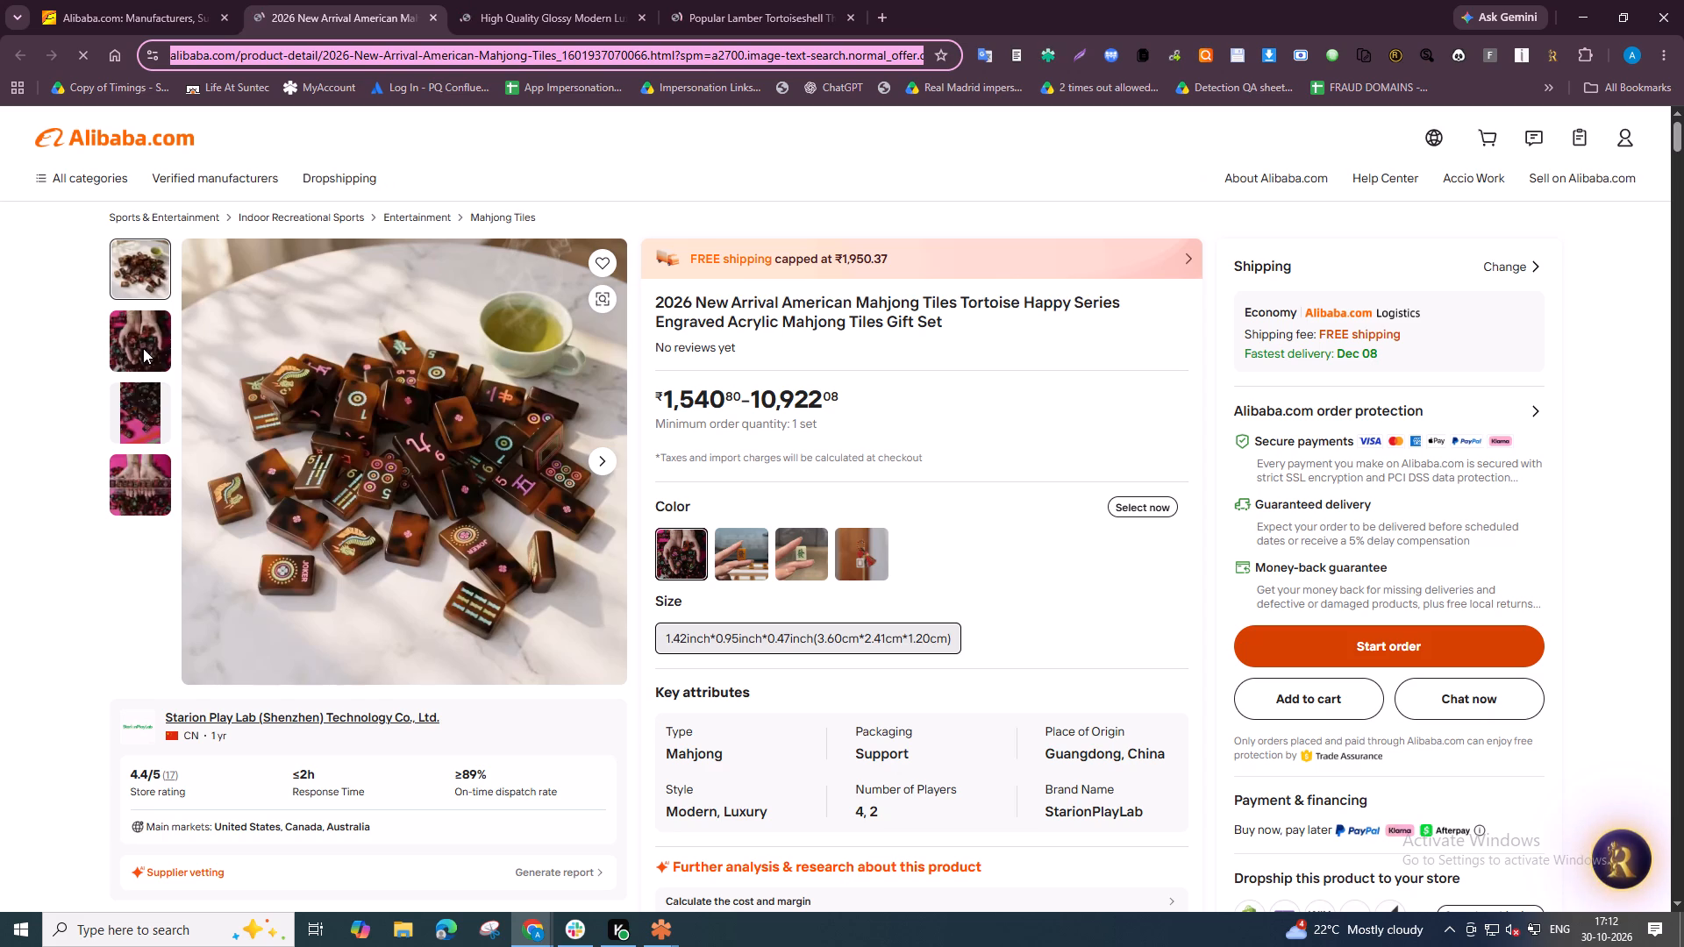
pyautogui.click(603, 462)
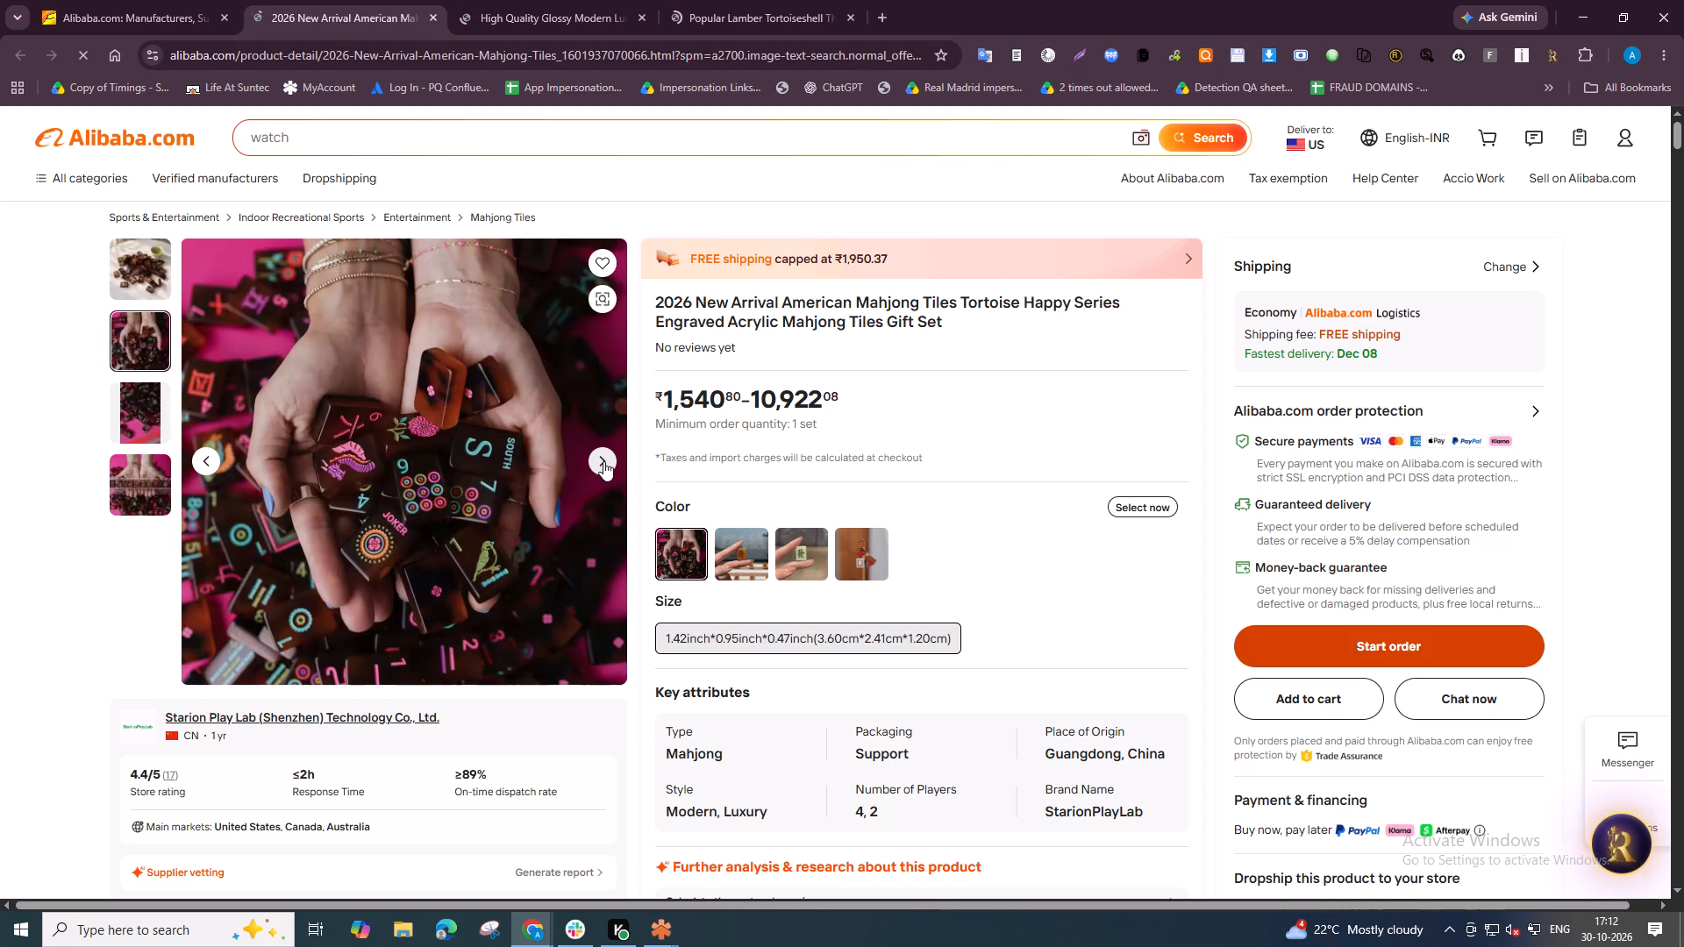
# Search the New Work spreadsheet for the 2026 New Arrival listing's URL, and close the listing.
pyautogui.click(405, 54)
pyautogui.hotkey('ctrl', 'a')
pyautogui.hotkey('ctrl', 'c')
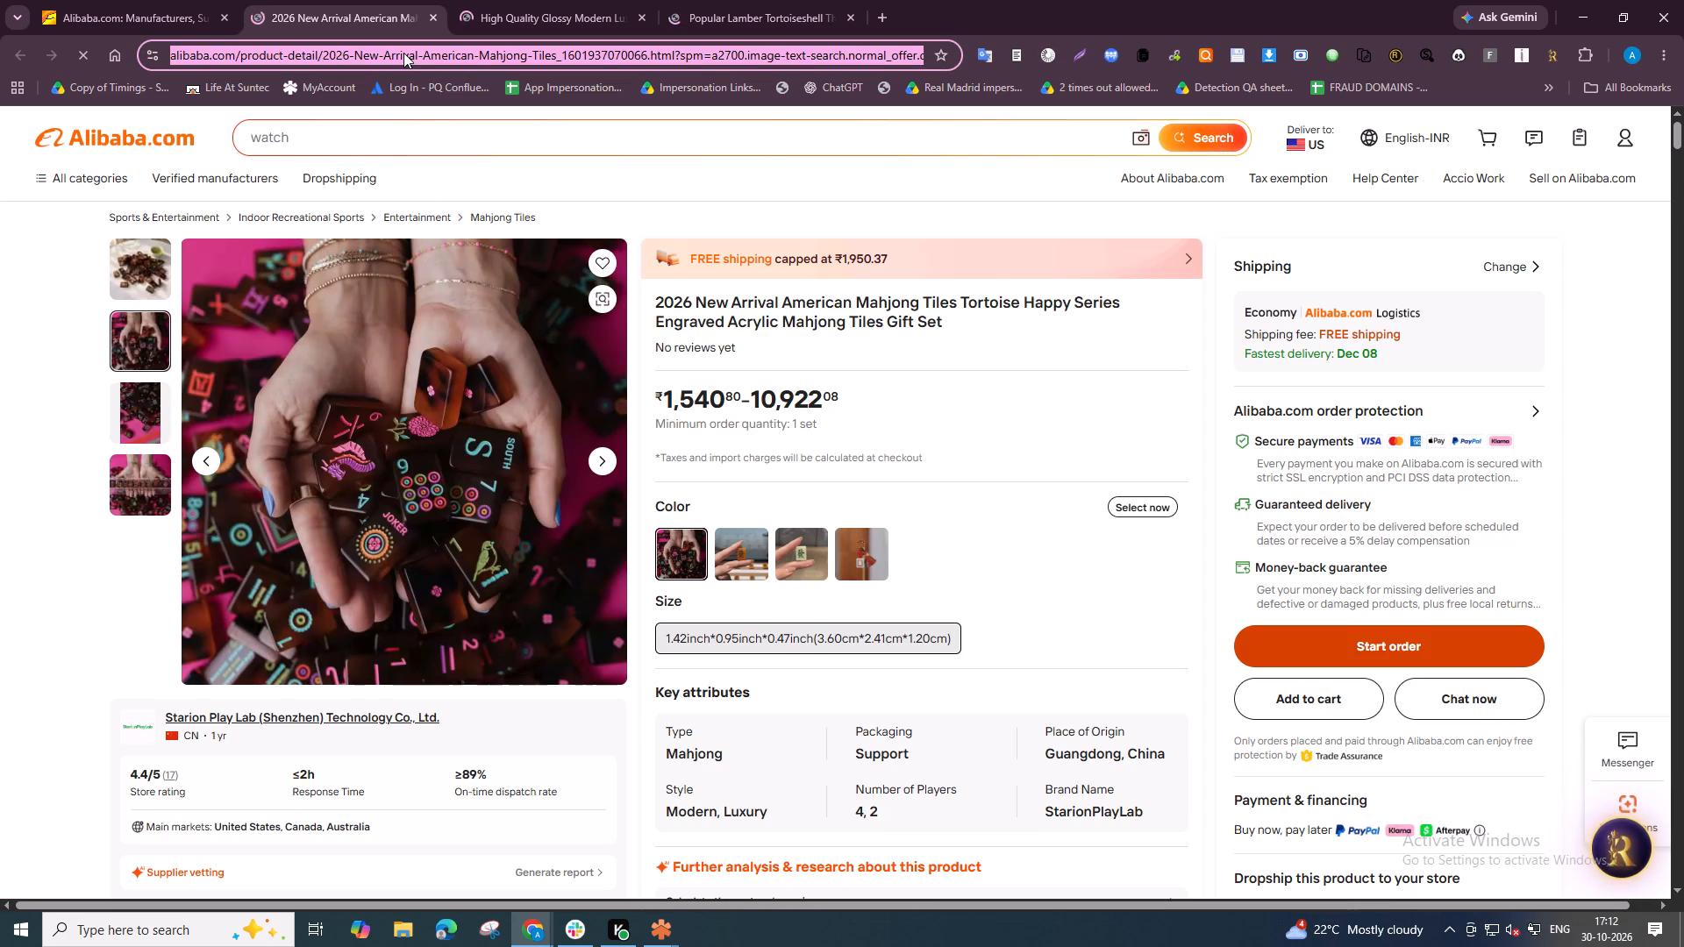
pyautogui.hotkey('ctrl', 'c')
pyautogui.hotkey('alt', 'Tab')
pyautogui.hotkey('ctrl', 'f')
pyautogui.hotkey('ctrl', 'v')
pyautogui.click(692, 594)
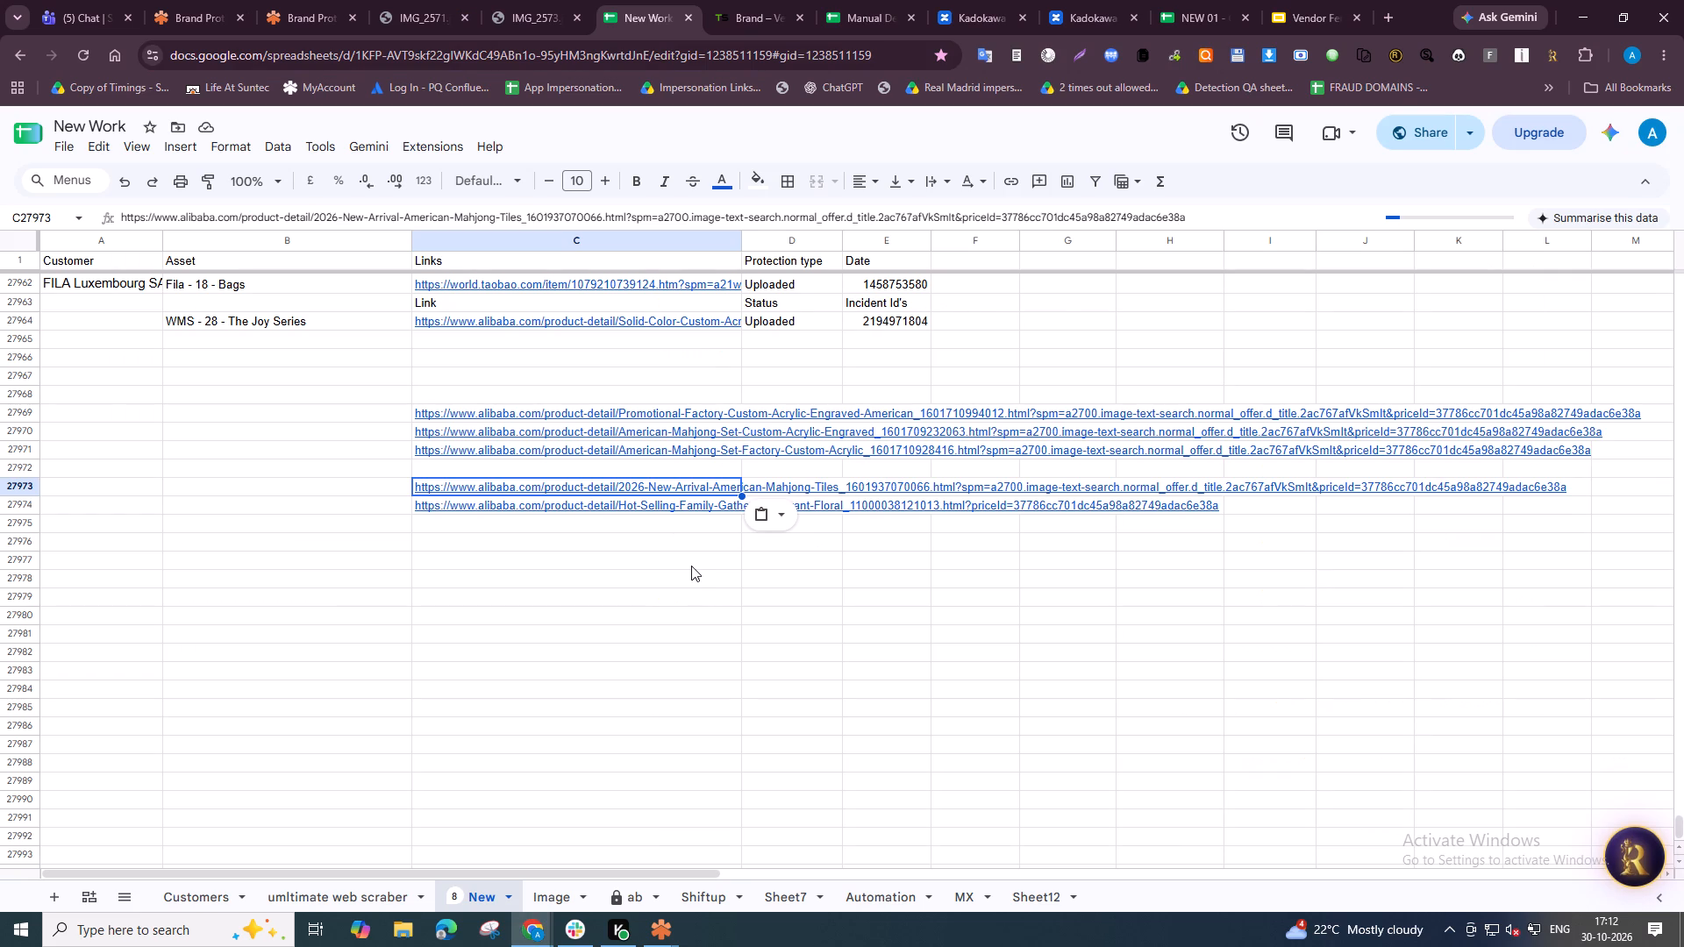
pyautogui.hotkey('alt', 'Tab')
pyautogui.hotkey('ctrl', 'w')
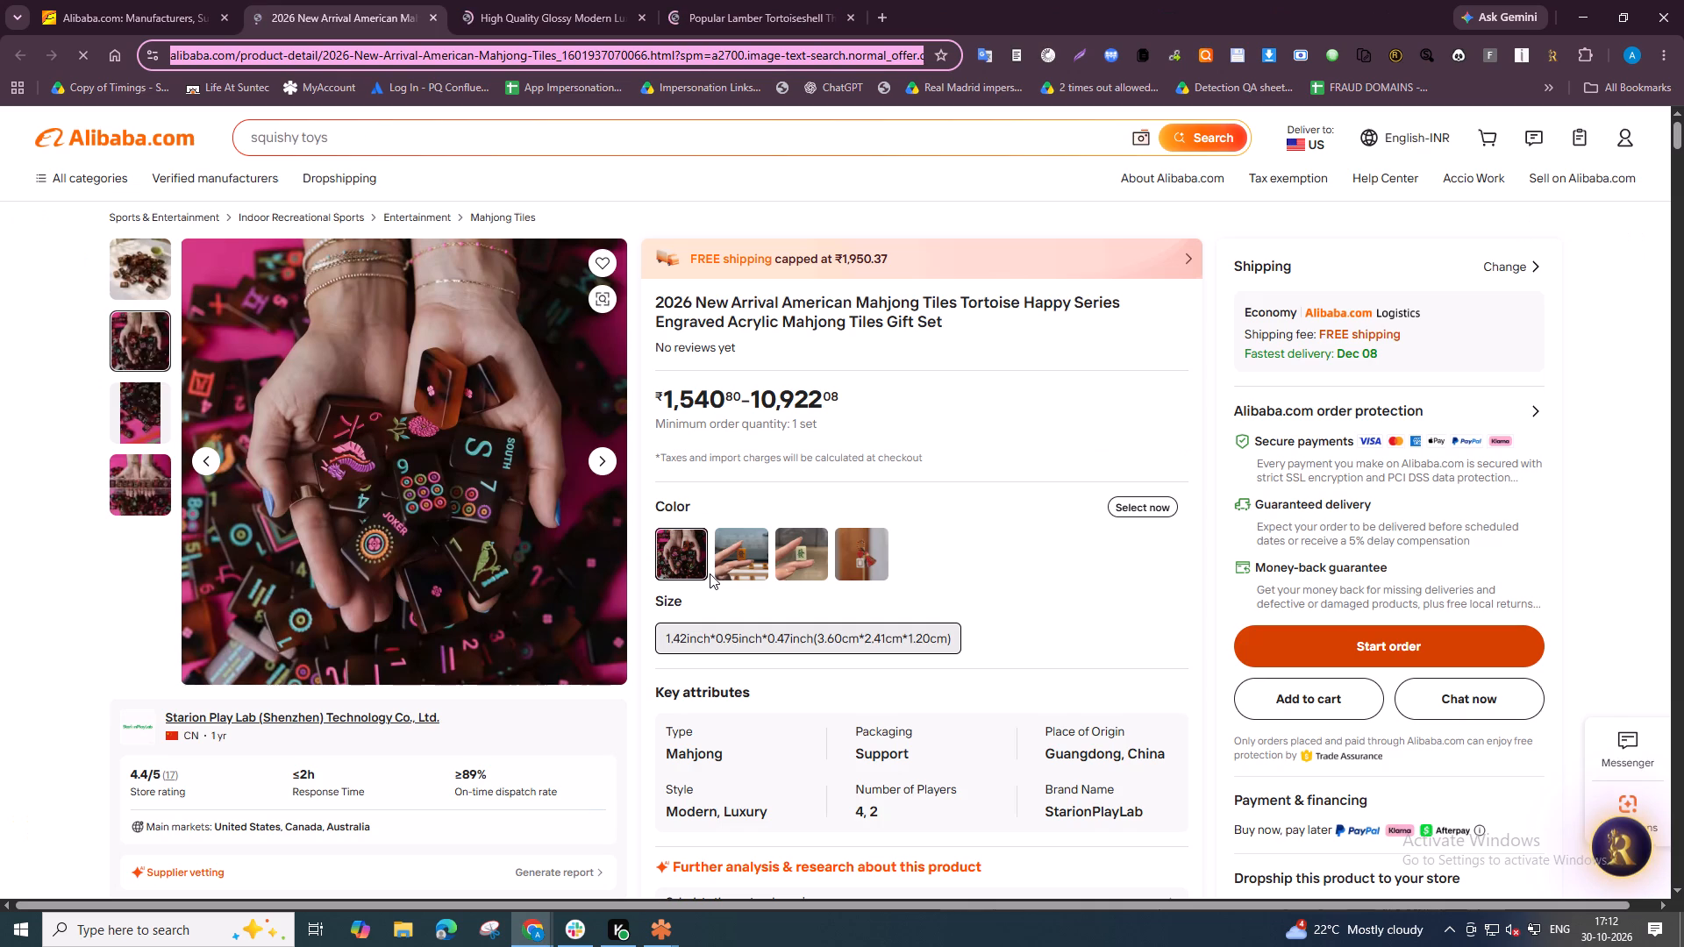
# Copy the High Quality Glossy Modern Luxury listing's URL into cell C27972 of the New Work spreadsheet, and close the listing.
pyautogui.click(363, 52)
pyautogui.hotkey('ctrl', 'a')
pyautogui.hotkey('ctrl', 'c')
pyautogui.hotkey('ctrl', 'c')
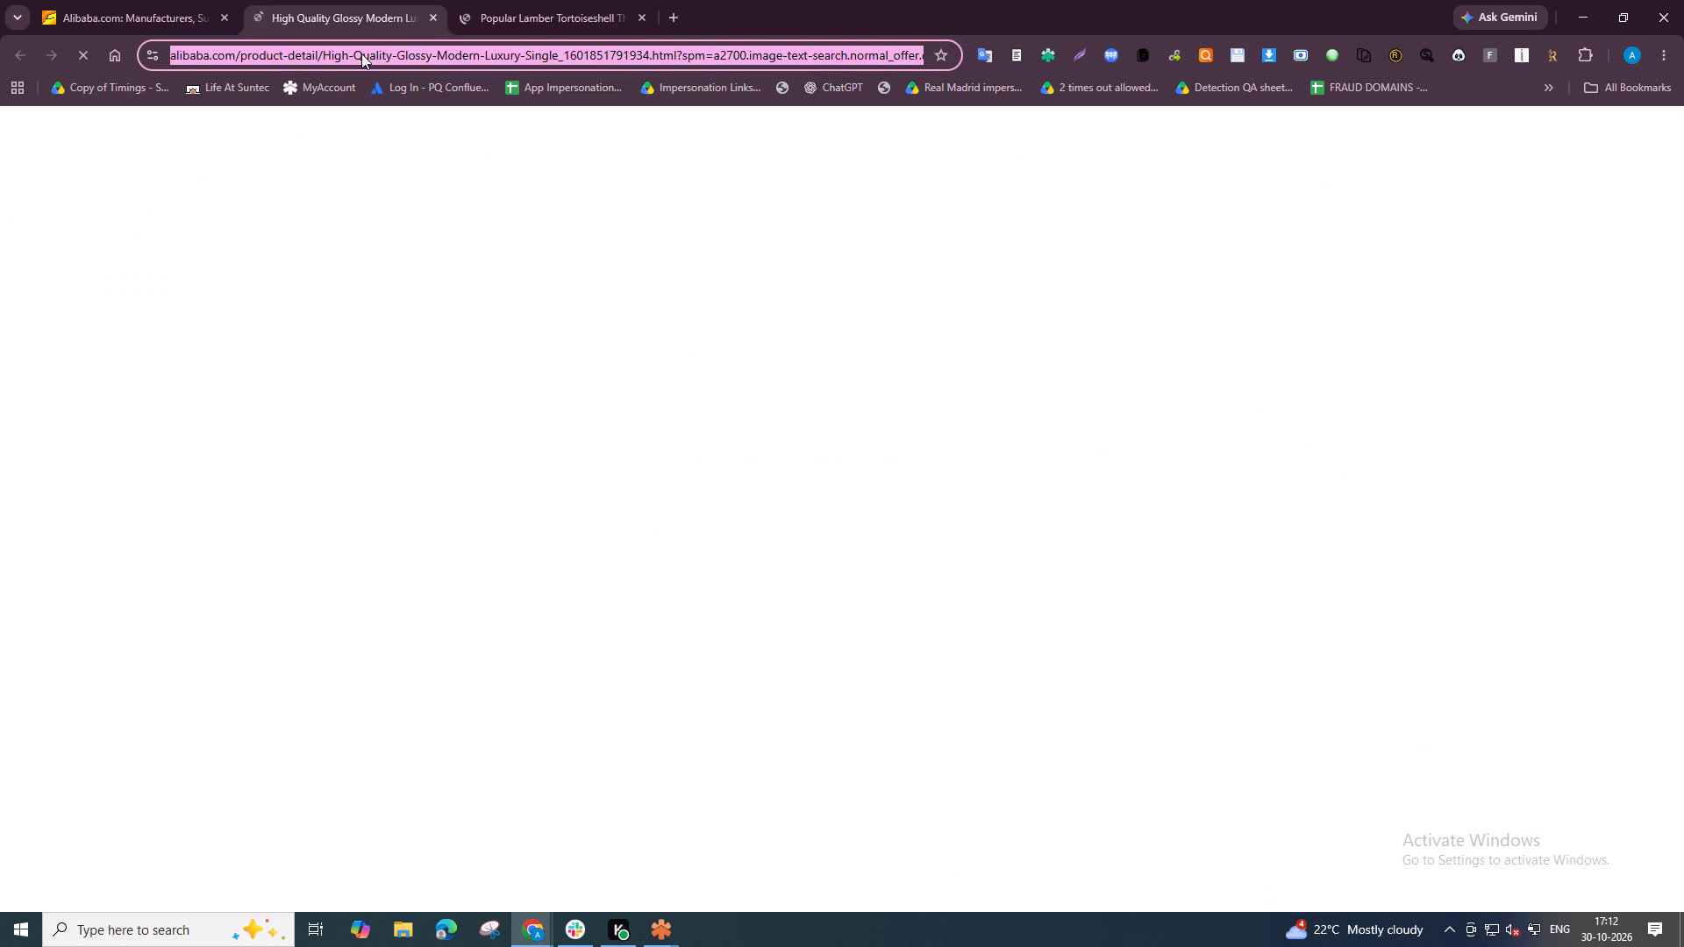
pyautogui.hotkey('alt', 'Tab')
pyautogui.click(610, 463)
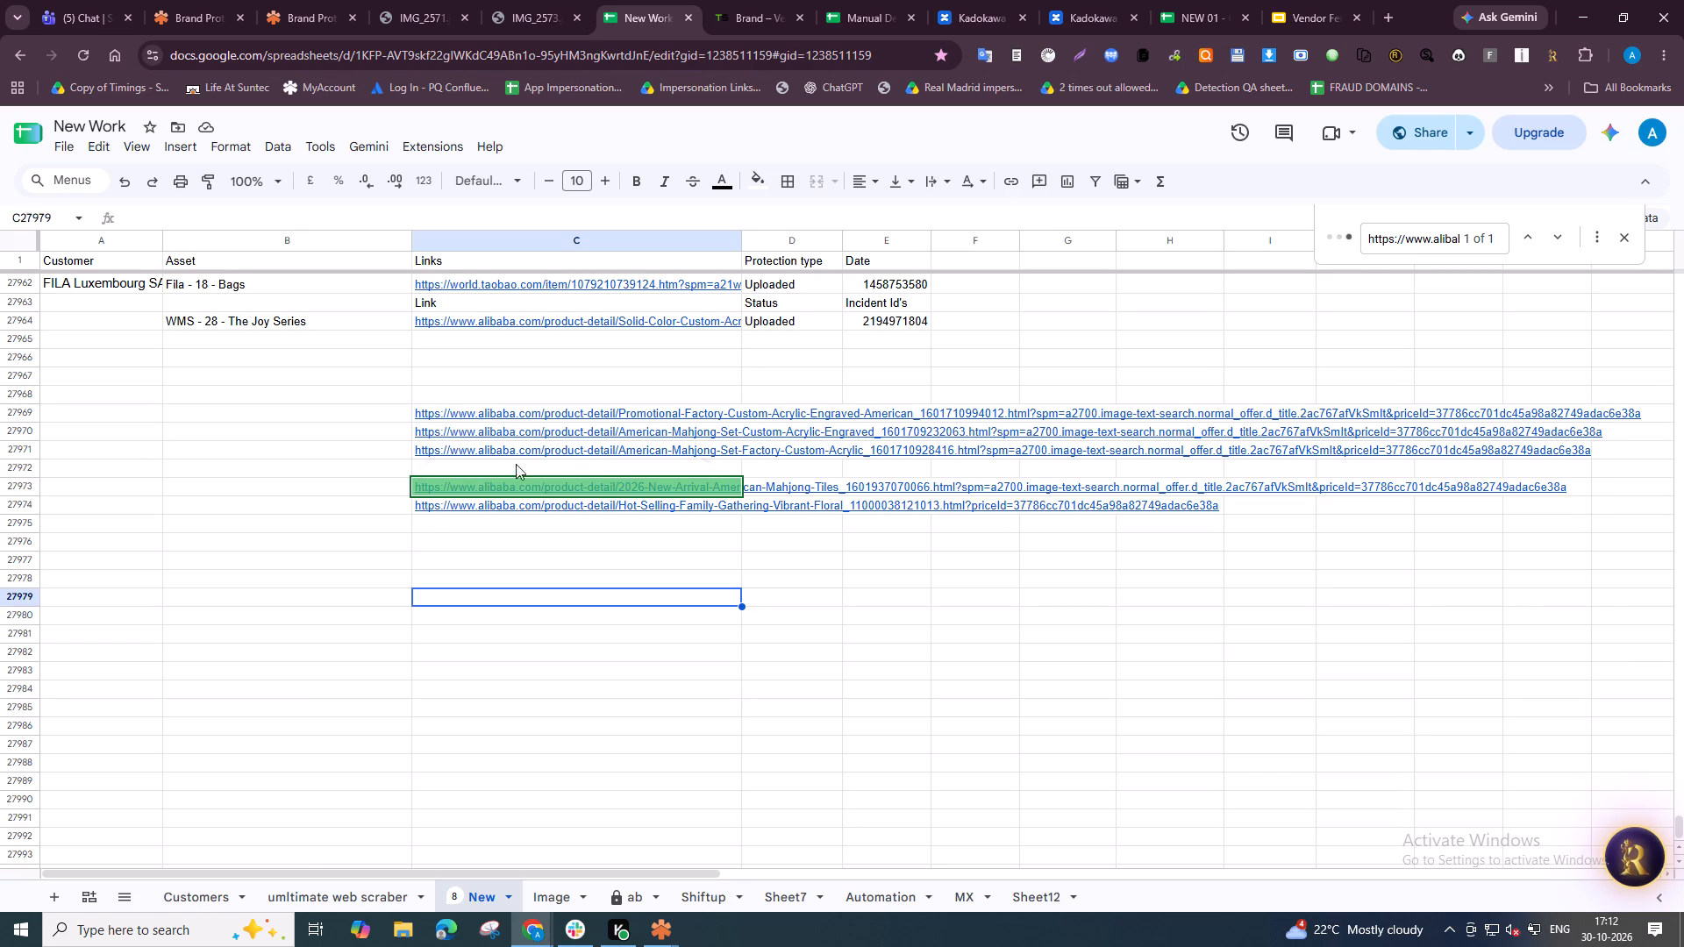
pyautogui.click(503, 464)
pyautogui.hotkey('alt', 'Tab')
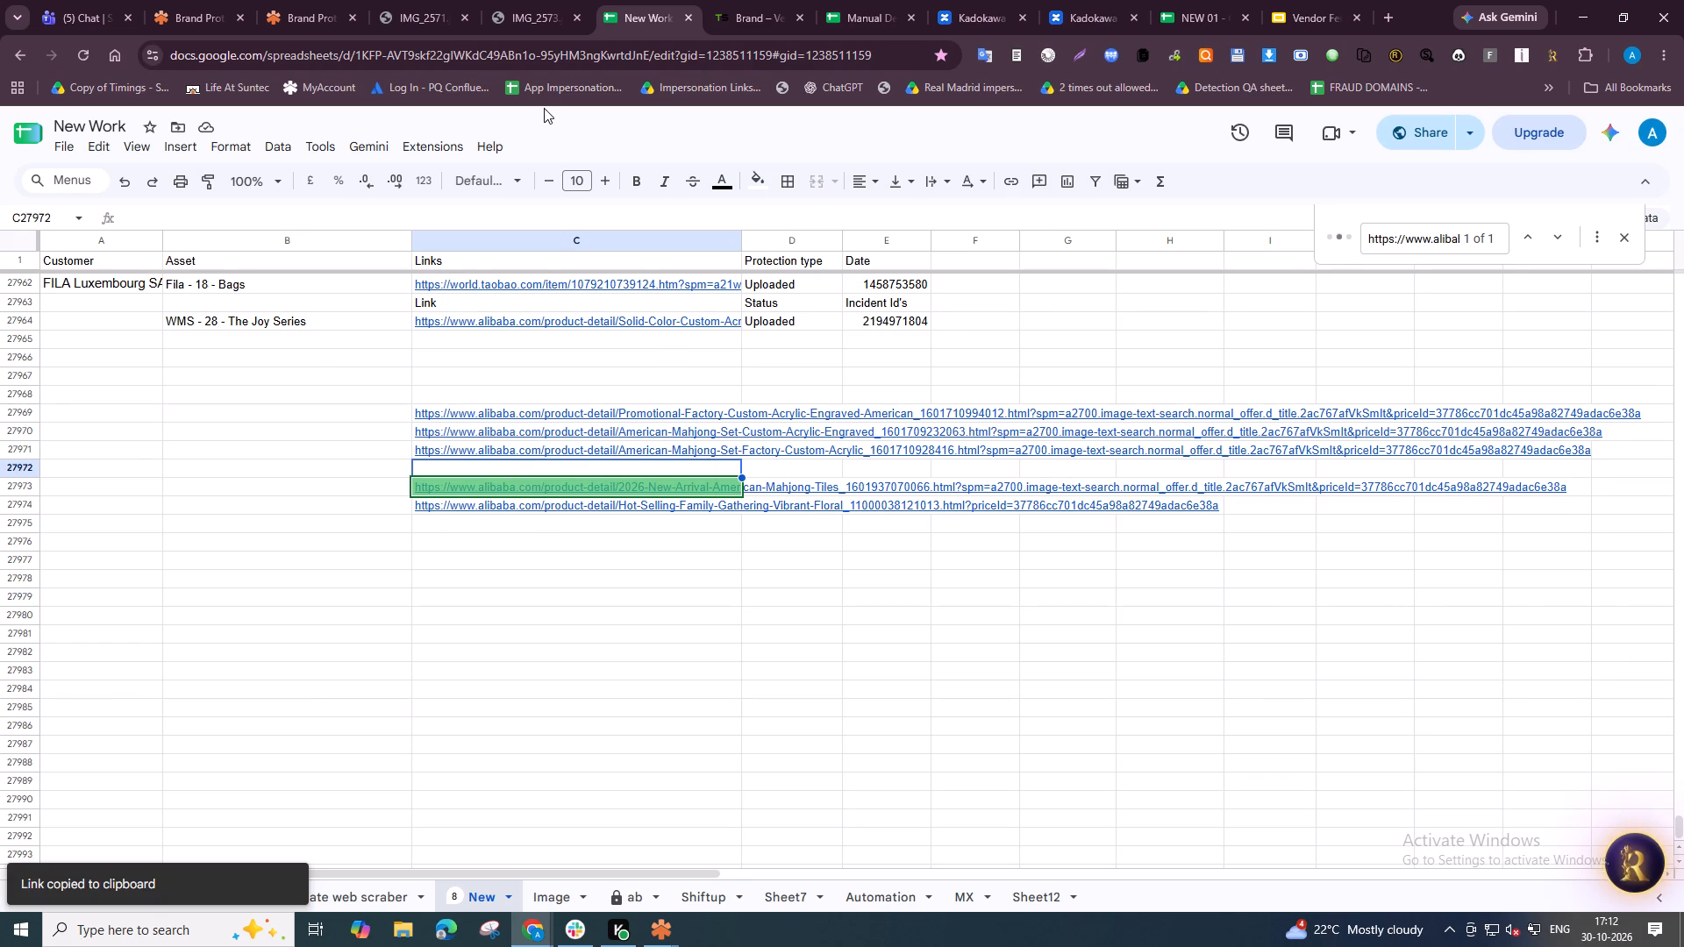
pyautogui.hotkey('ctrl', 'a')
pyautogui.hotkey('ctrl', 'c')
pyautogui.hotkey('ctrl', 'c')
pyautogui.hotkey('alt', 'Tab')
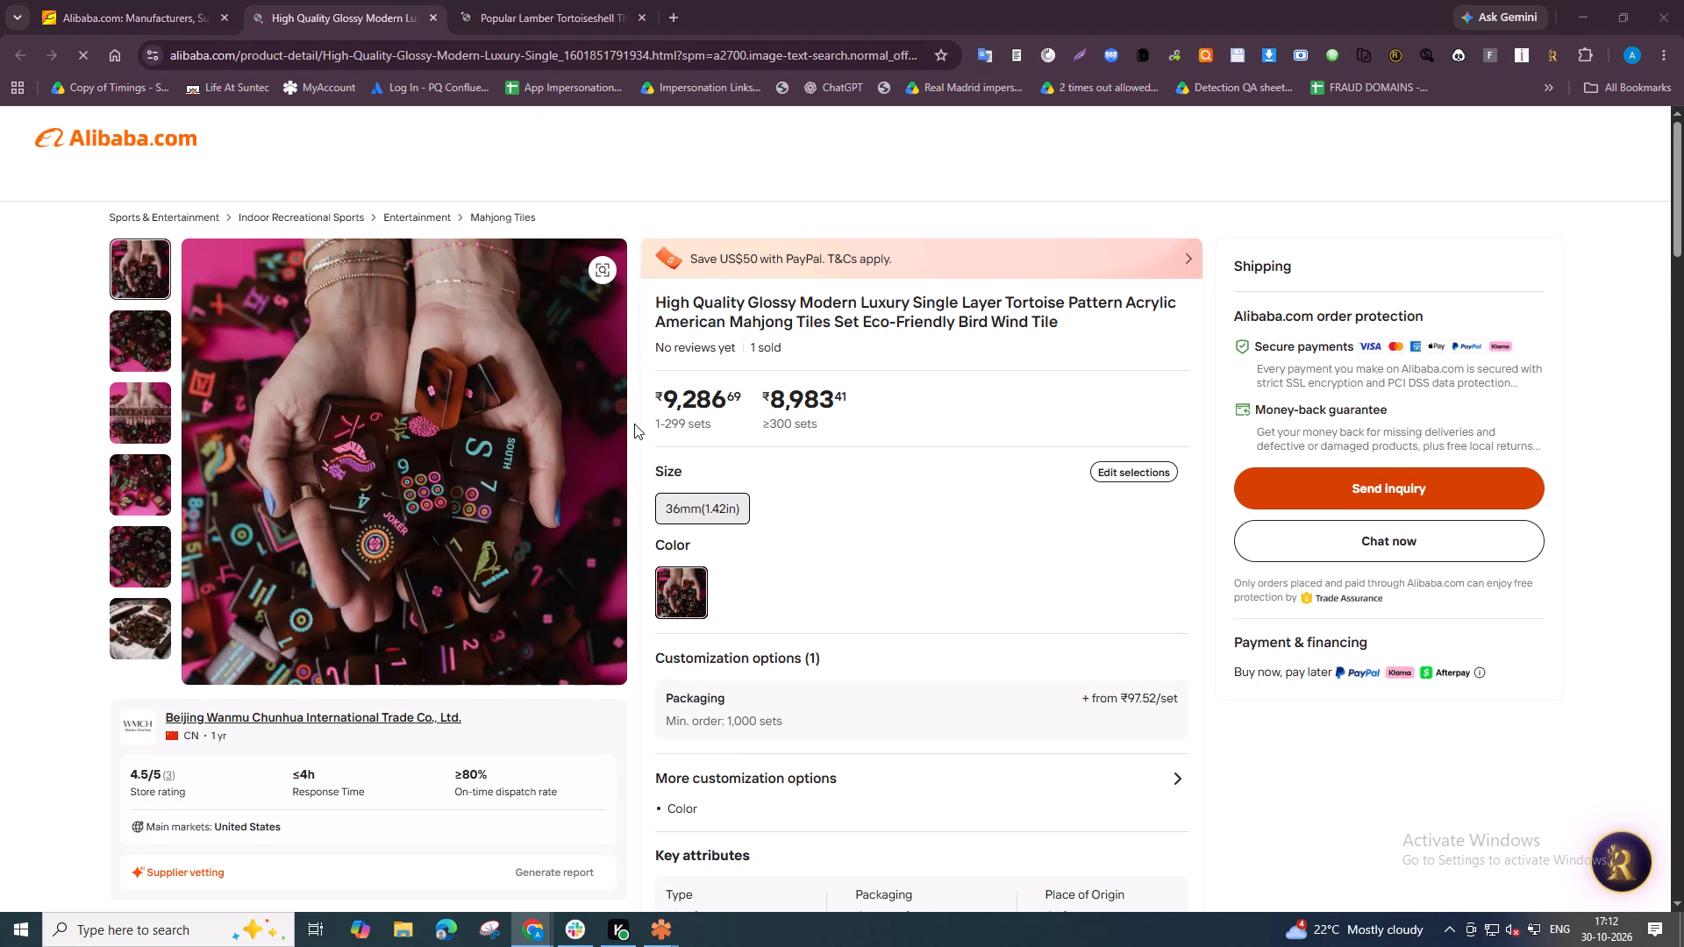
pyautogui.click(668, 466)
pyautogui.hotkey('ctrl', 'v')
pyautogui.click(627, 673)
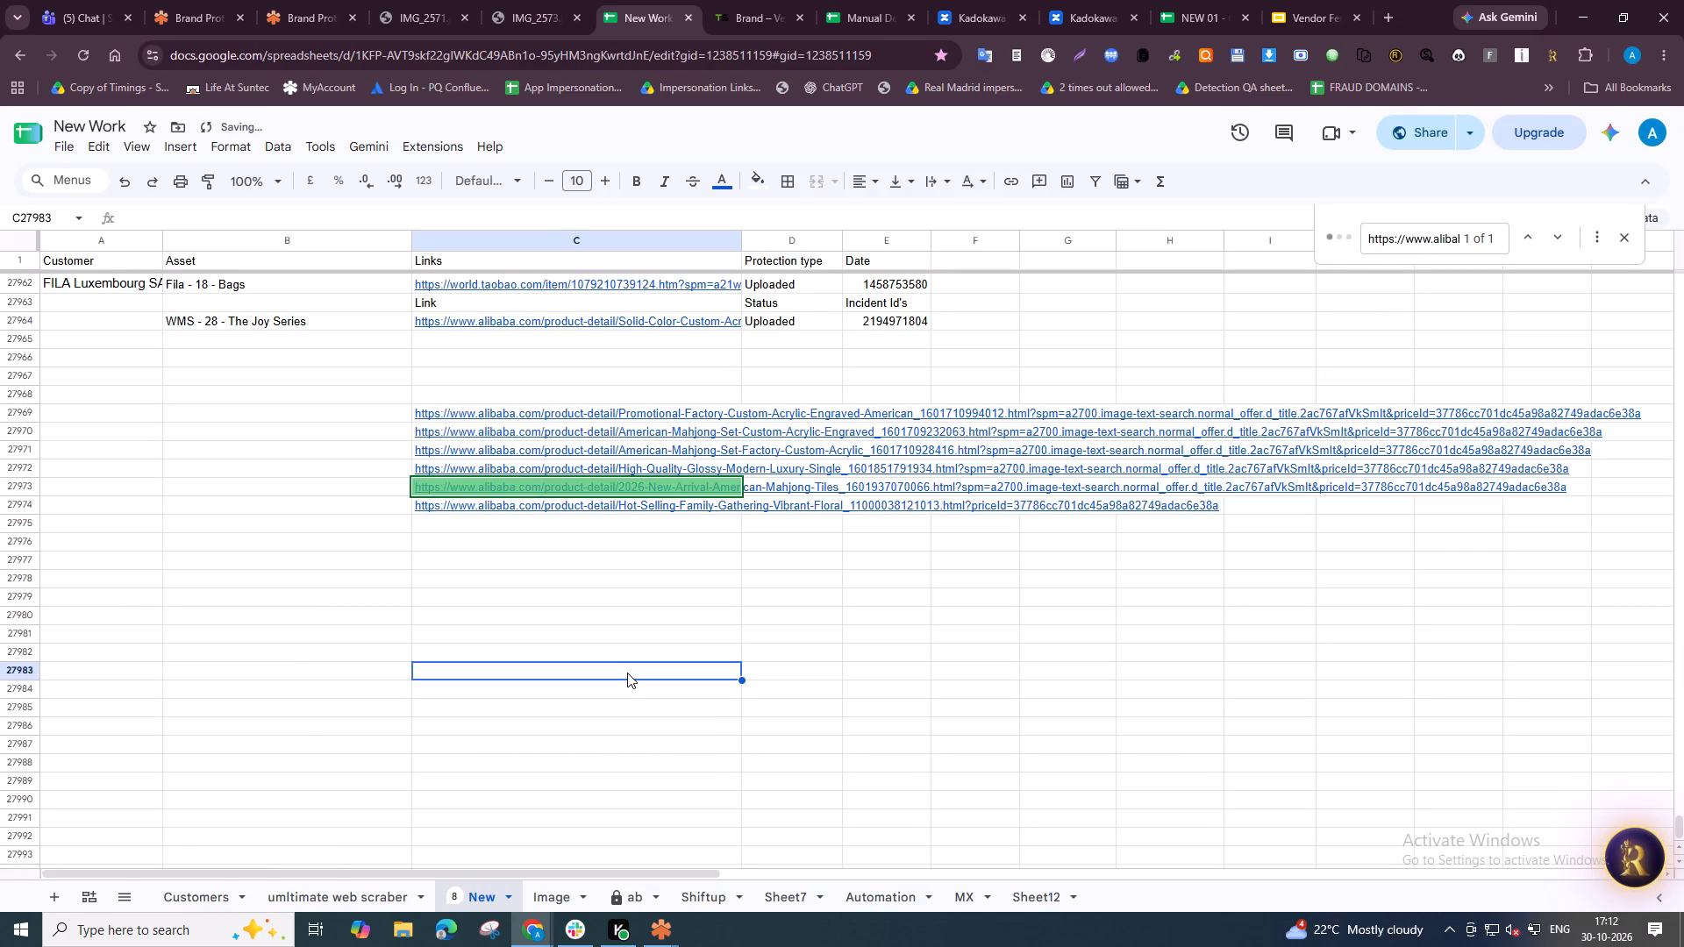
pyautogui.click(429, 0)
pyautogui.hotkey('alt', 'Tab')
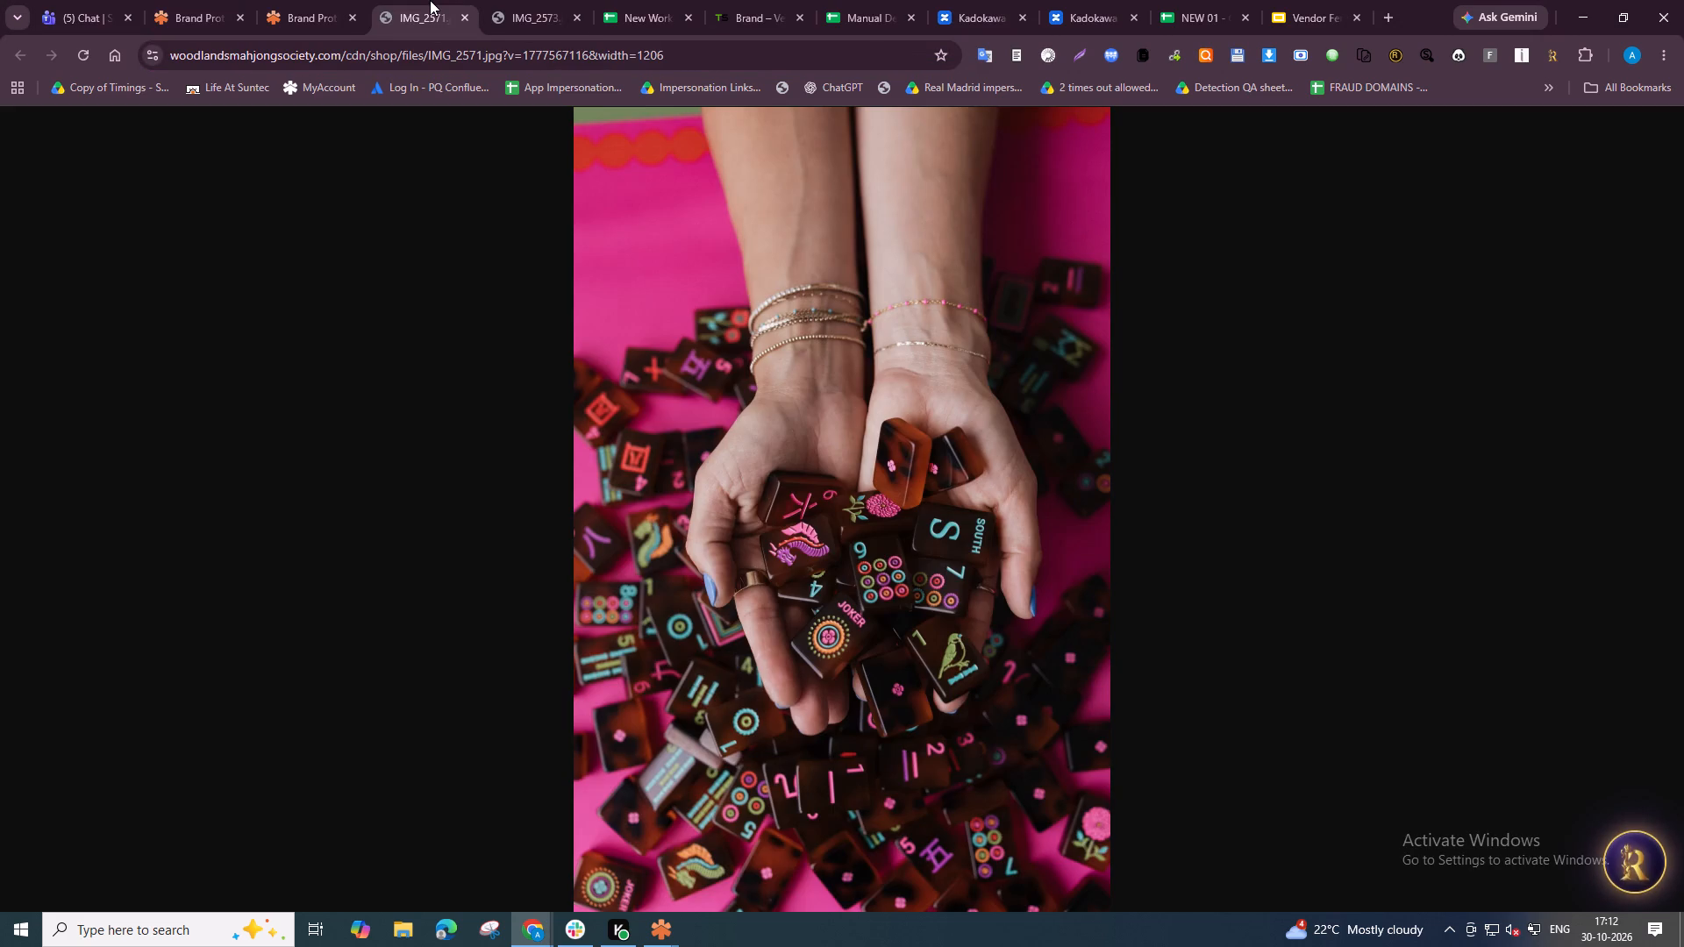
pyautogui.hotkey('ctrl', 'w')
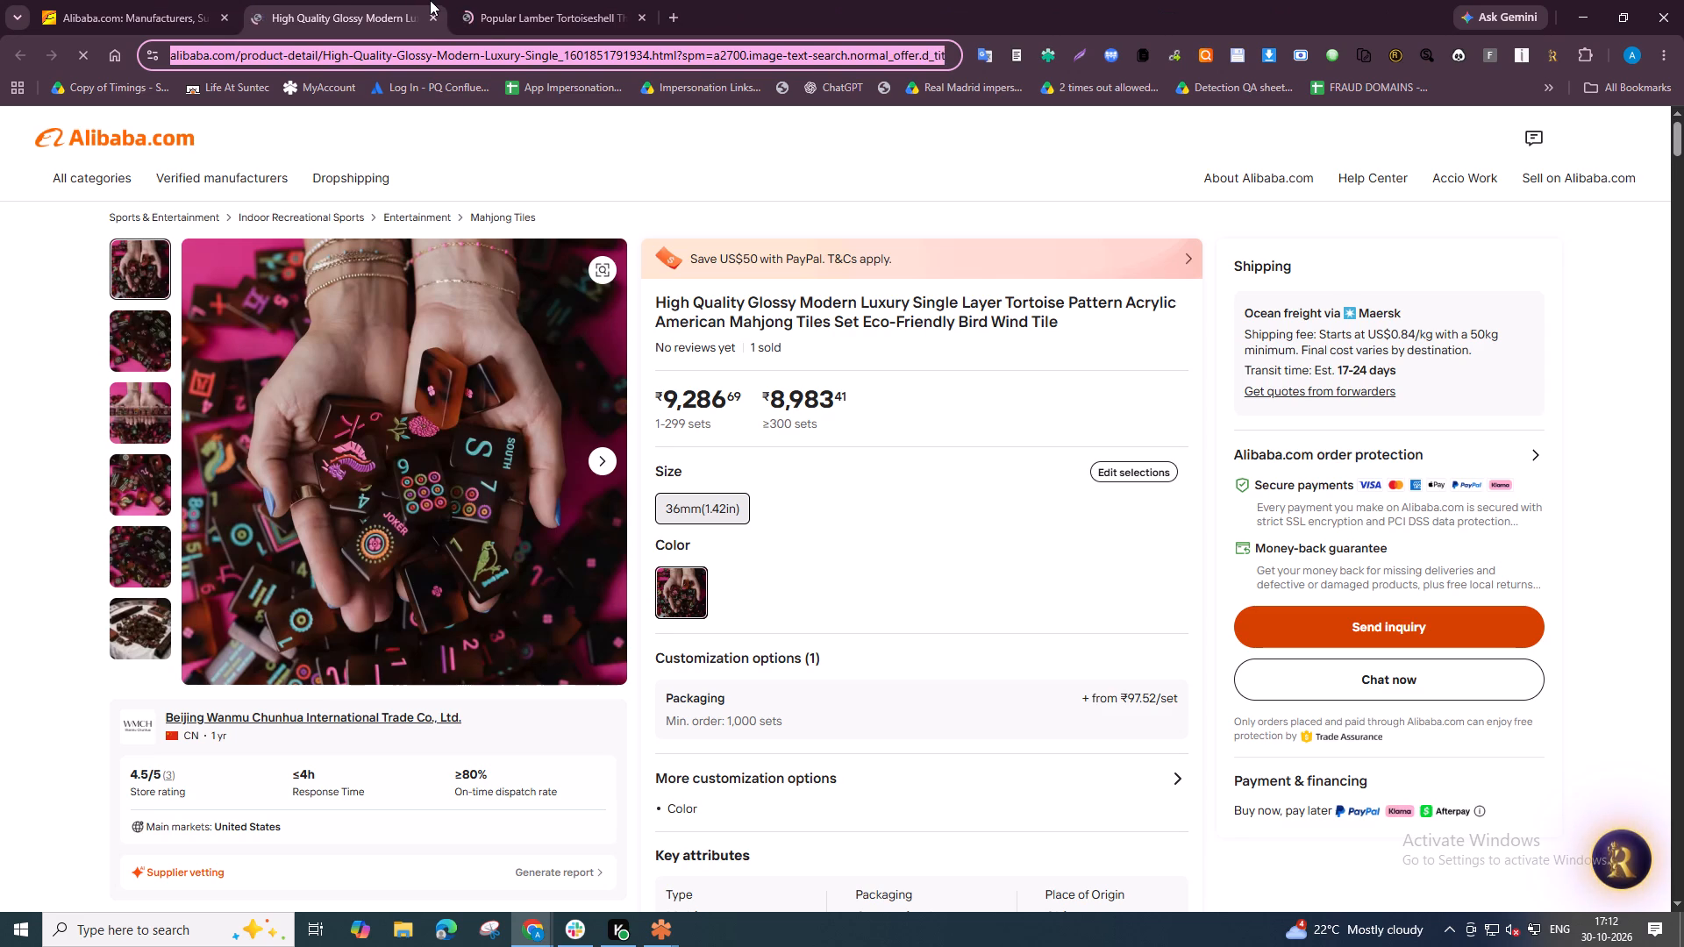
# Copy the Popular Lamber listing's URL, and compare its photo of hands behind the tile rack with the official image IMG_2573.
pyautogui.click(427, 56)
pyautogui.hotkey('ctrl', 'a')
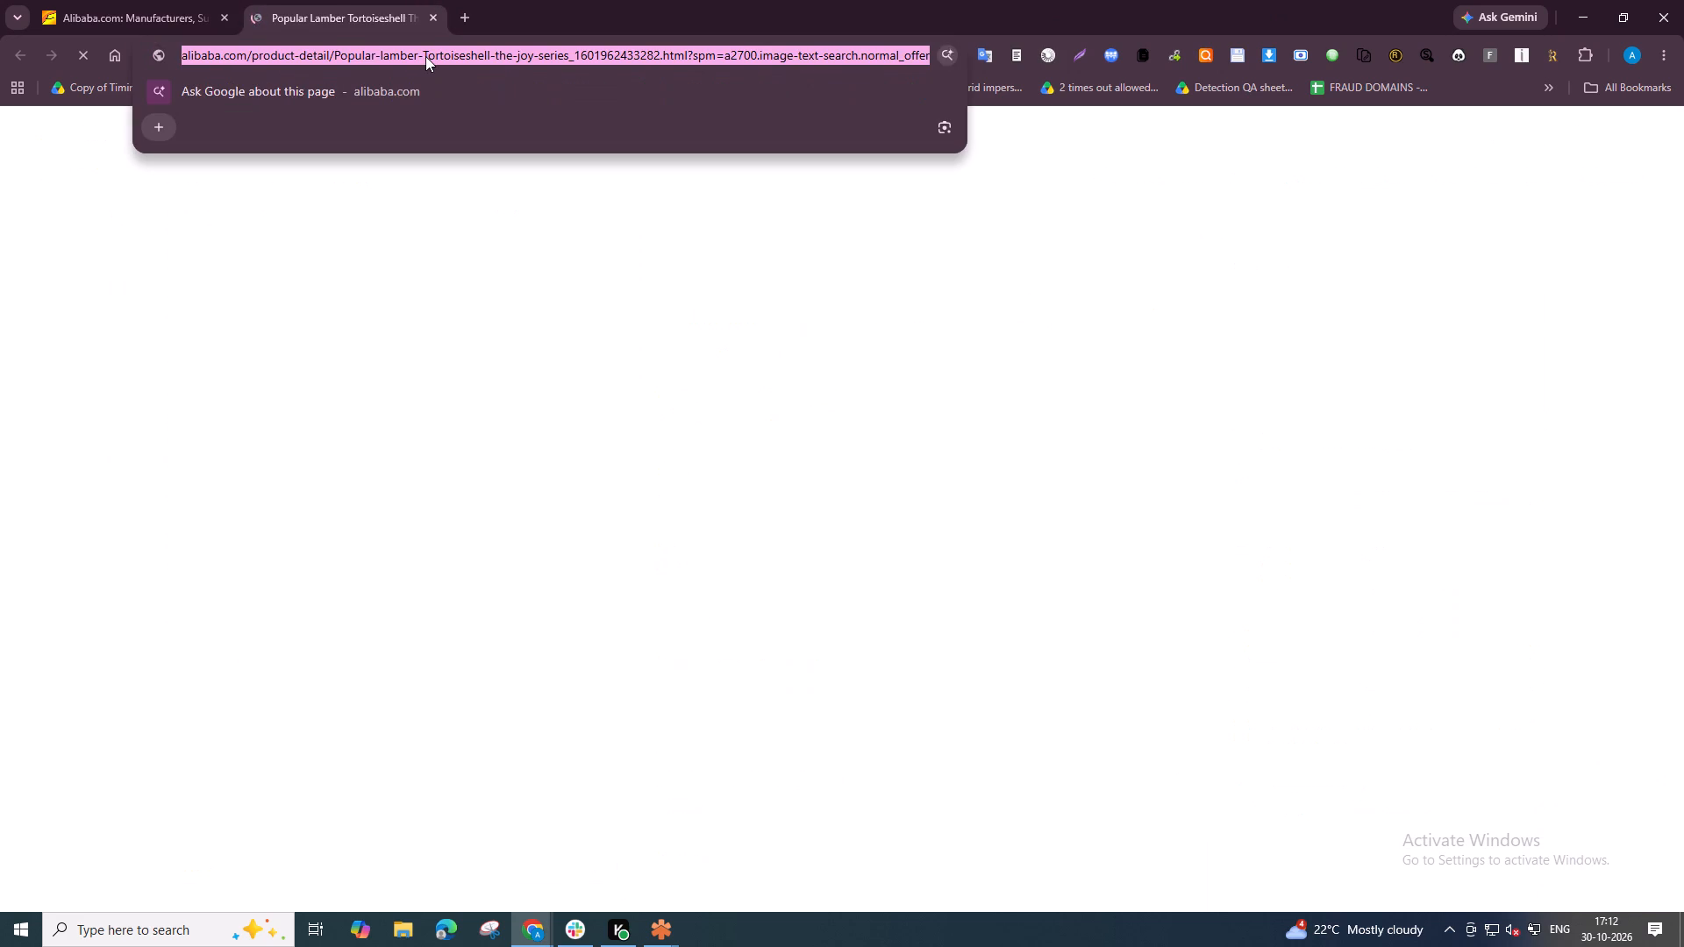
pyautogui.hotkey('ctrl', 'c')
pyautogui.hotkey('ctrl', 'c')
pyautogui.hotkey('ctrl', 'c')
pyautogui.hotkey('ctrl', 'c')
pyautogui.hotkey('ctrl', 'c')
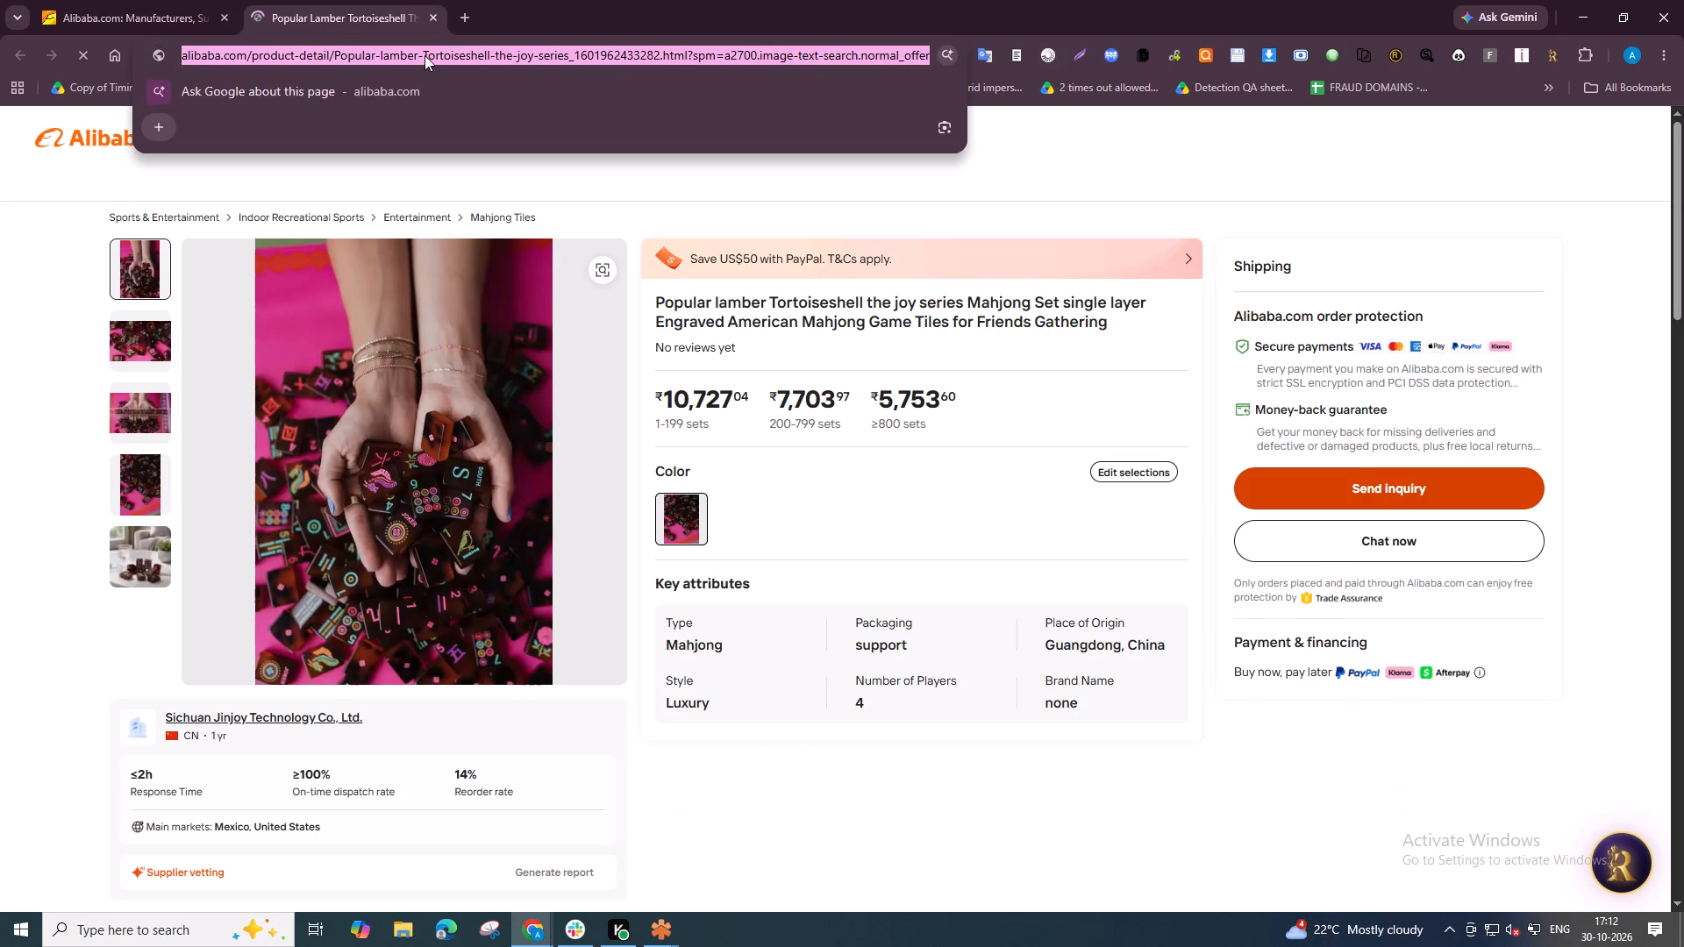
pyautogui.hotkey('alt', 'Tab')
pyautogui.hotkey('alt', 'Tab')
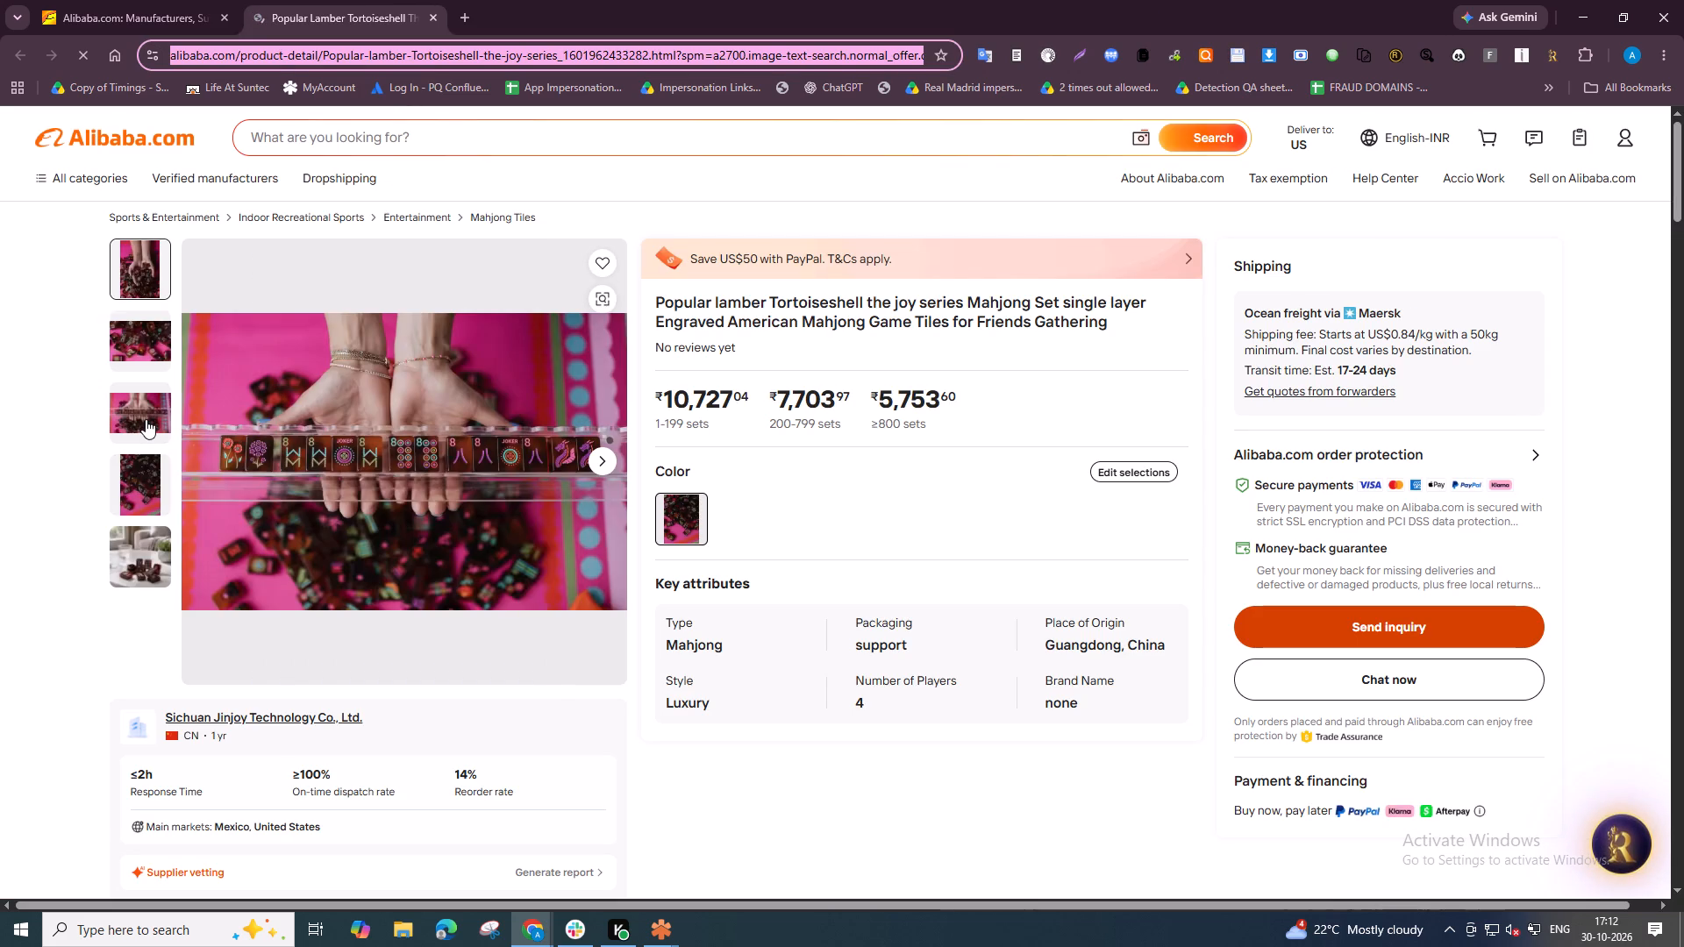
pyautogui.hotkey('alt', 'Tab')
pyautogui.click(546, 0)
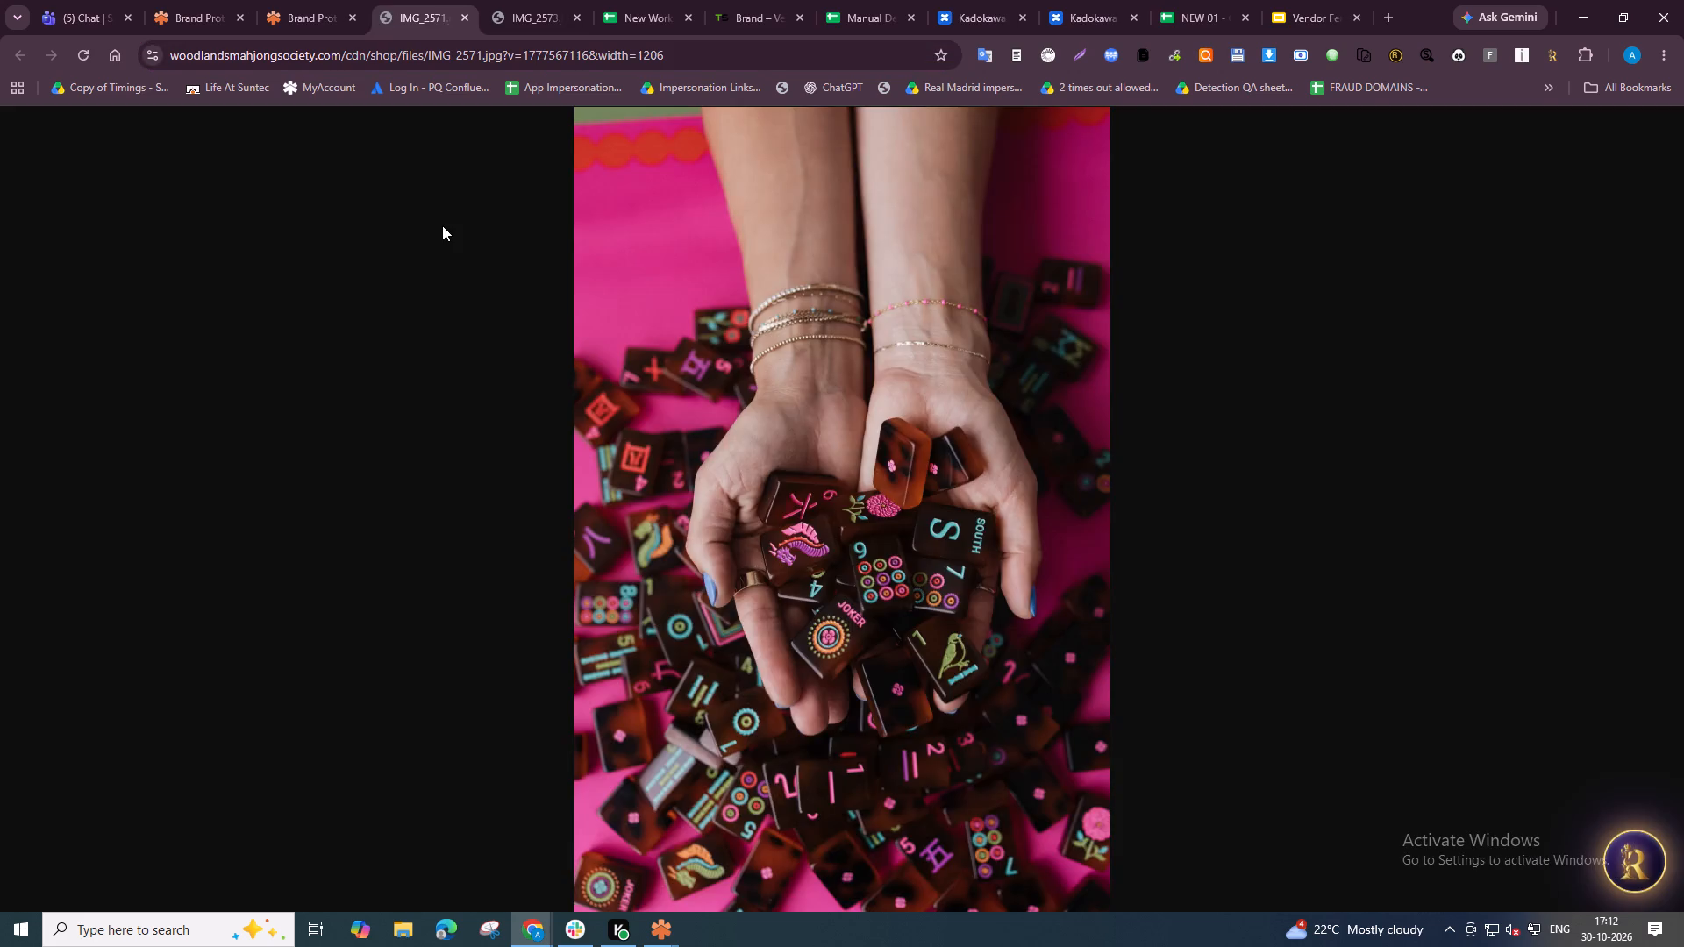
pyautogui.hotkey('alt', 'Tab')
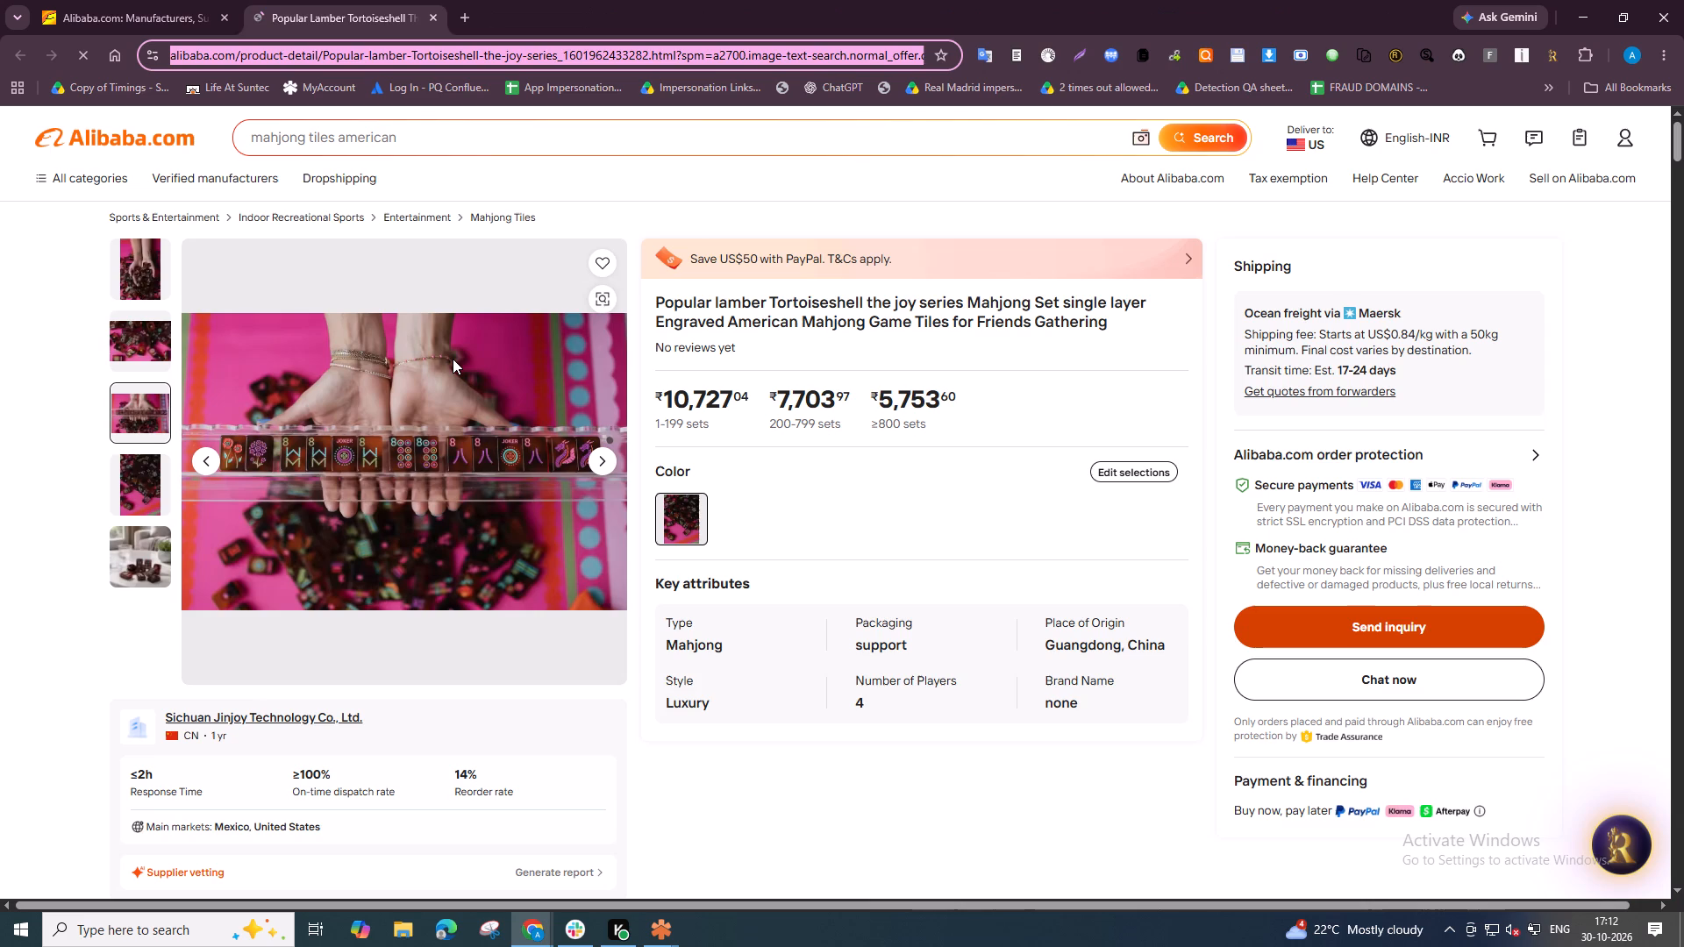
# Copy the Popular Lamber Tortoiseshell listing's URL into cell C27975 of the New Work spreadsheet.
pyautogui.hotkey('ctrl', 'a')
pyautogui.hotkey('ctrl', 'c')
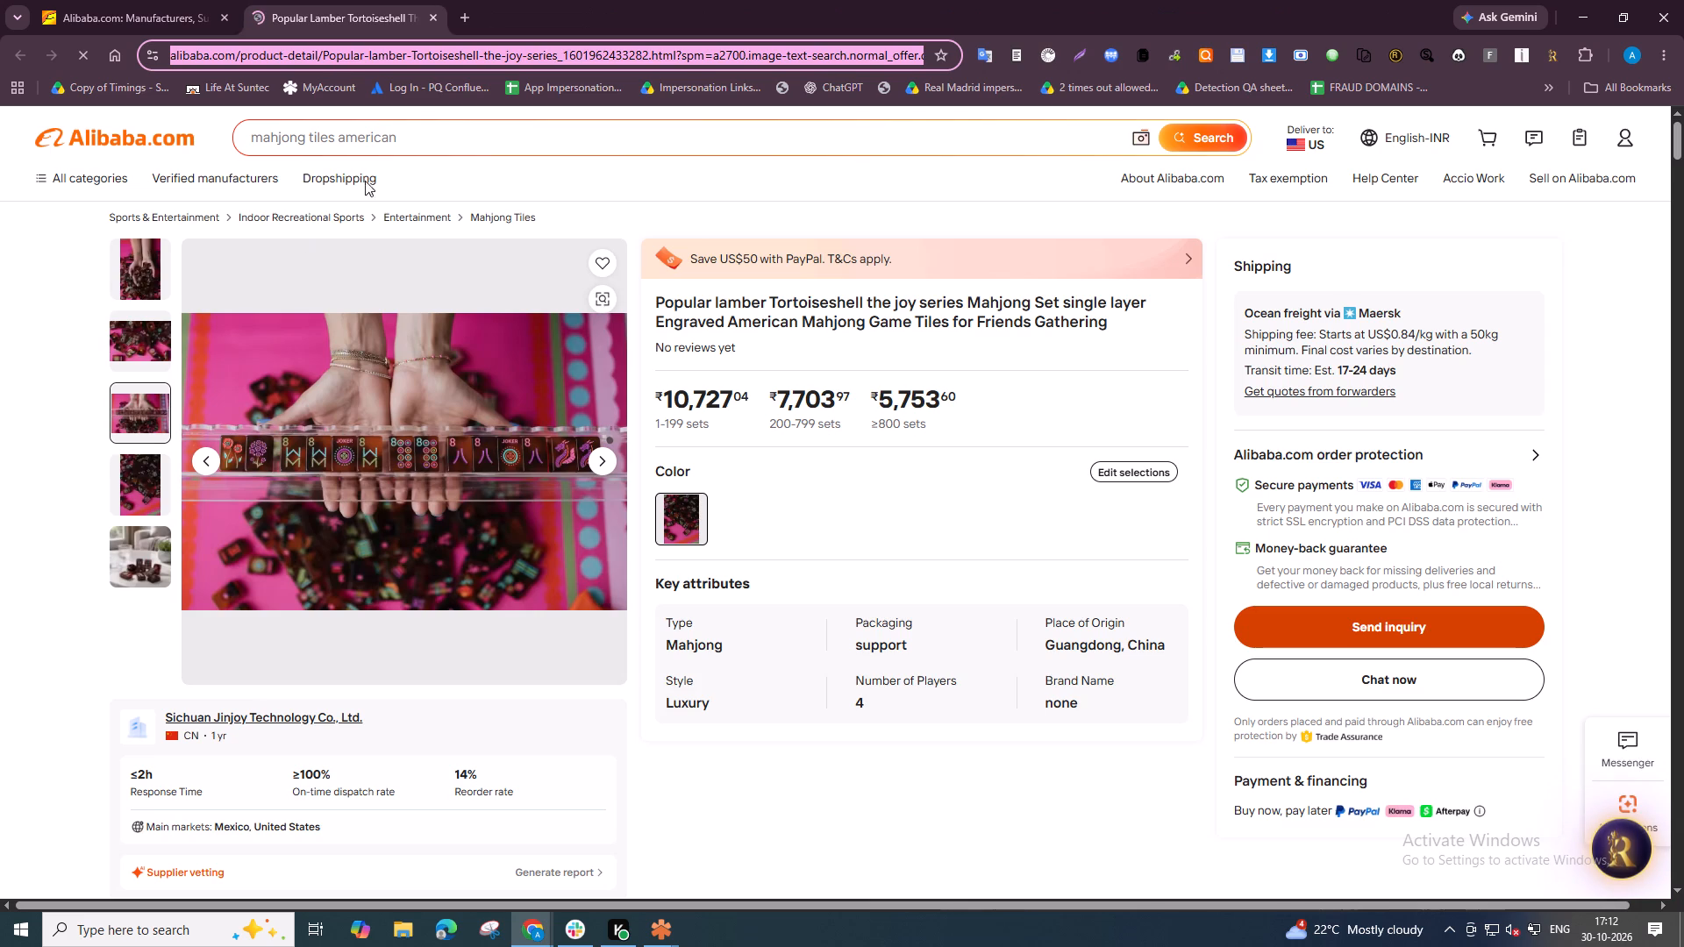
pyautogui.hotkey('alt', 'Tab')
pyautogui.click(625, 0)
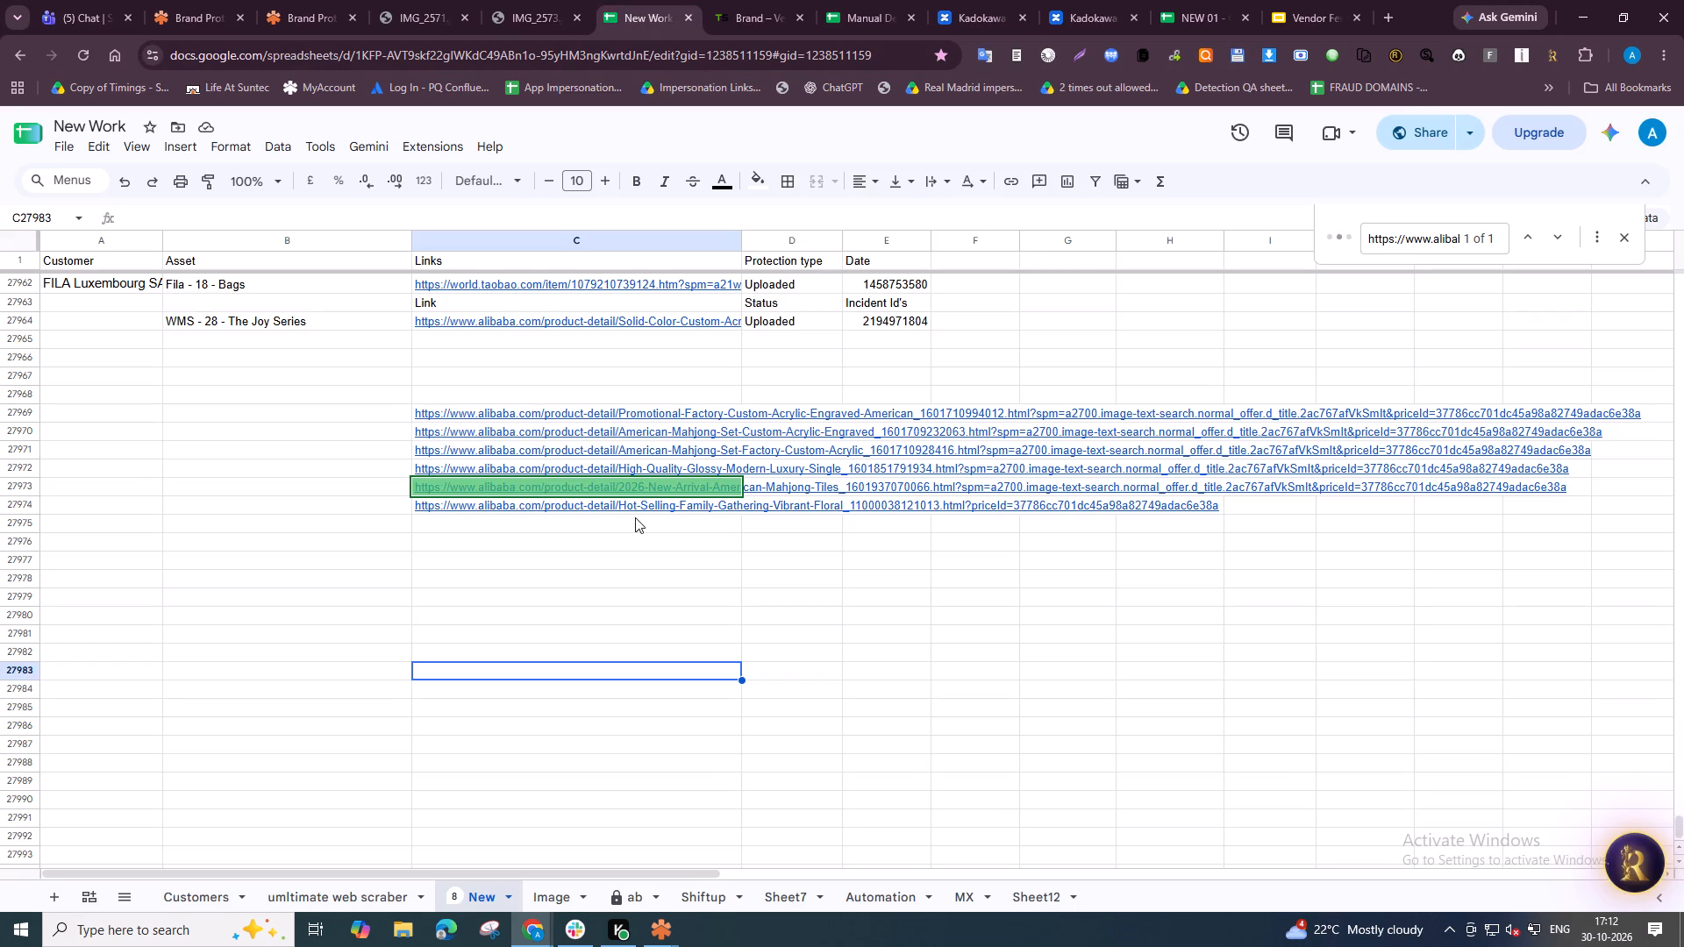
pyautogui.click(629, 537)
pyautogui.press('Up')
pyautogui.hotkey('ctrl', 'v')
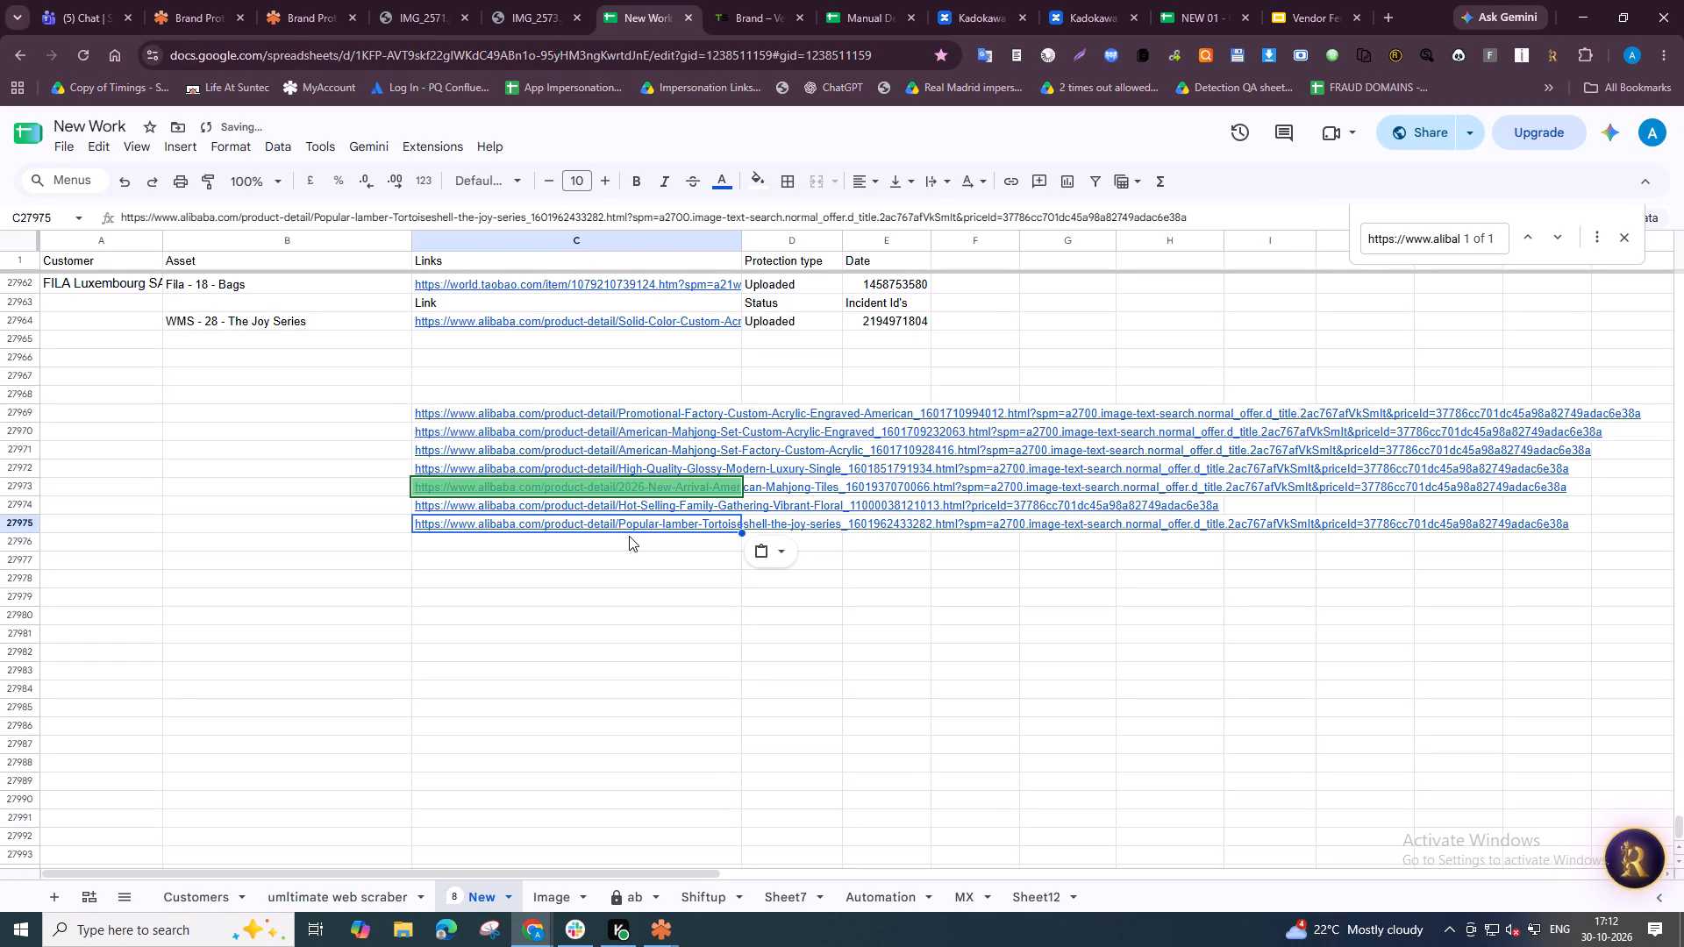
# Submit the seven Alibaba links from cells C27969 to C27975 as new Copyright incidents for WMS - 28 - The Joy Series in Red Points.
pyautogui.hotkey('ctrl', 'shift', 'Up')
pyautogui.hotkey('ctrl', 'c')
pyautogui.hotkey('ctrl', 'c')
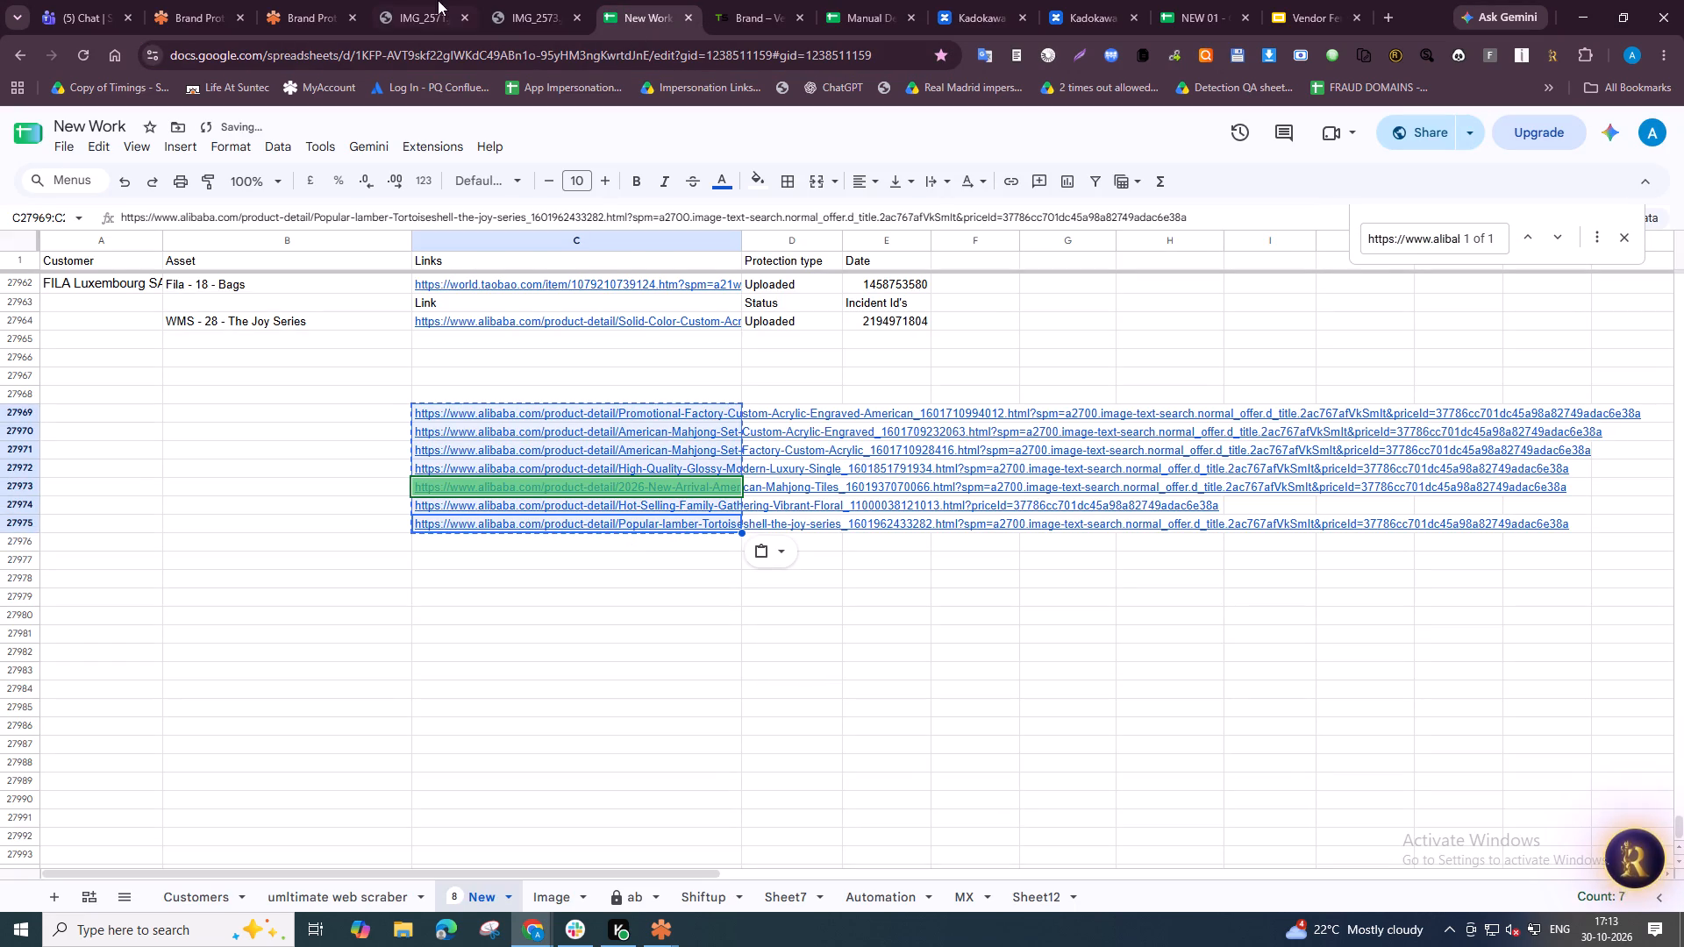
pyautogui.click(339, 0)
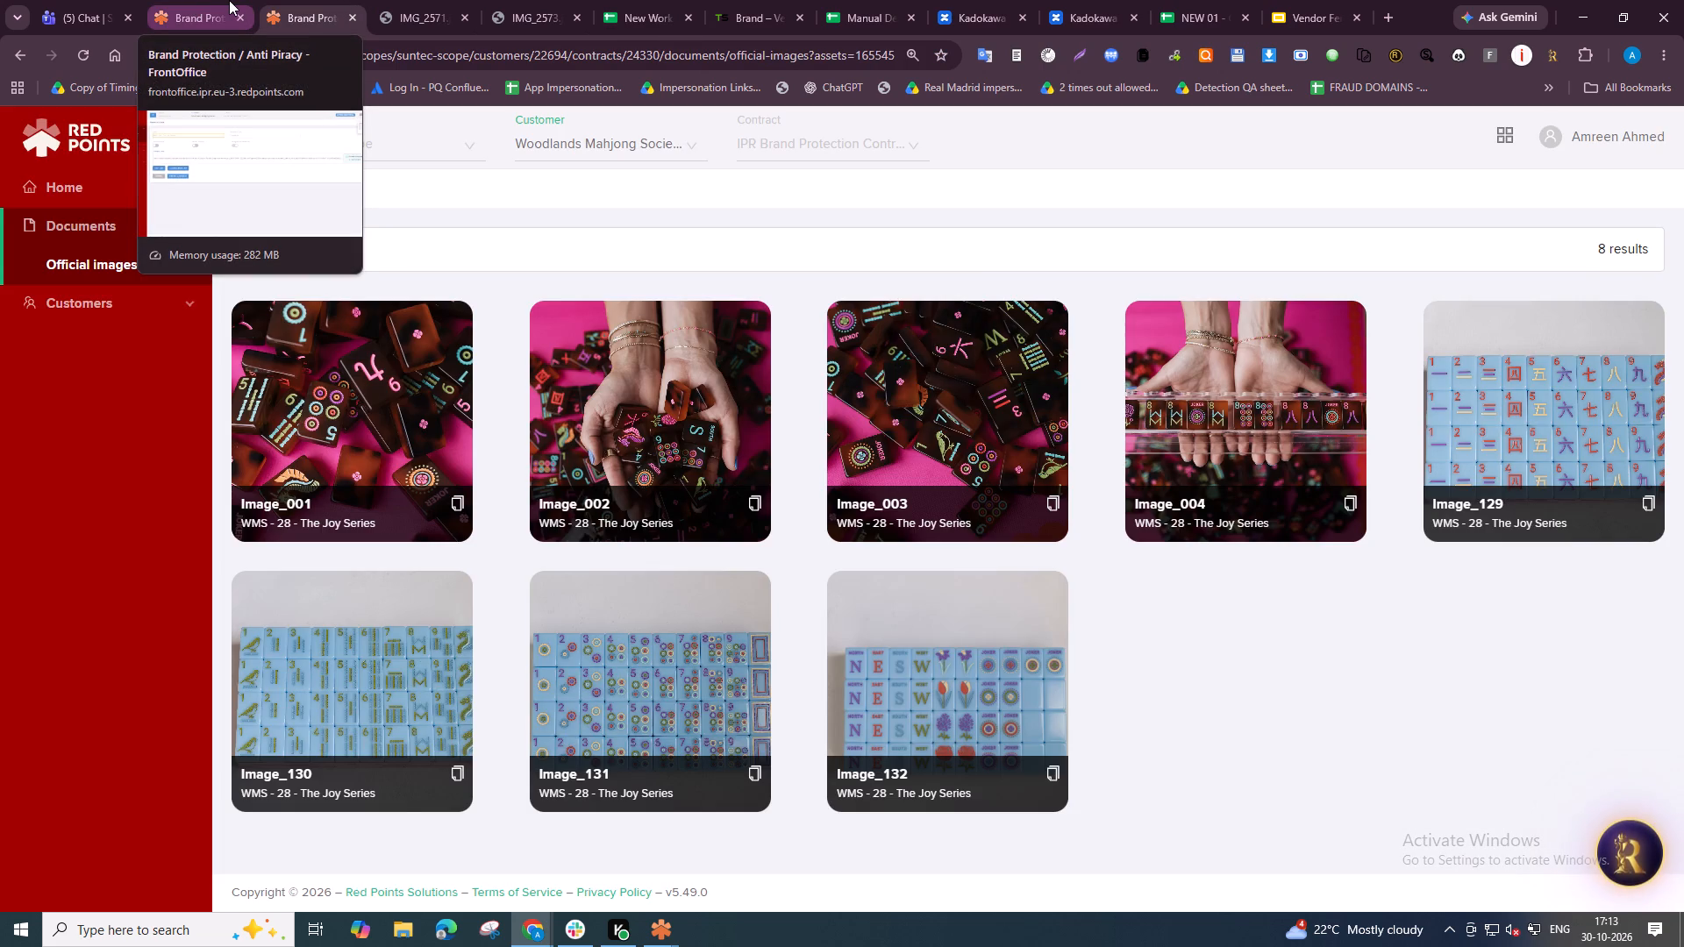
pyautogui.click(220, 0)
pyautogui.click(397, 471)
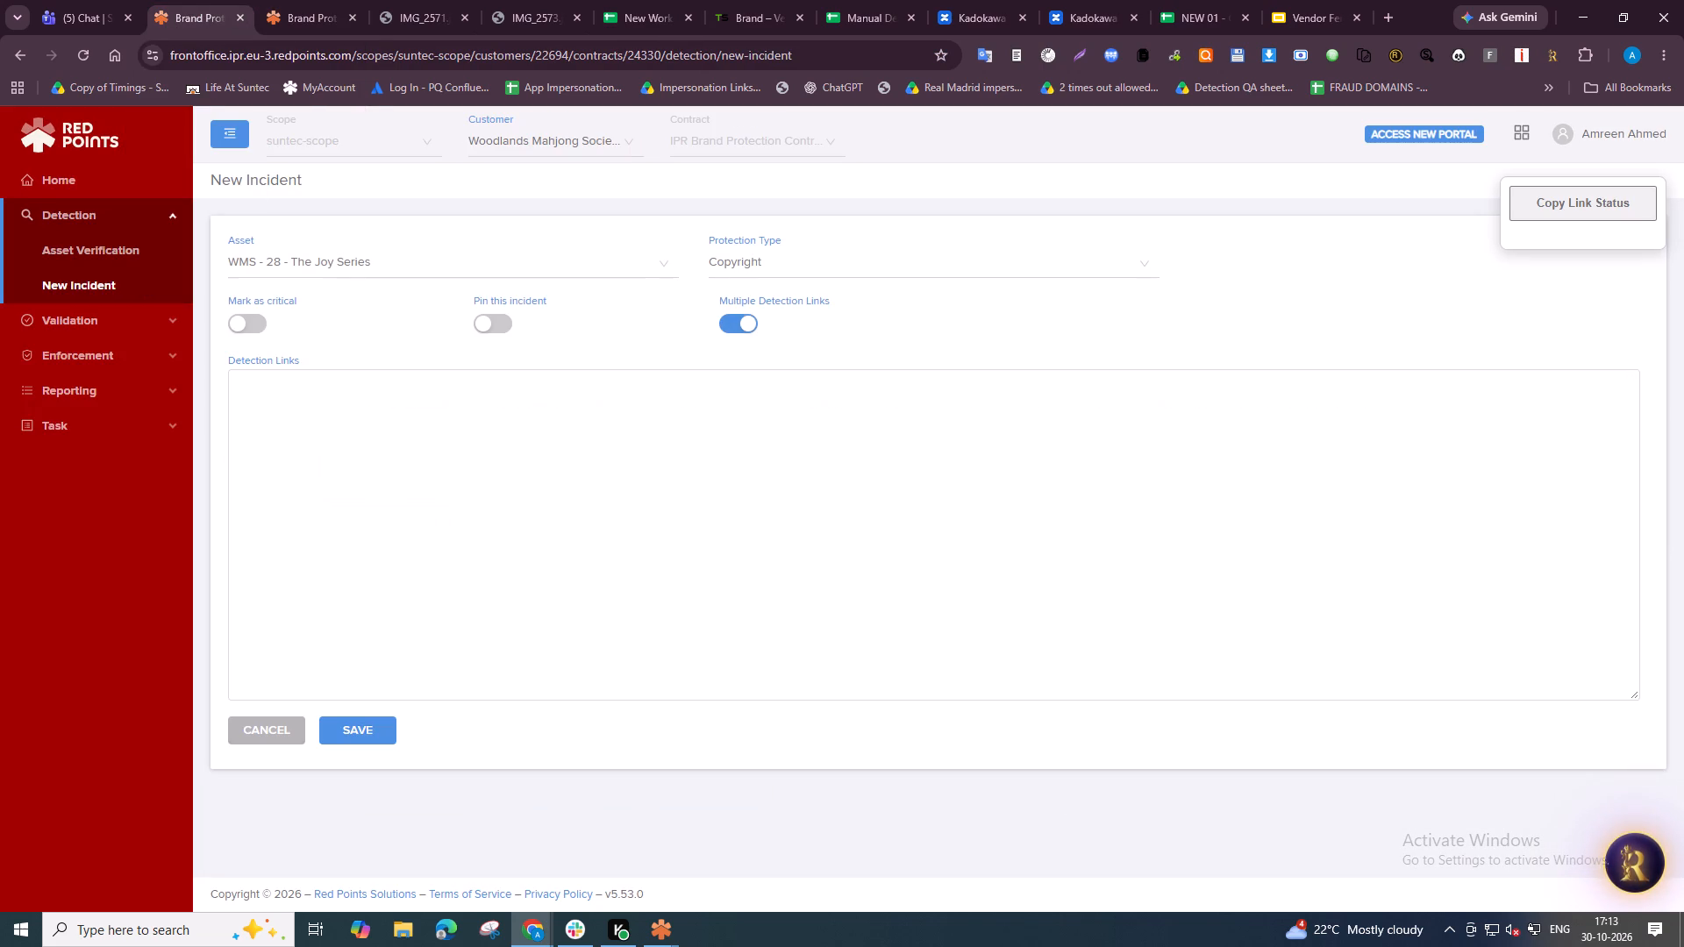
pyautogui.click(397, 471)
pyautogui.hotkey('ctrl', 'v')
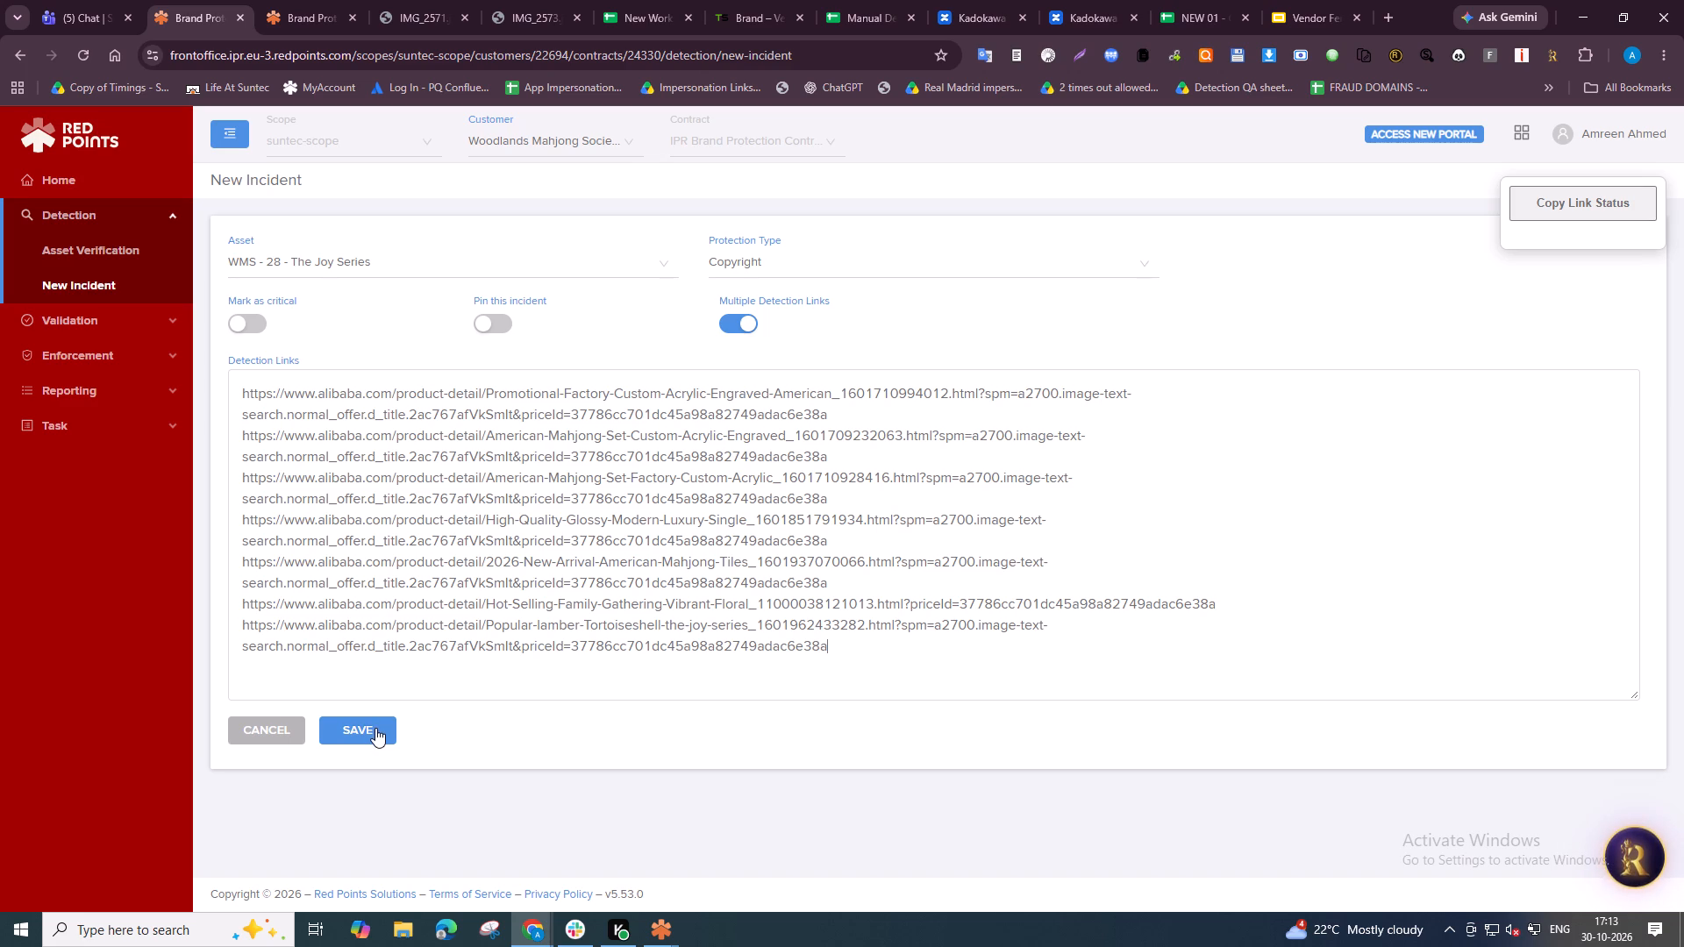
pyautogui.click(375, 728)
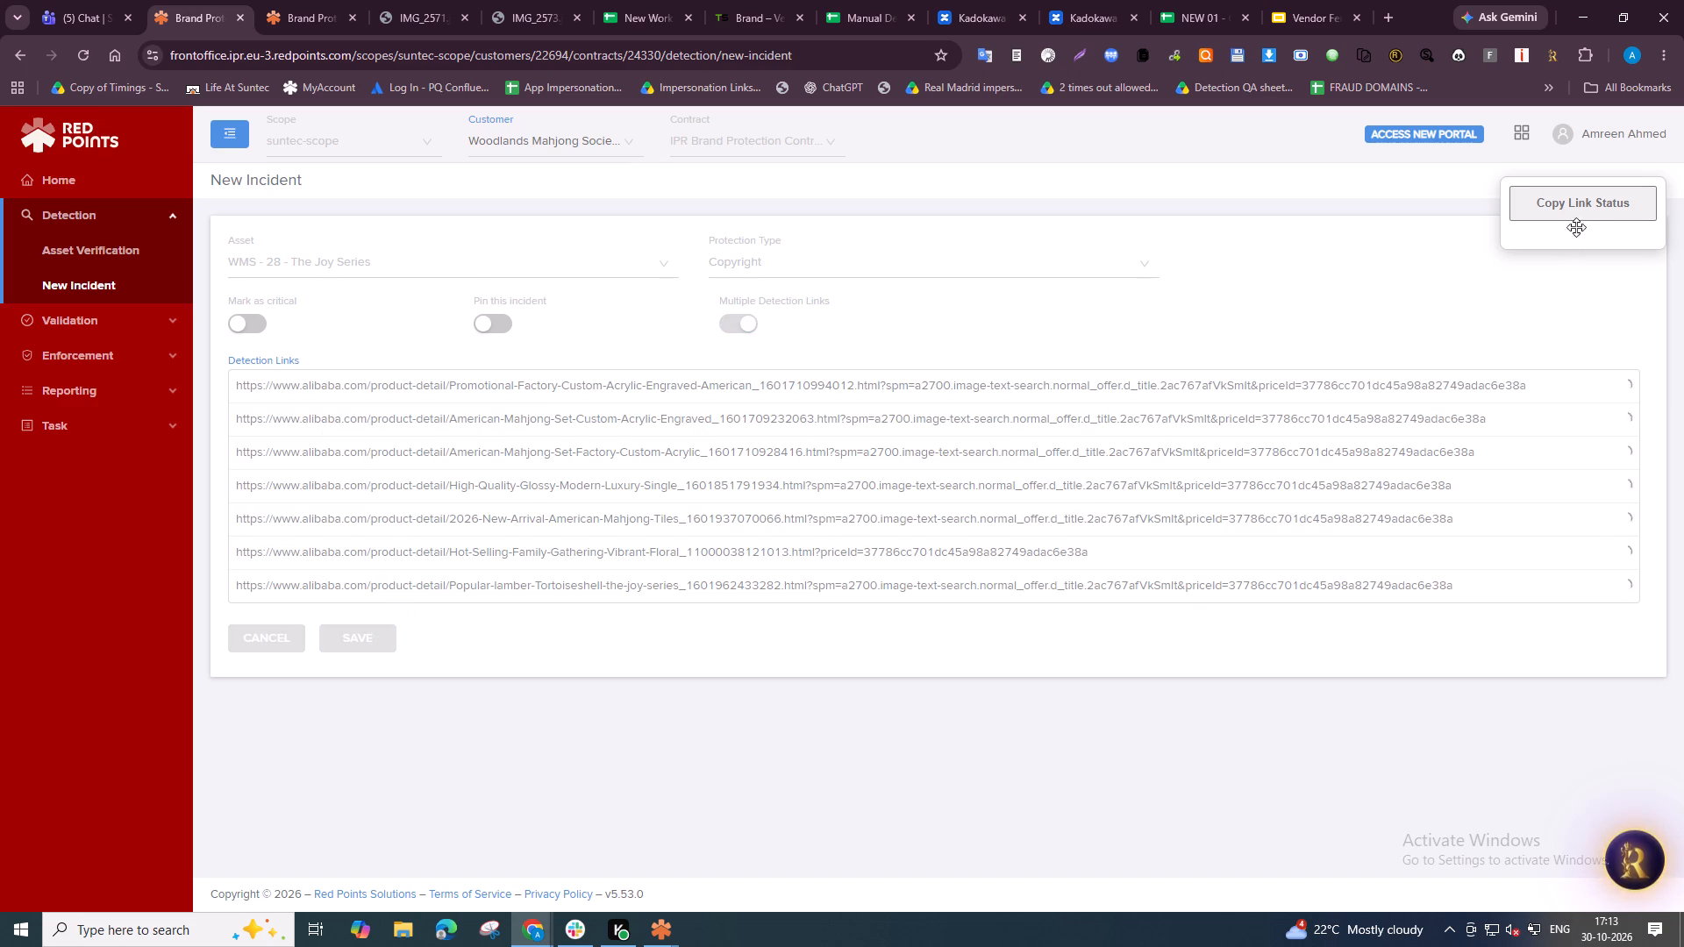
# Copy the link status of the seven submitted Alibaba links.
pyautogui.click(1576, 207)
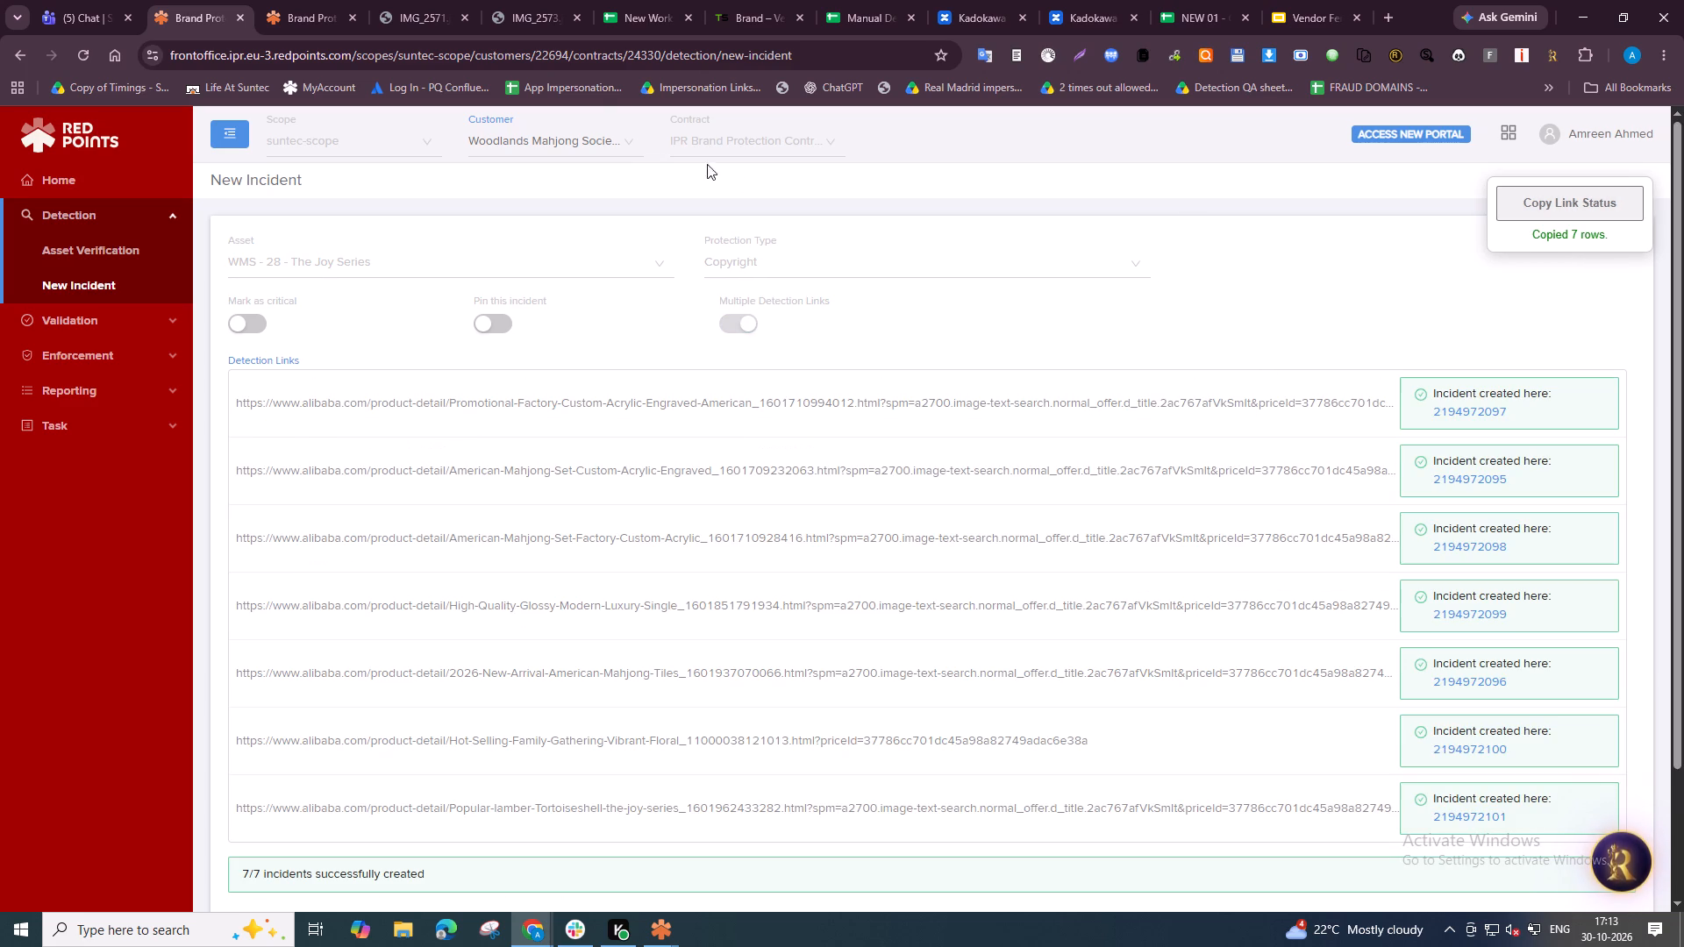
# Paste the copied link status table into the New Work spreadsheet starting at cell C27969.
pyautogui.click(617, 0)
pyautogui.hotkey('ctrl', 'v')
pyautogui.press('Up')
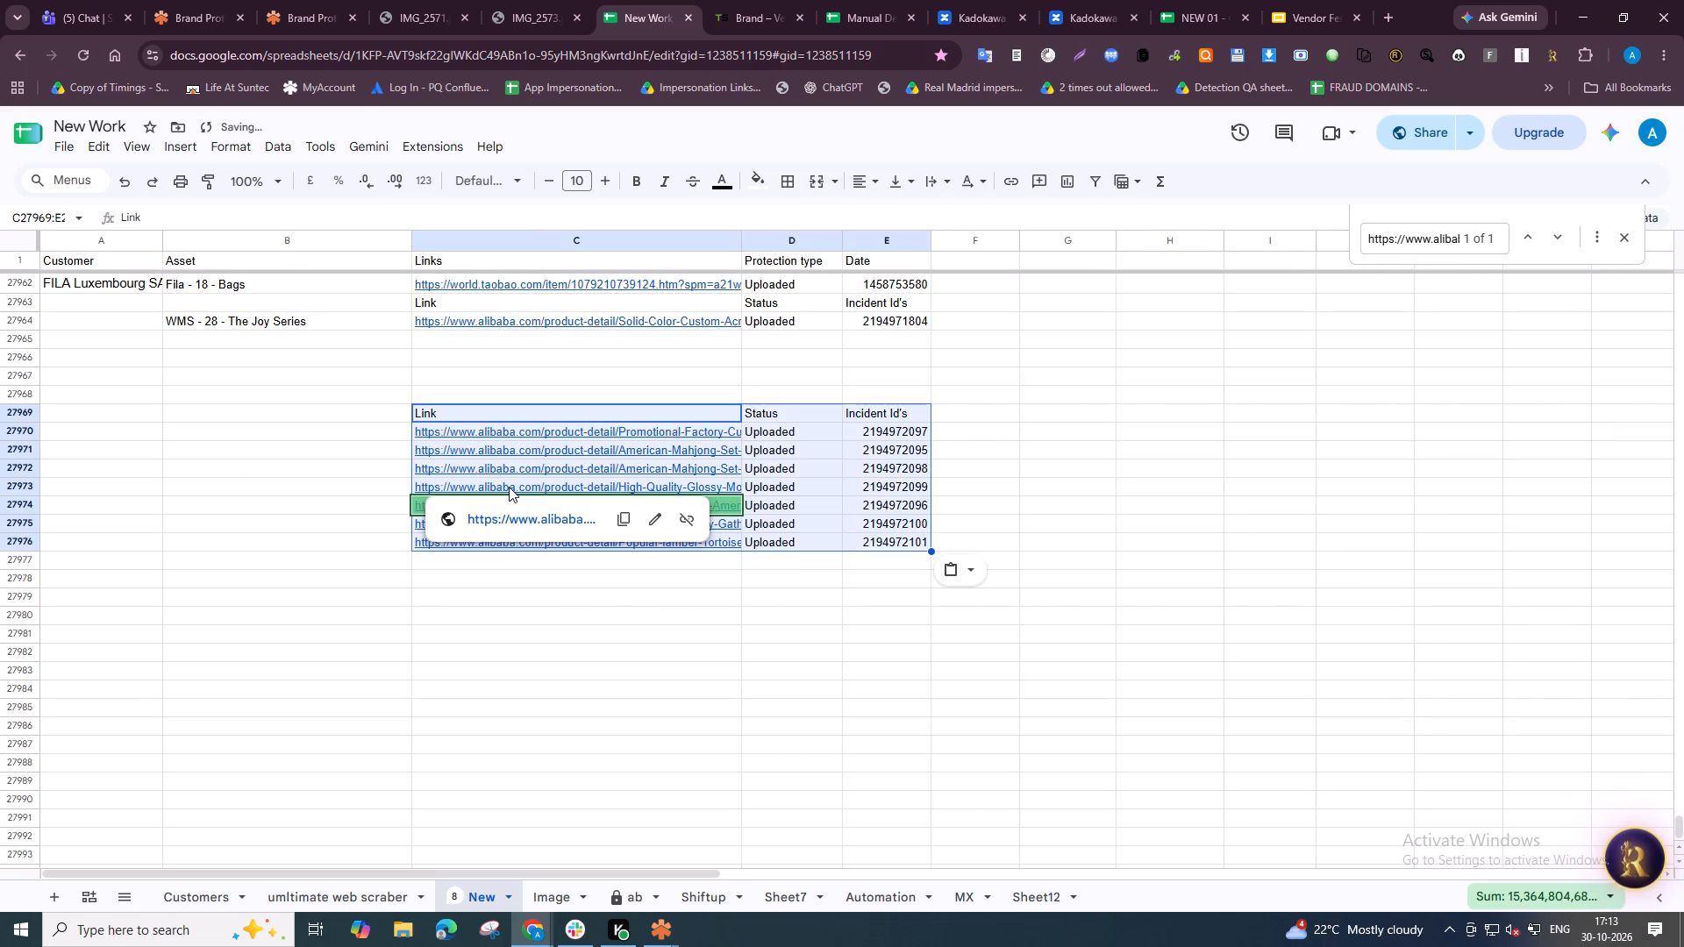
# Move the seven uploaded link rows, with status and incident IDs but without their header, directly below the existing WMS row, starting at C27965.
pyautogui.press('Down')
pyautogui.hotkey('ctrl', 'shift', 'Down')
pyautogui.press('Down')
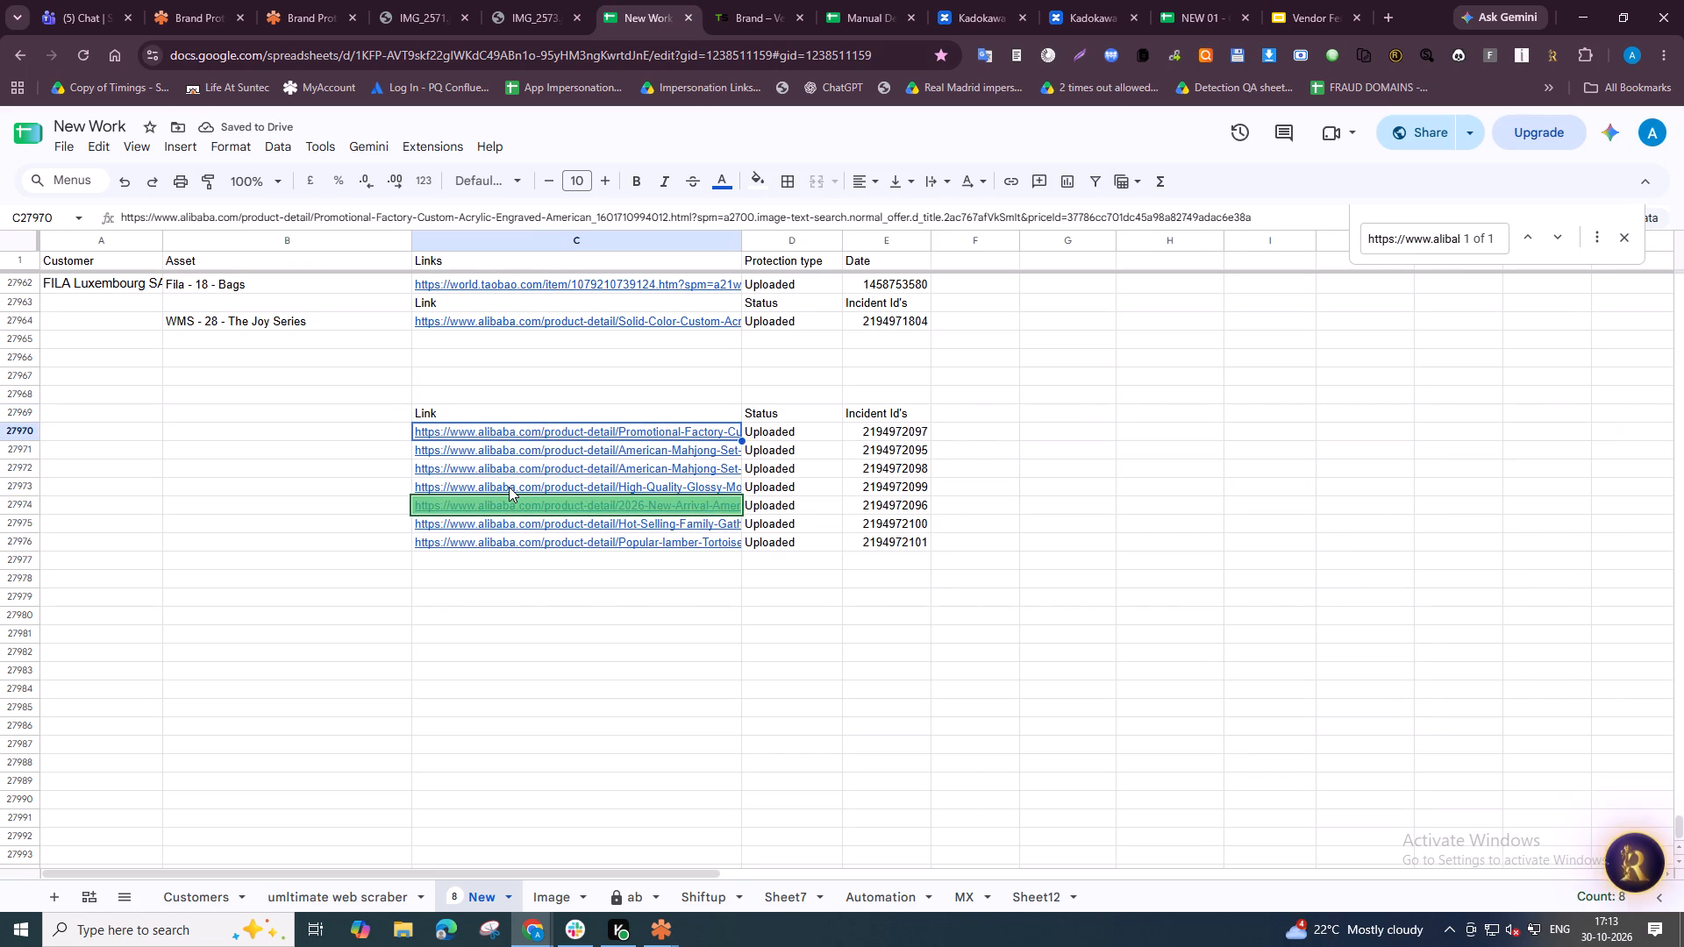
pyautogui.hotkey('ctrl', 'shift', 'Down')
pyautogui.hotkey('ctrl', 'shift', 'Right')
pyautogui.hotkey('ctrl', 'x')
pyautogui.hotkey('ctrl', 'Up')
pyautogui.hotkey('ctrl', 'Up')
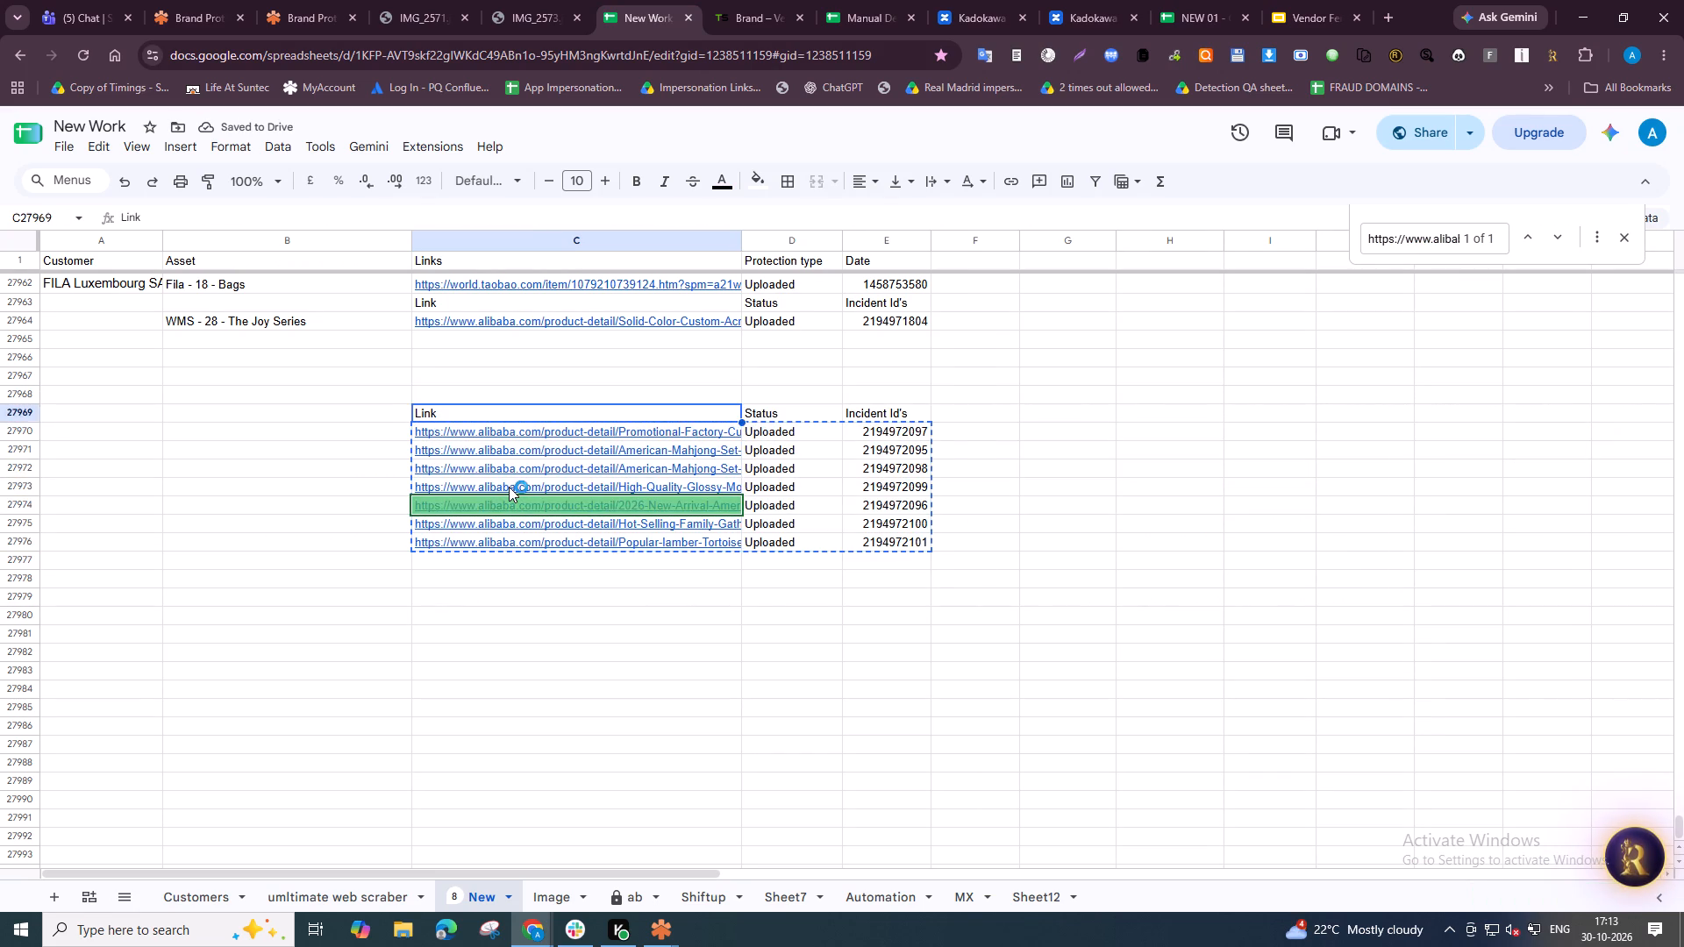
pyautogui.press('Down')
pyautogui.hotkey('ctrl', 'v')
# Fill the asset WMS - 28 - The Joy Series down from B27964 to B27971 for the moved rows.
pyautogui.hotkey('ctrl', 'Down')
pyautogui.press('Left')
pyautogui.hotkey('ctrl', 'shift', 'Up')
pyautogui.hotkey('ctrl', 'd')
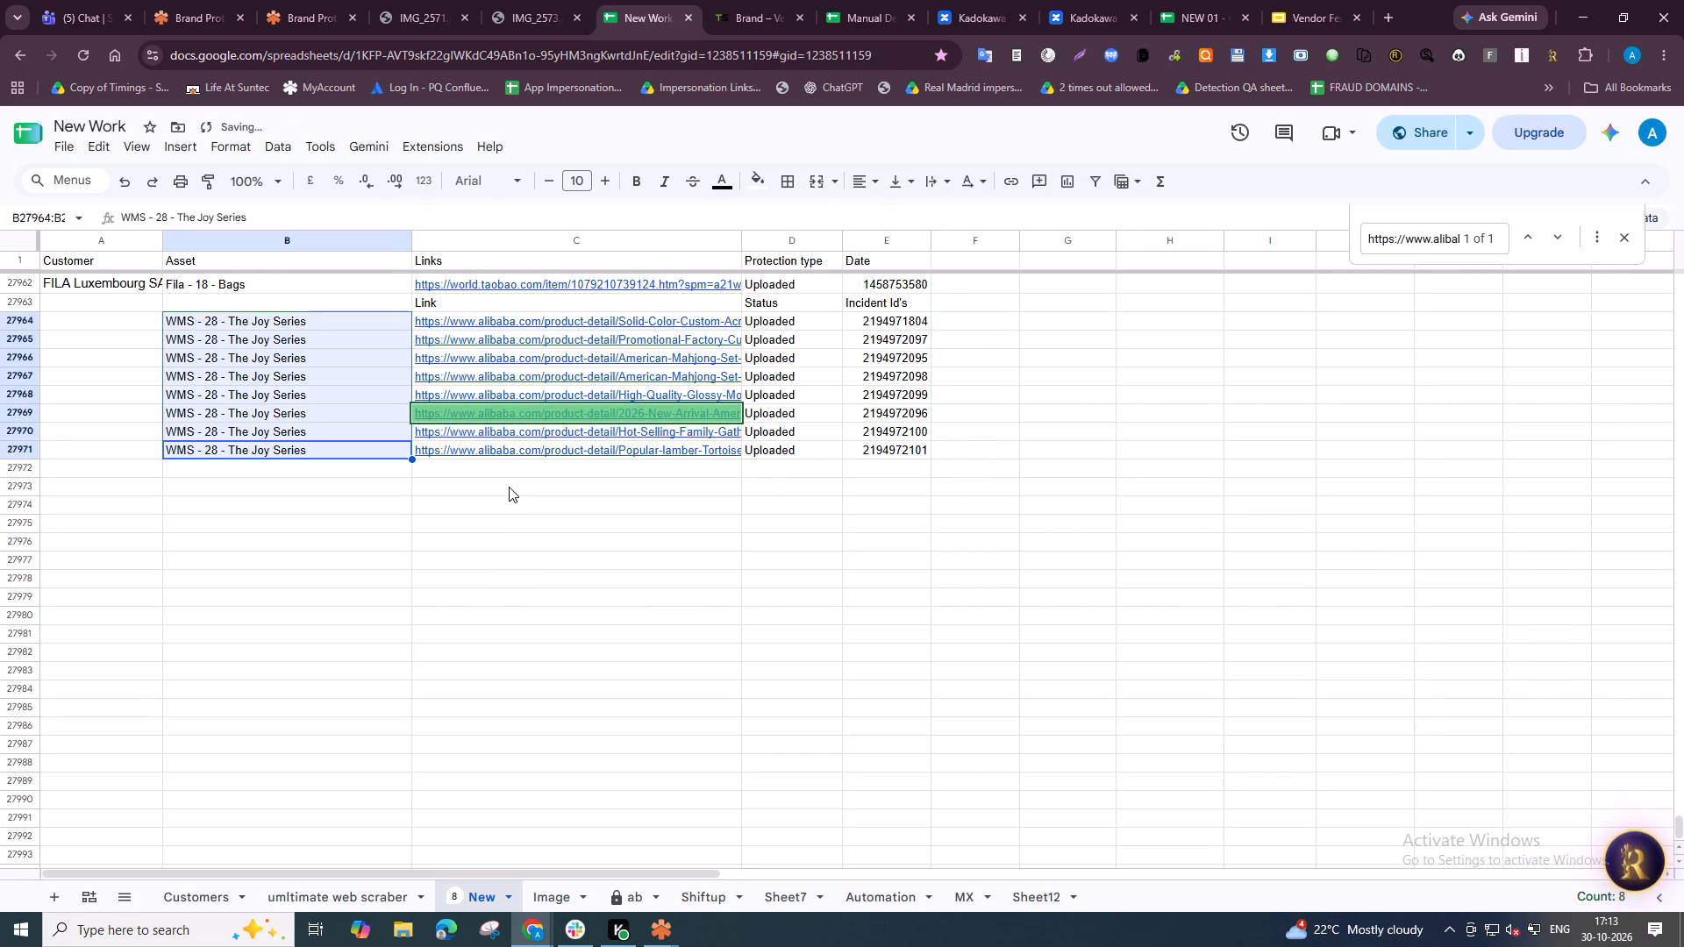
# Enter the customer Woodlands Mahjong Society LLC in A27964 and fill it down to A27971.
pyautogui.click(227, 0)
pyautogui.keyDown('alt'); pyautogui.click(536, 133); pyautogui.keyUp('alt')
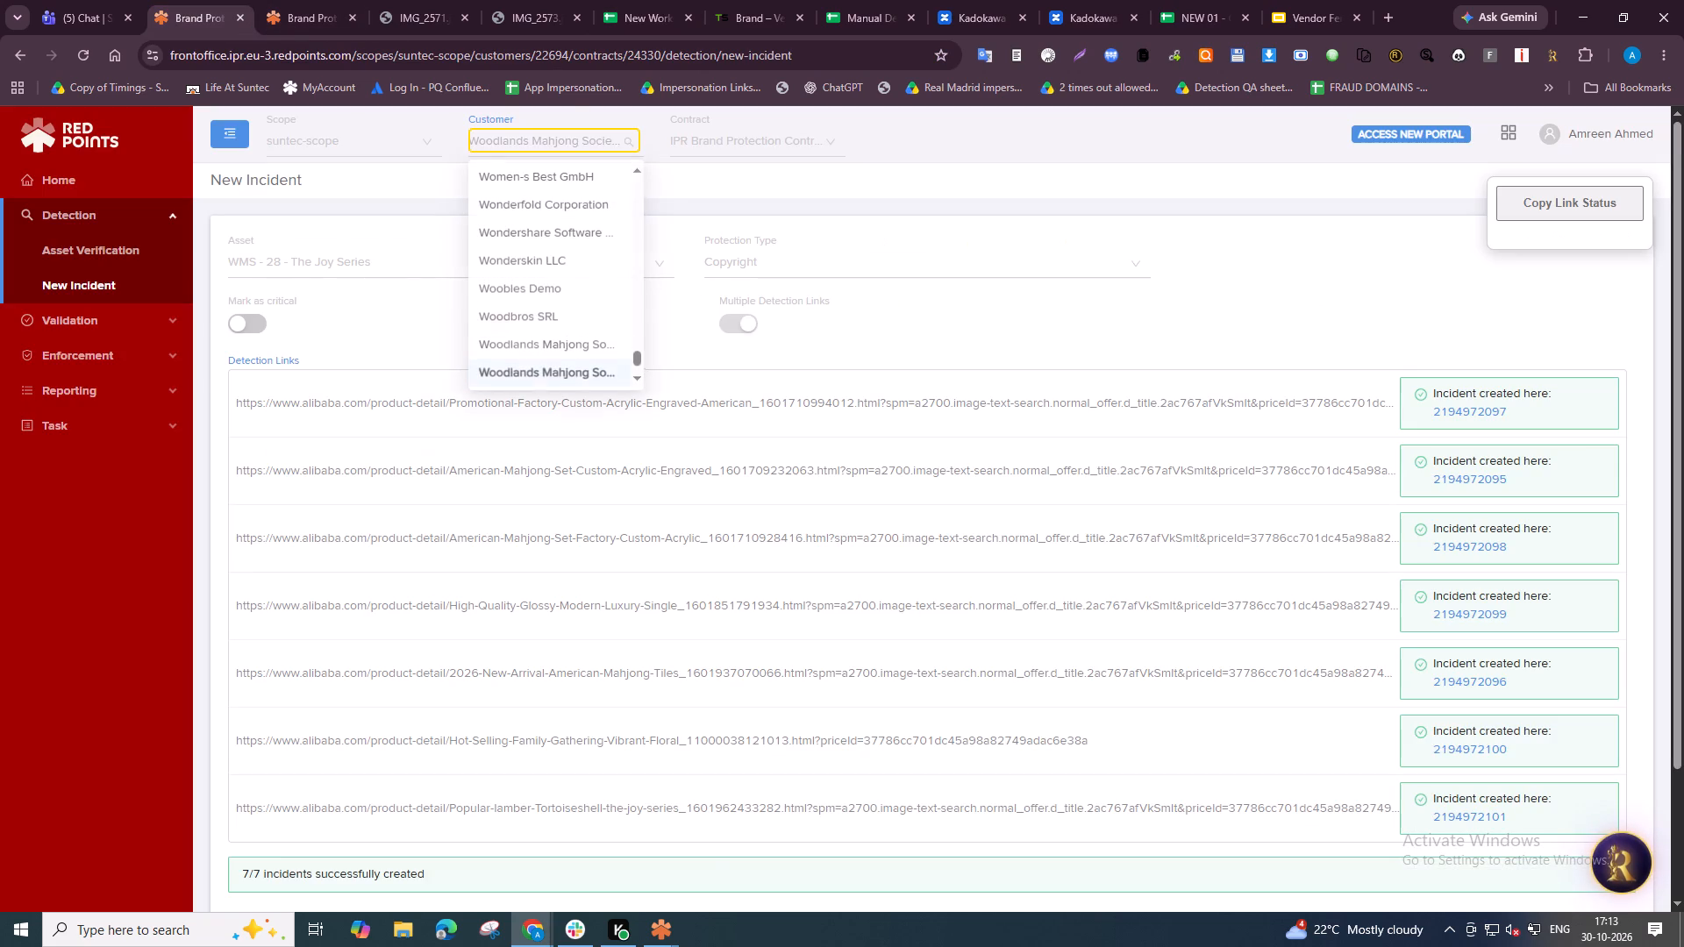
pyautogui.click(655, 0)
pyautogui.click(123, 317)
pyautogui.hotkey('ctrl', 'v')
pyautogui.keyDown('shift'); pyautogui.click(133, 446); pyautogui.keyUp('shift')
pyautogui.hotkey('ctrl', 'd')
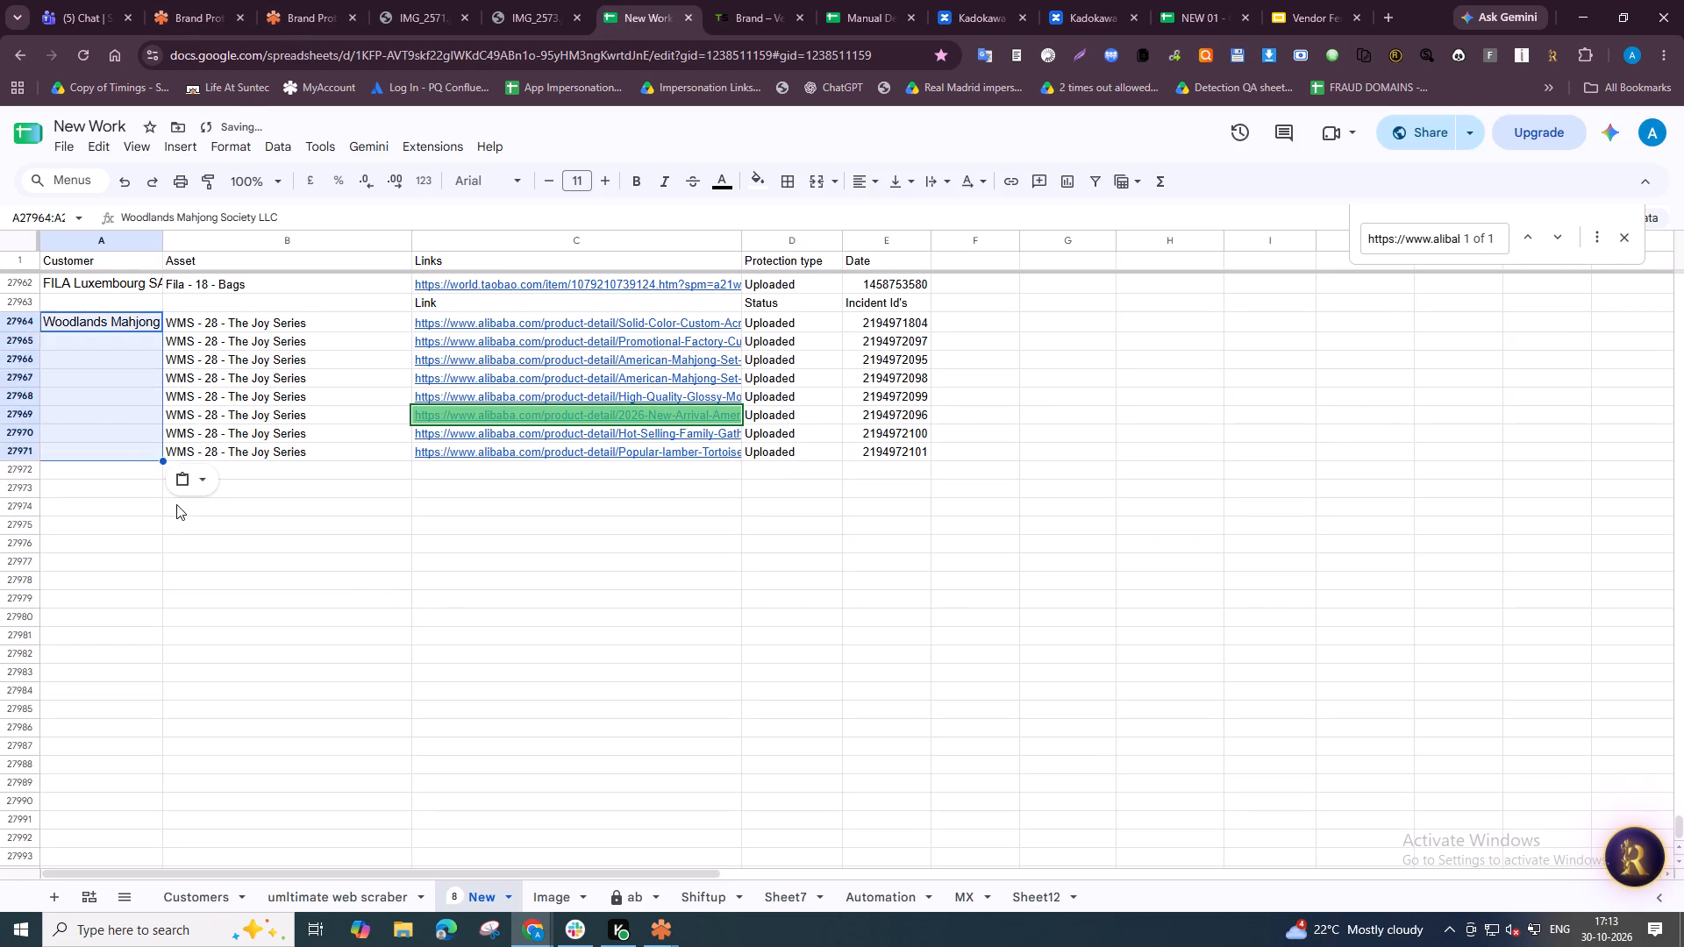
pyautogui.click(341, 587)
# In the NEW 01 - Calendar - Suntec - Brand spreadsheet, clear the 30/10 time entries for JetBrains (Brand) and MTG CO LTD.
pyautogui.click(1239, 0)
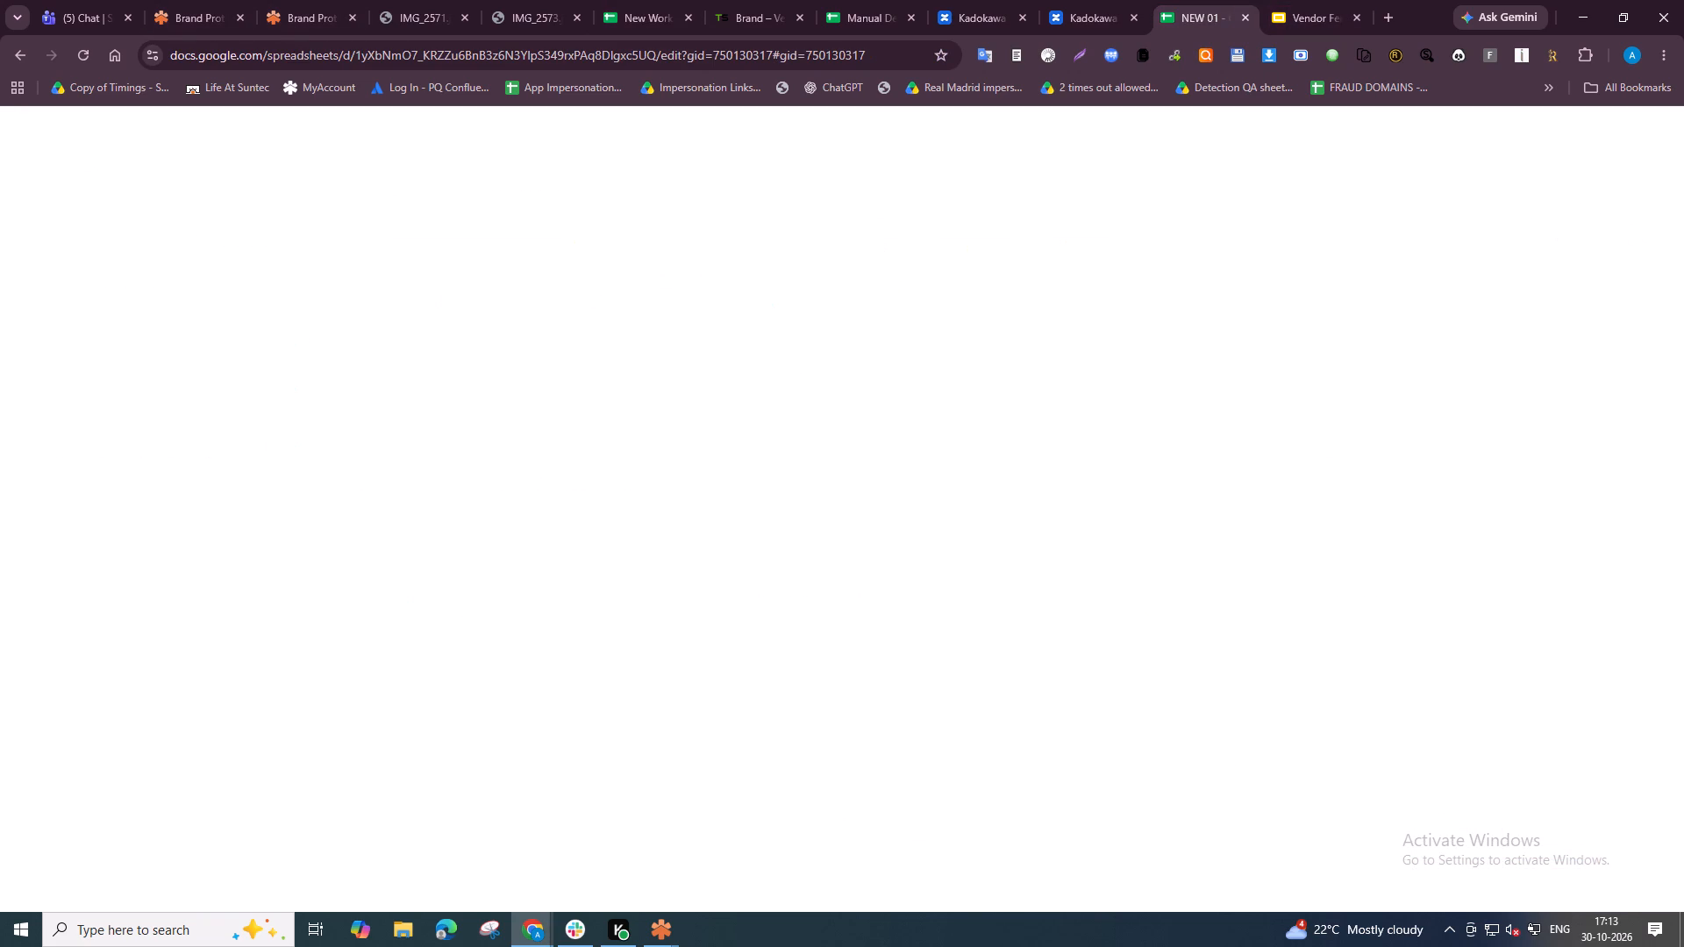
pyautogui.scroll(3, 1151, 533)
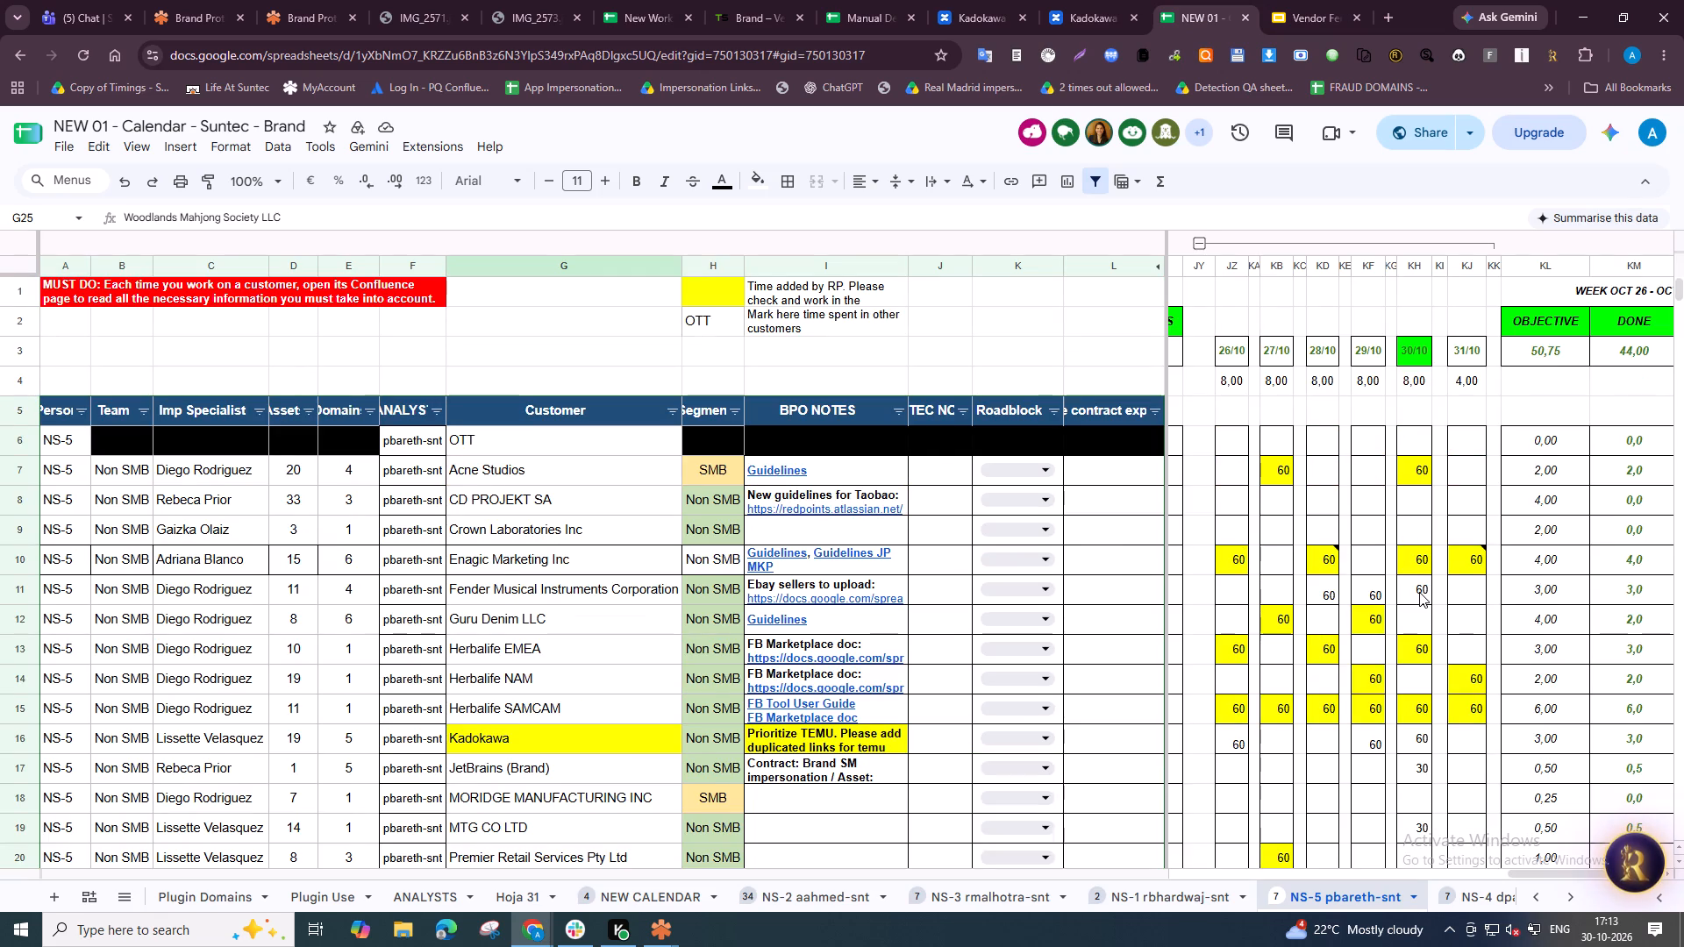
pyautogui.scroll(-1, 1419, 592)
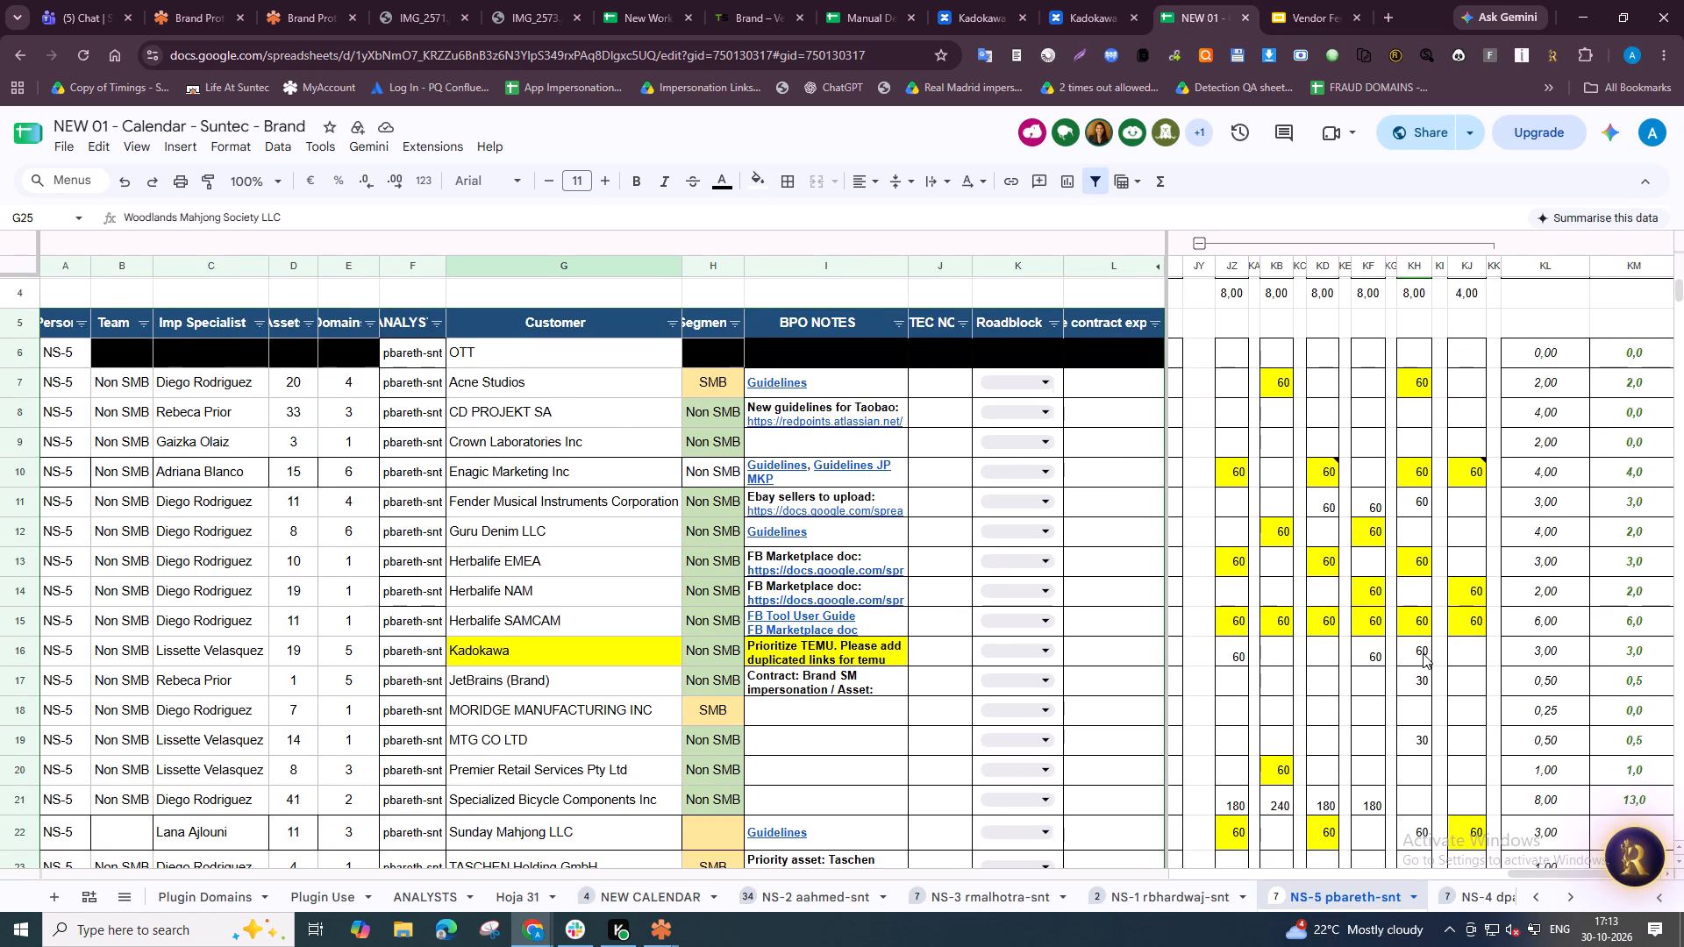
pyautogui.click(1424, 680)
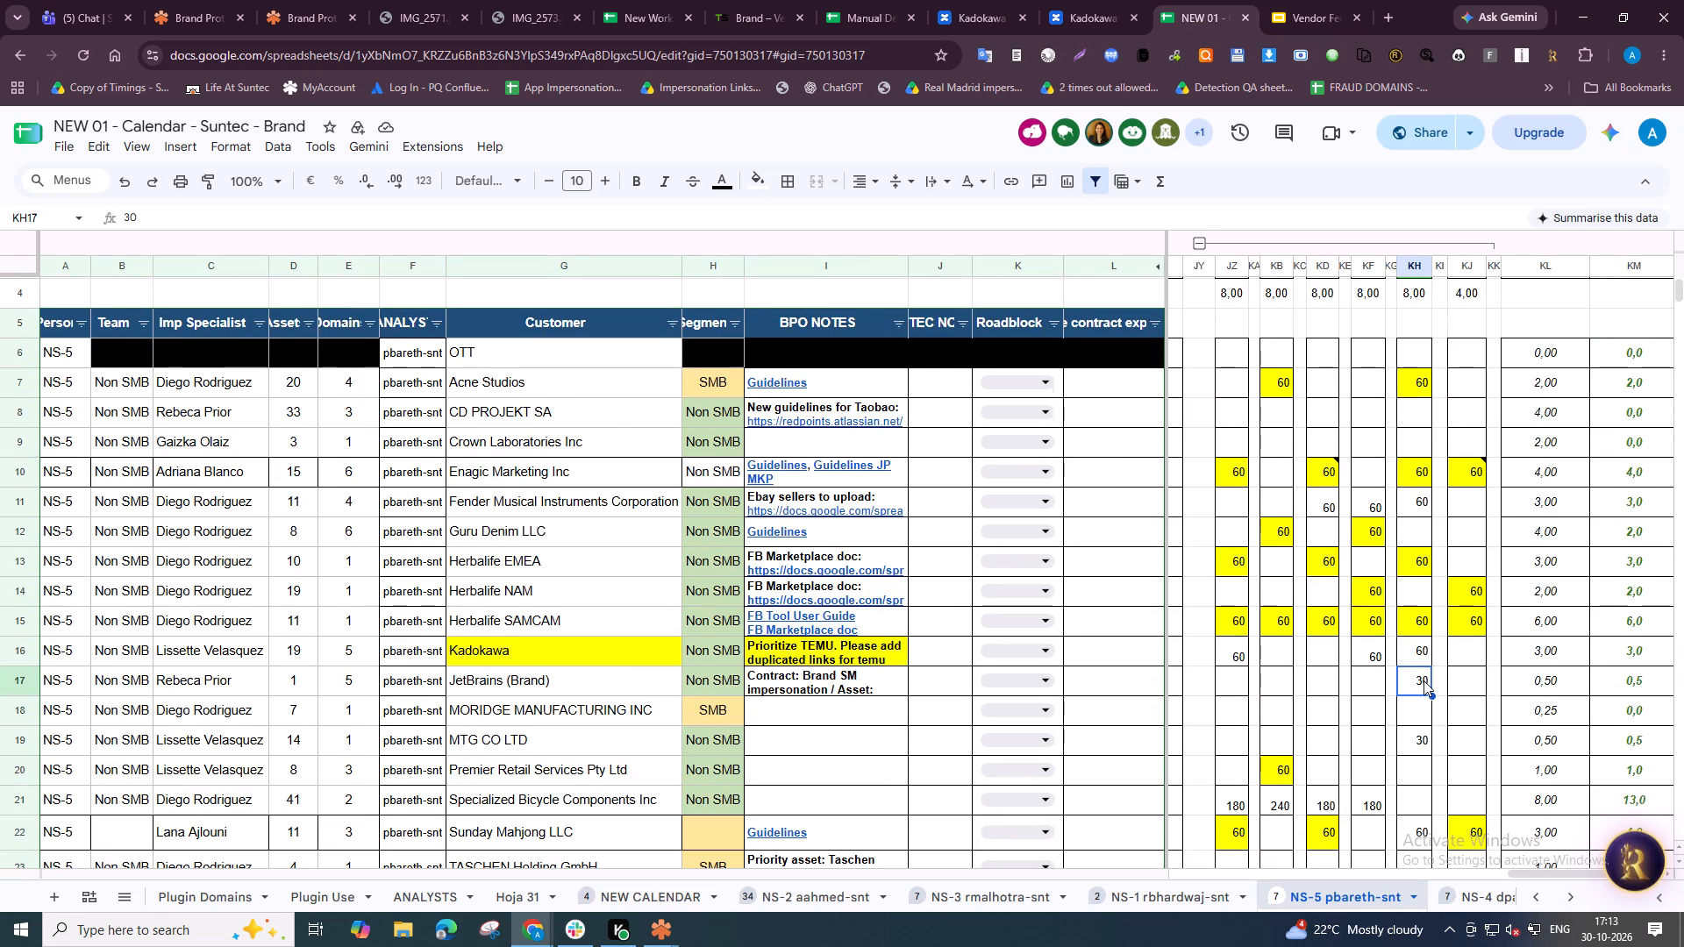
pyautogui.press('Delete')
pyautogui.click(1415, 740)
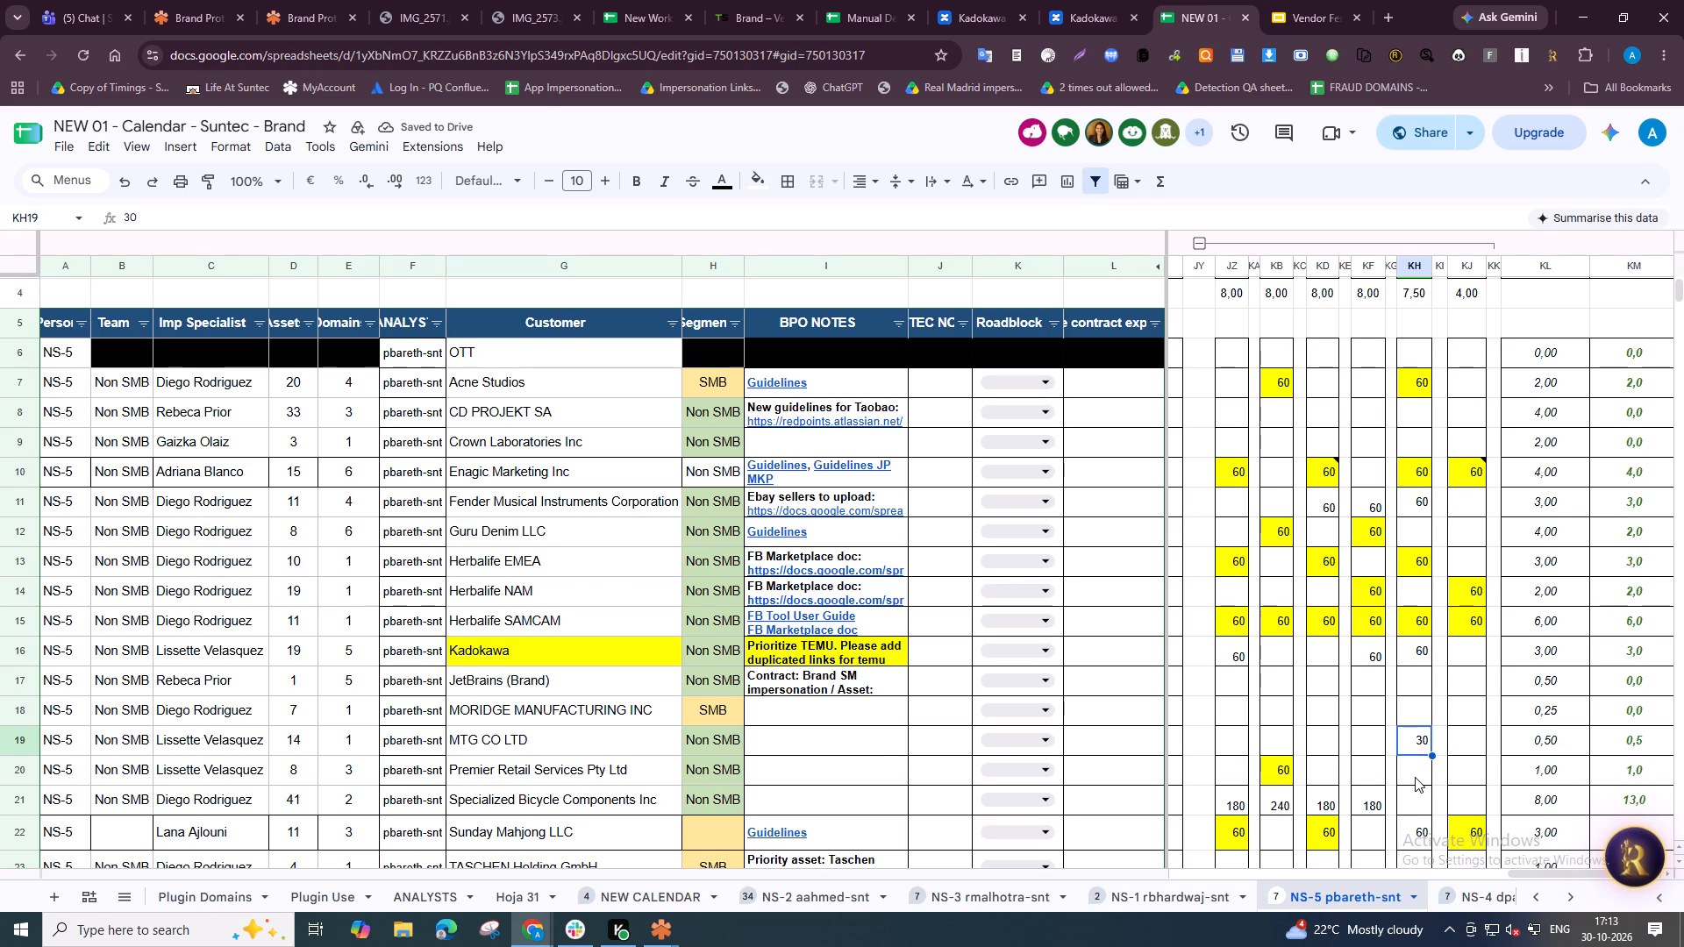
pyautogui.scroll(2, 1427, 751)
pyautogui.scroll(-3, 1427, 749)
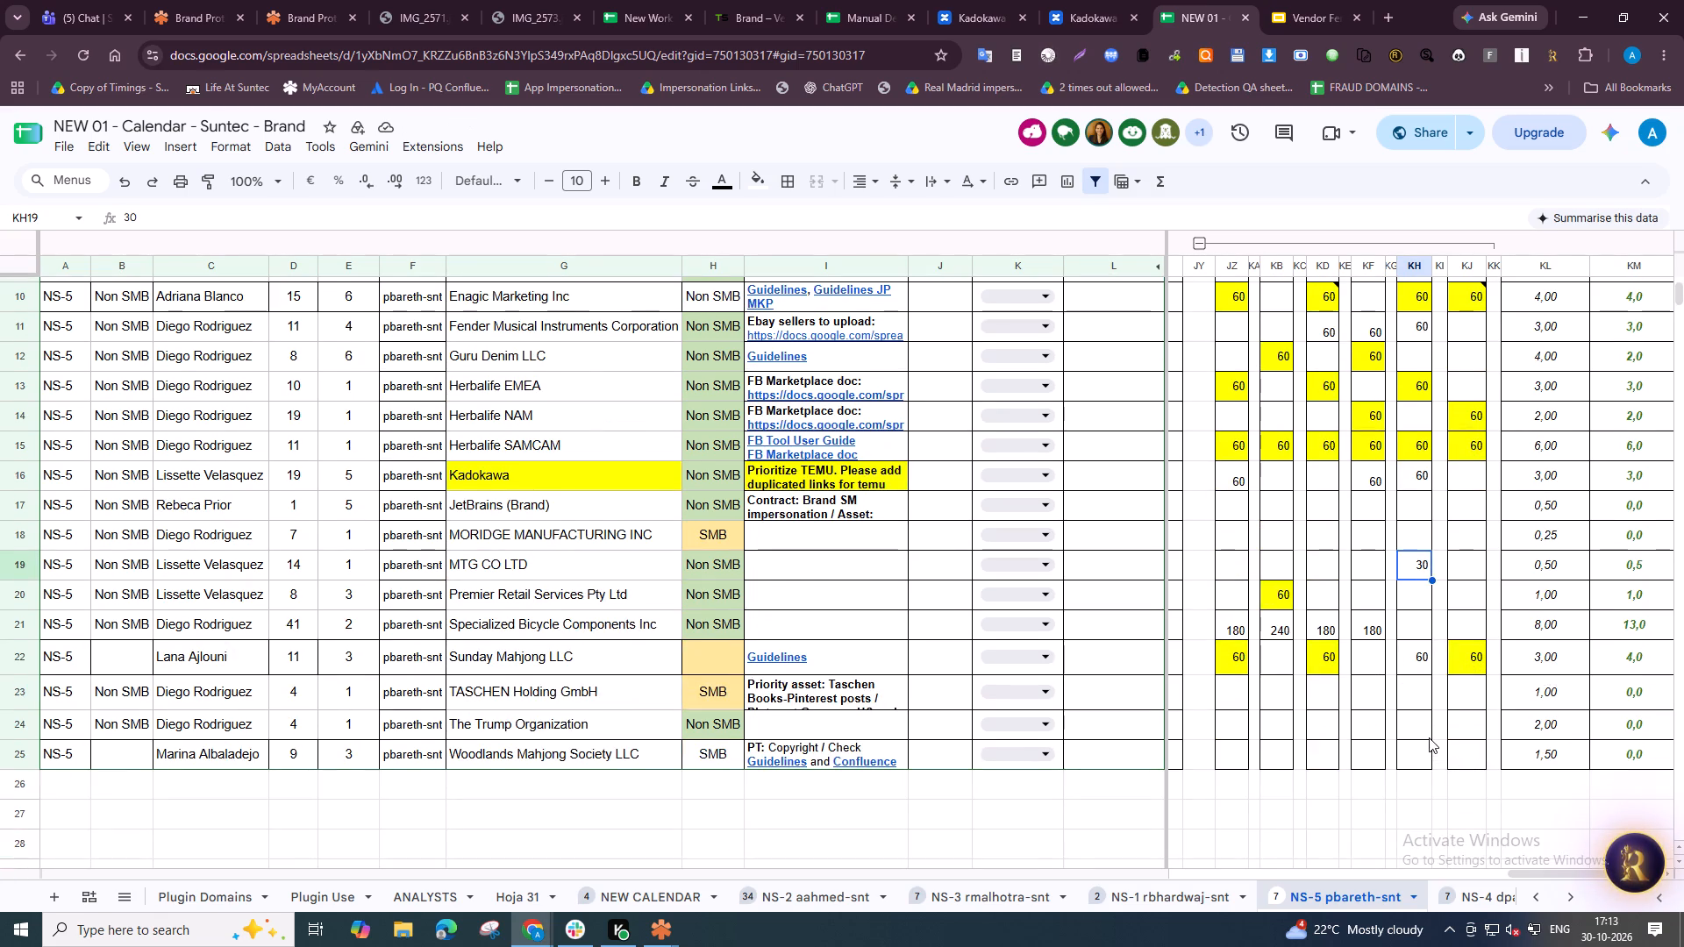
pyautogui.press('Delete')
# Filter the Tuinet Brand tracker by customer MTG CO LTD and blank the day 30 mark for its Taobao site.
pyautogui.click(573, 559)
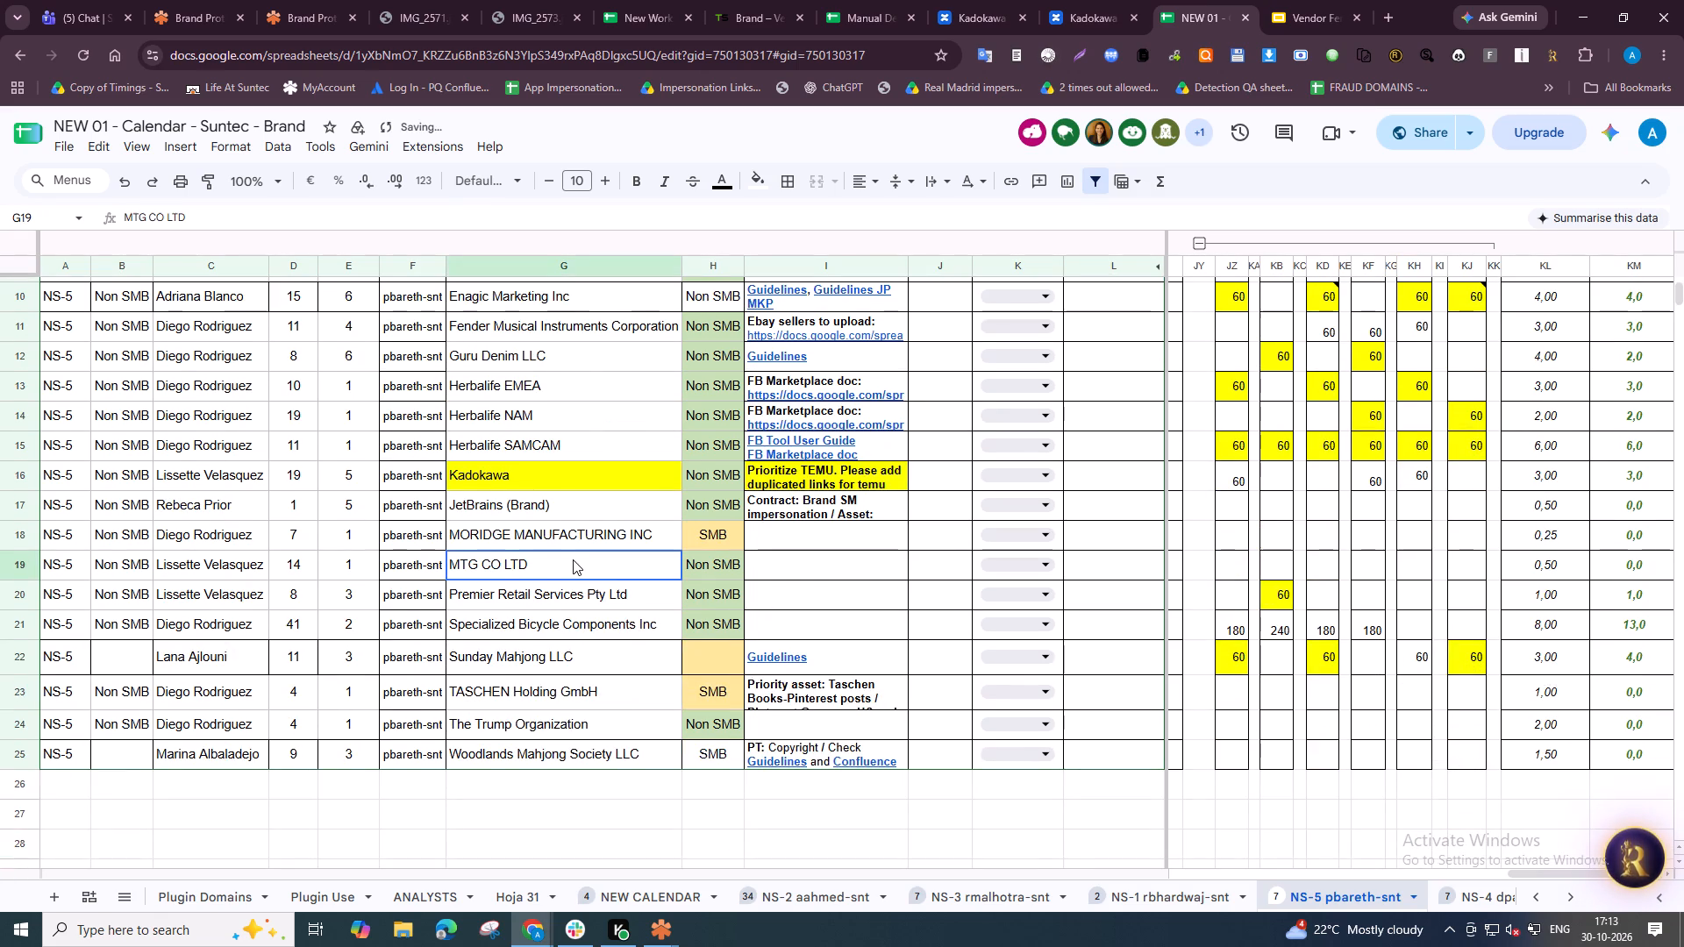
pyautogui.hotkey('ctrl', 'c')
pyautogui.click(724, 0)
pyautogui.click(651, 339)
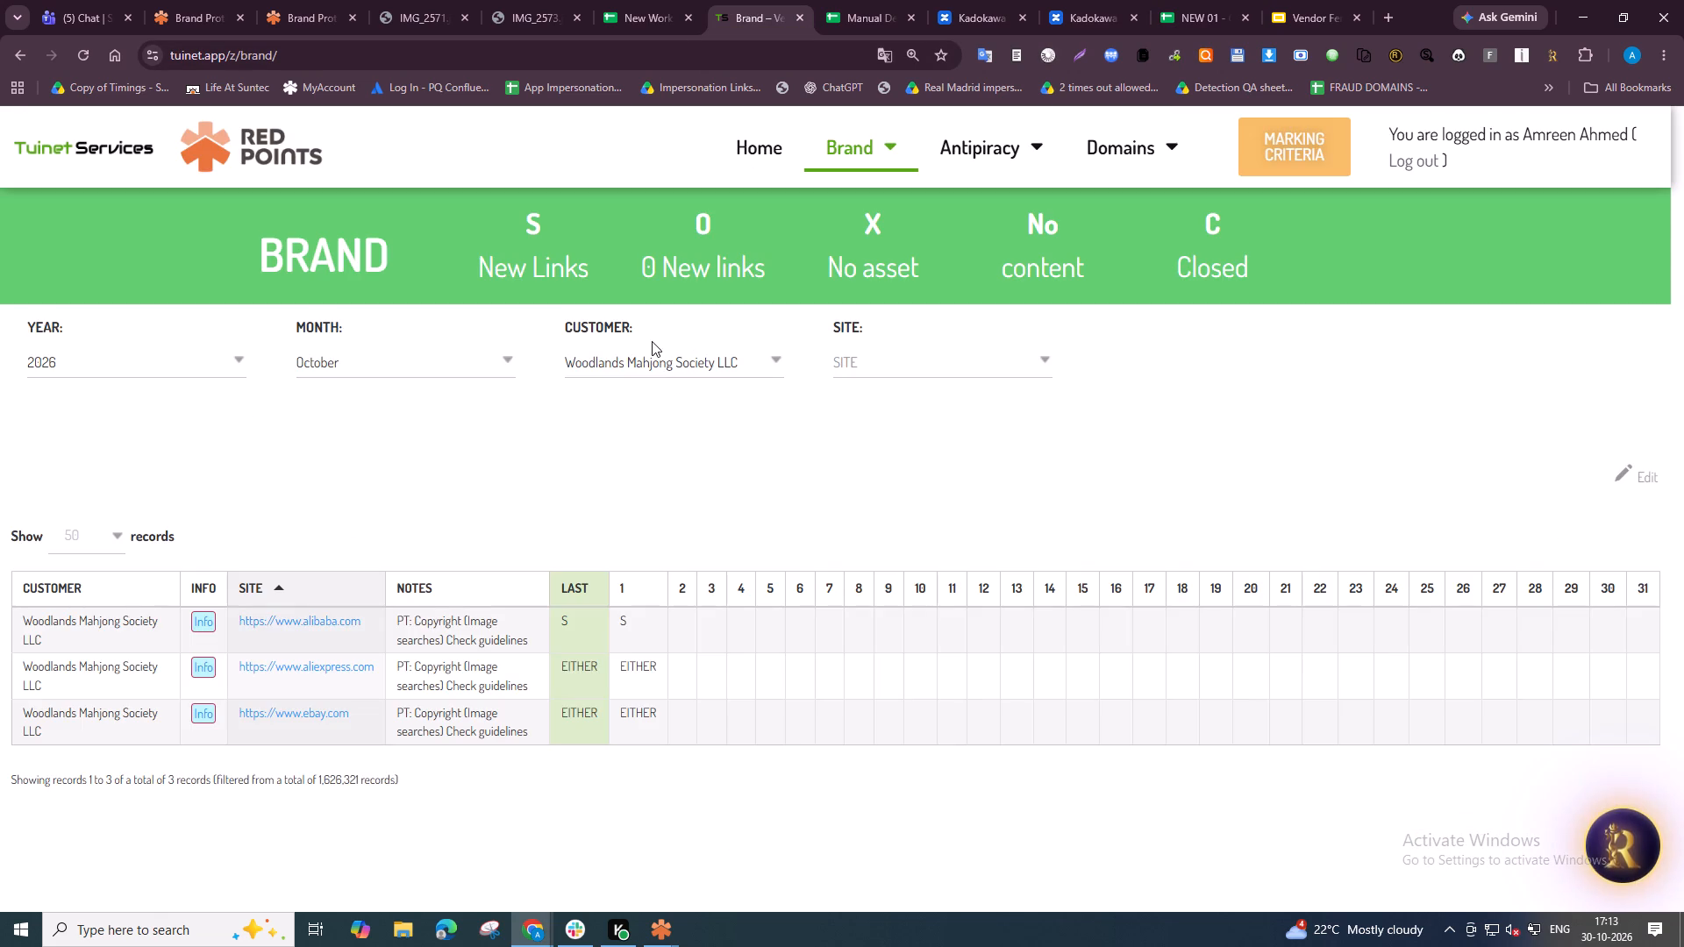
pyautogui.click(655, 360)
pyautogui.hotkey('ctrl', 'v')
pyautogui.click(671, 431)
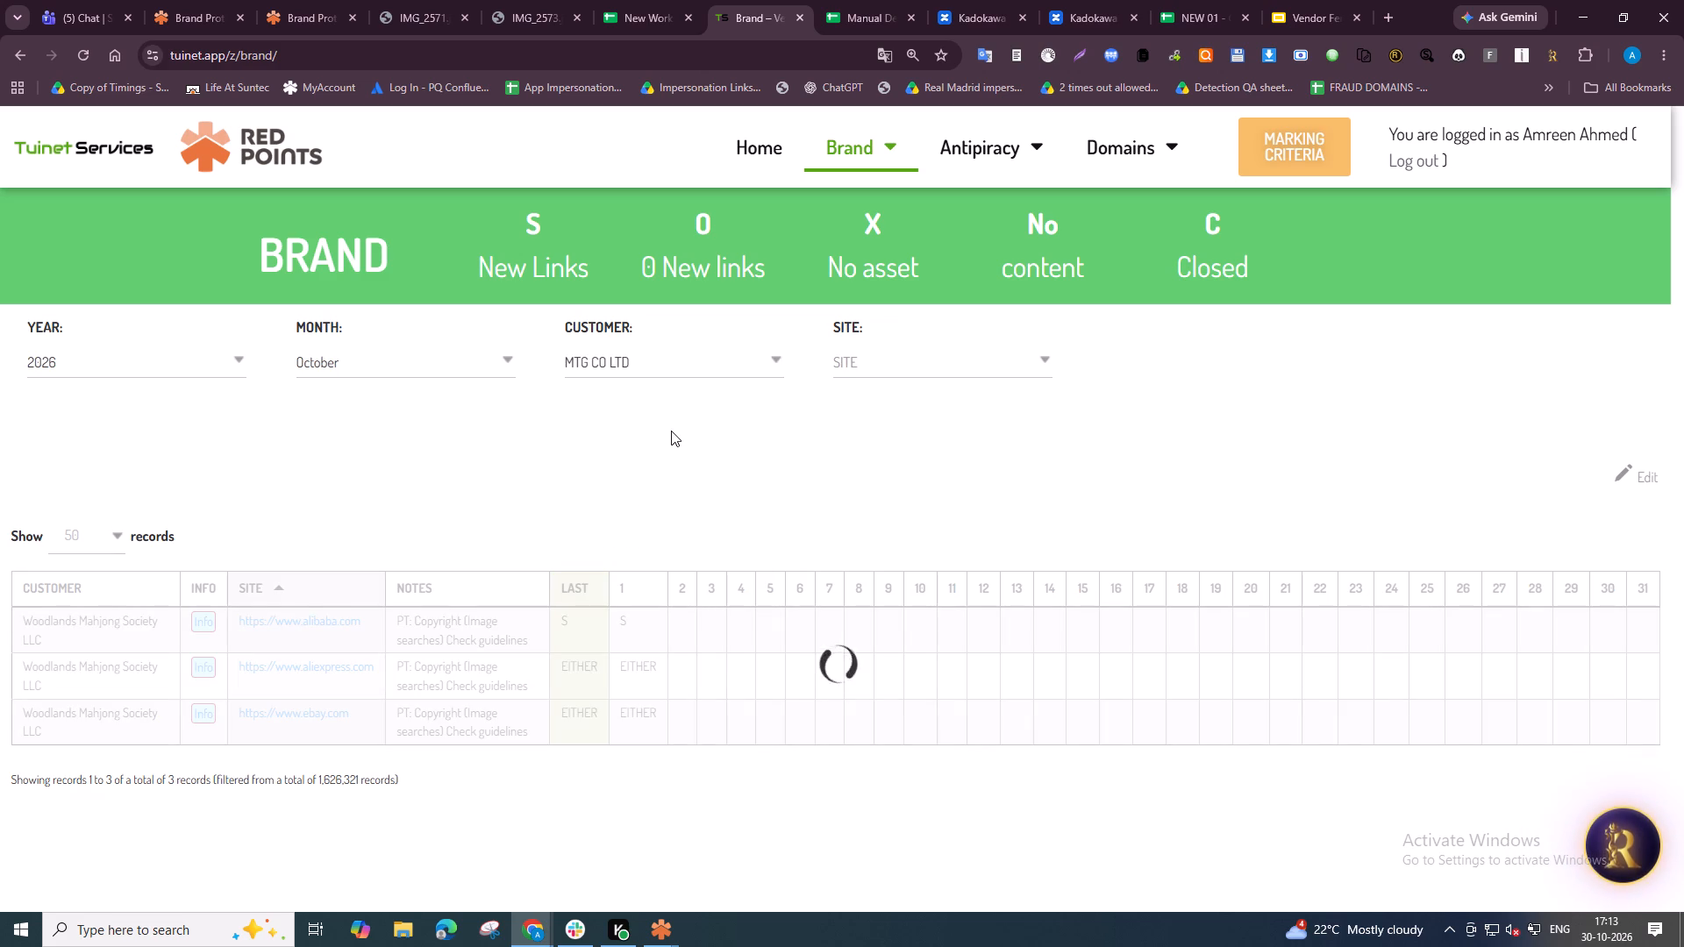
pyautogui.doubleClick(1603, 620)
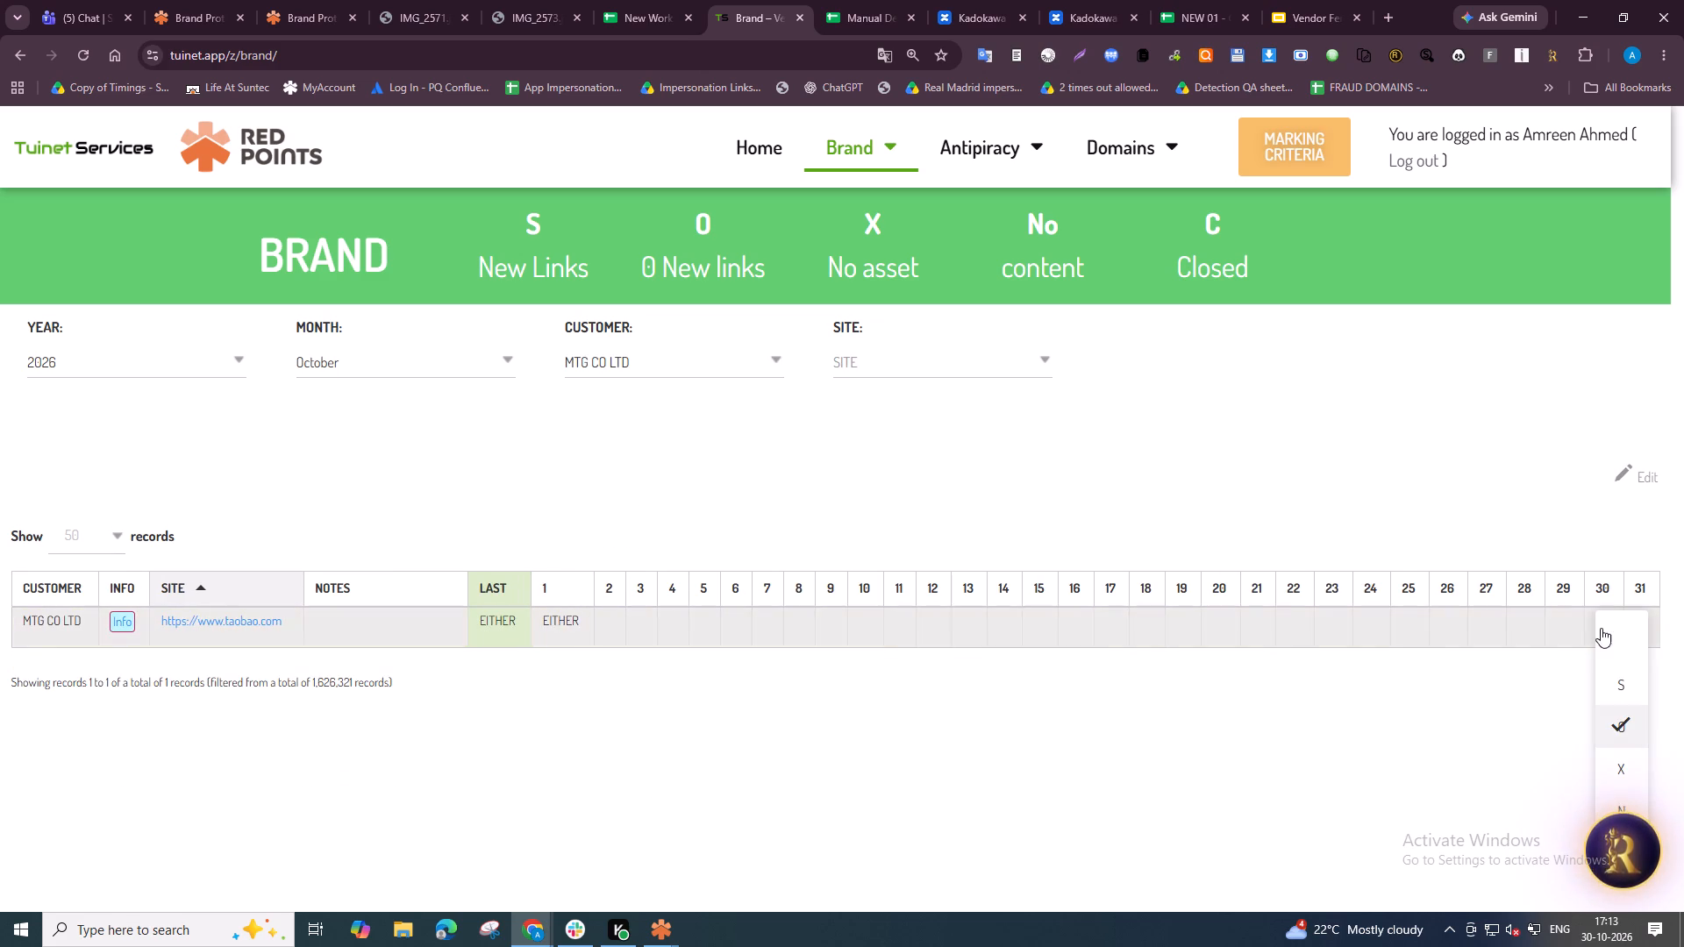
pyautogui.click(1624, 623)
# Filter the Tuinet Brand tracker by JetBrains (Brand) and blank the day 30 marks for its t.me, Instagram and Pinterest sites.
pyautogui.click(618, 0)
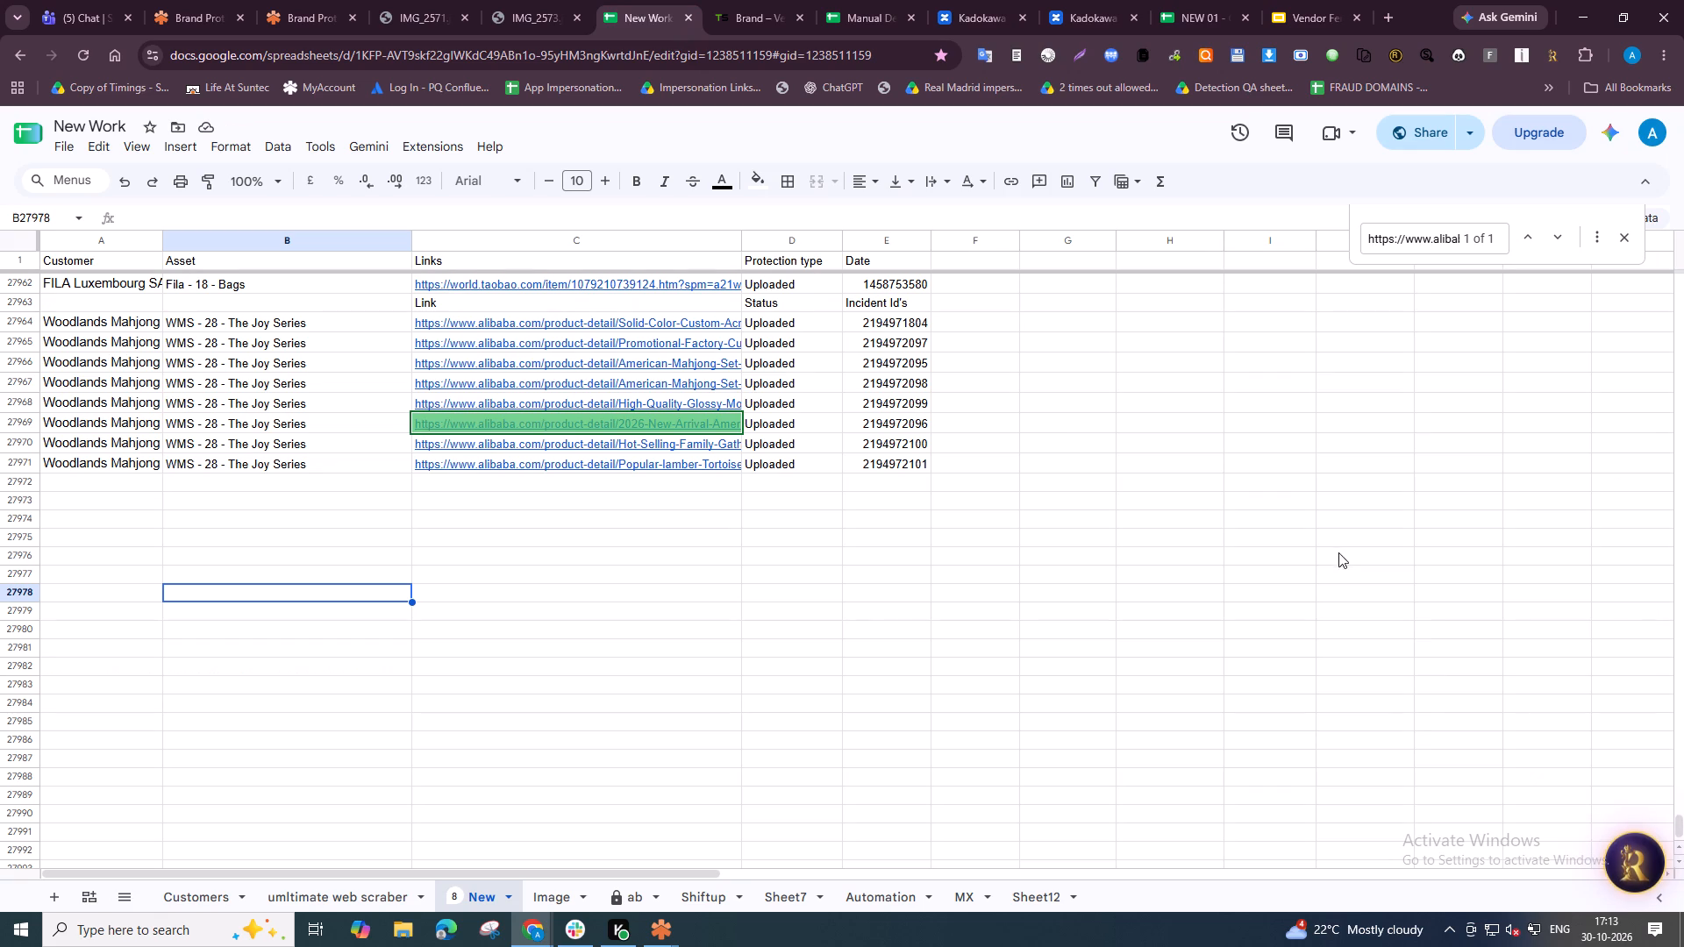
pyautogui.click(1196, 0)
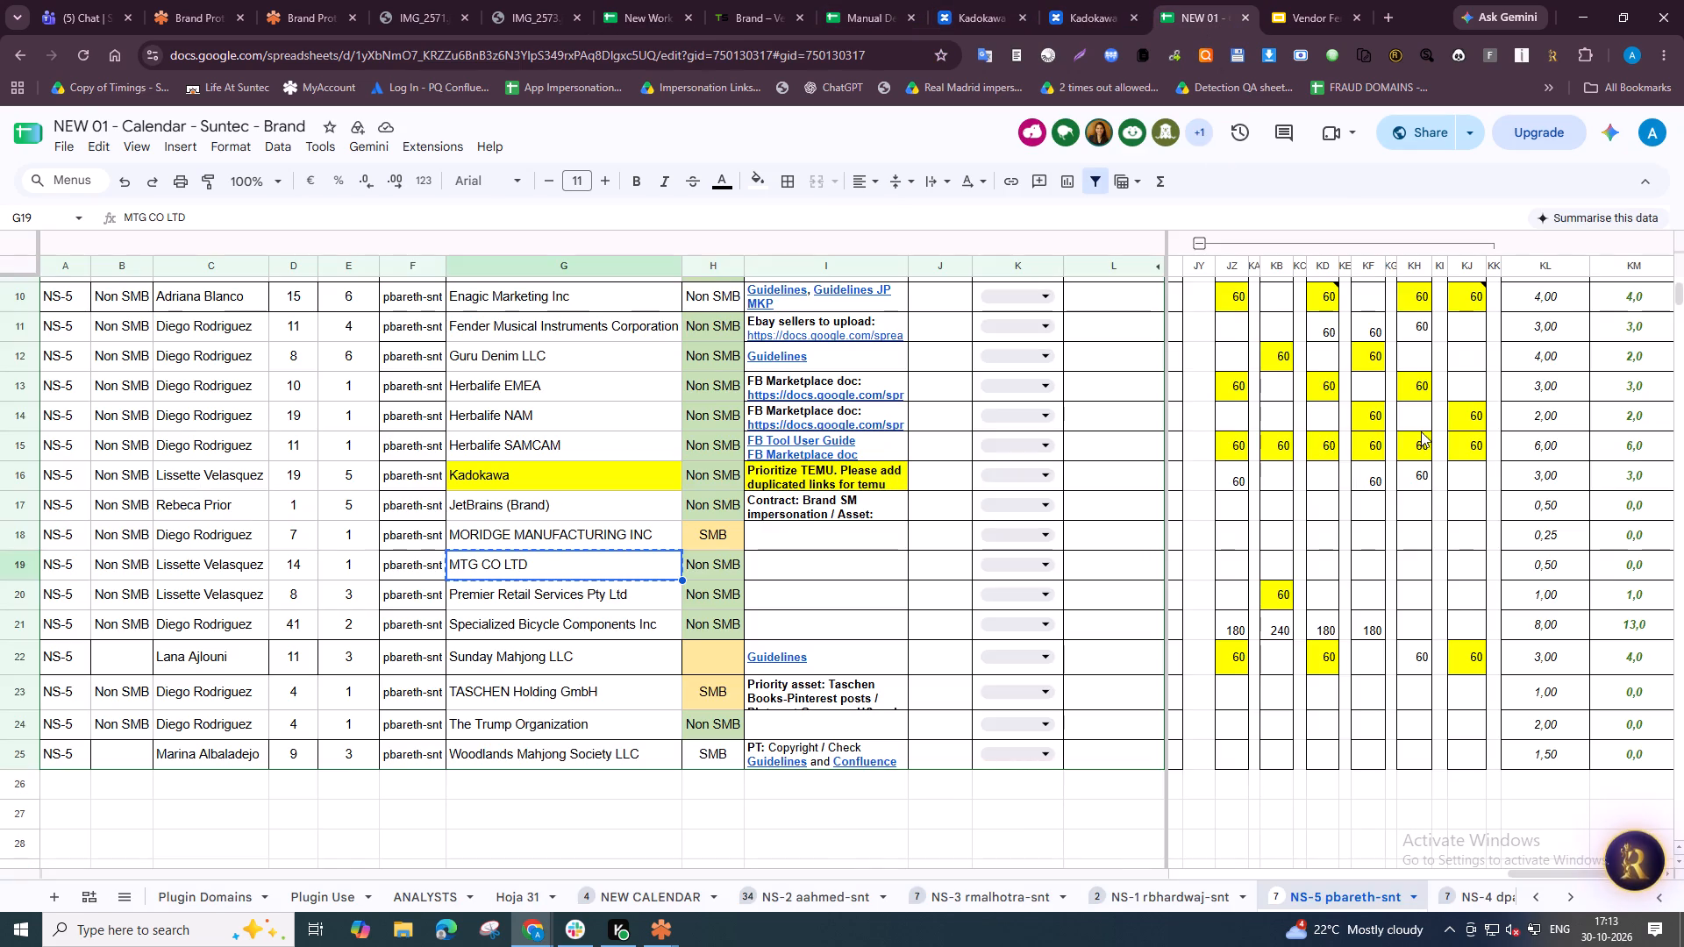
pyautogui.click(499, 503)
pyautogui.hotkey('ctrl', 'c')
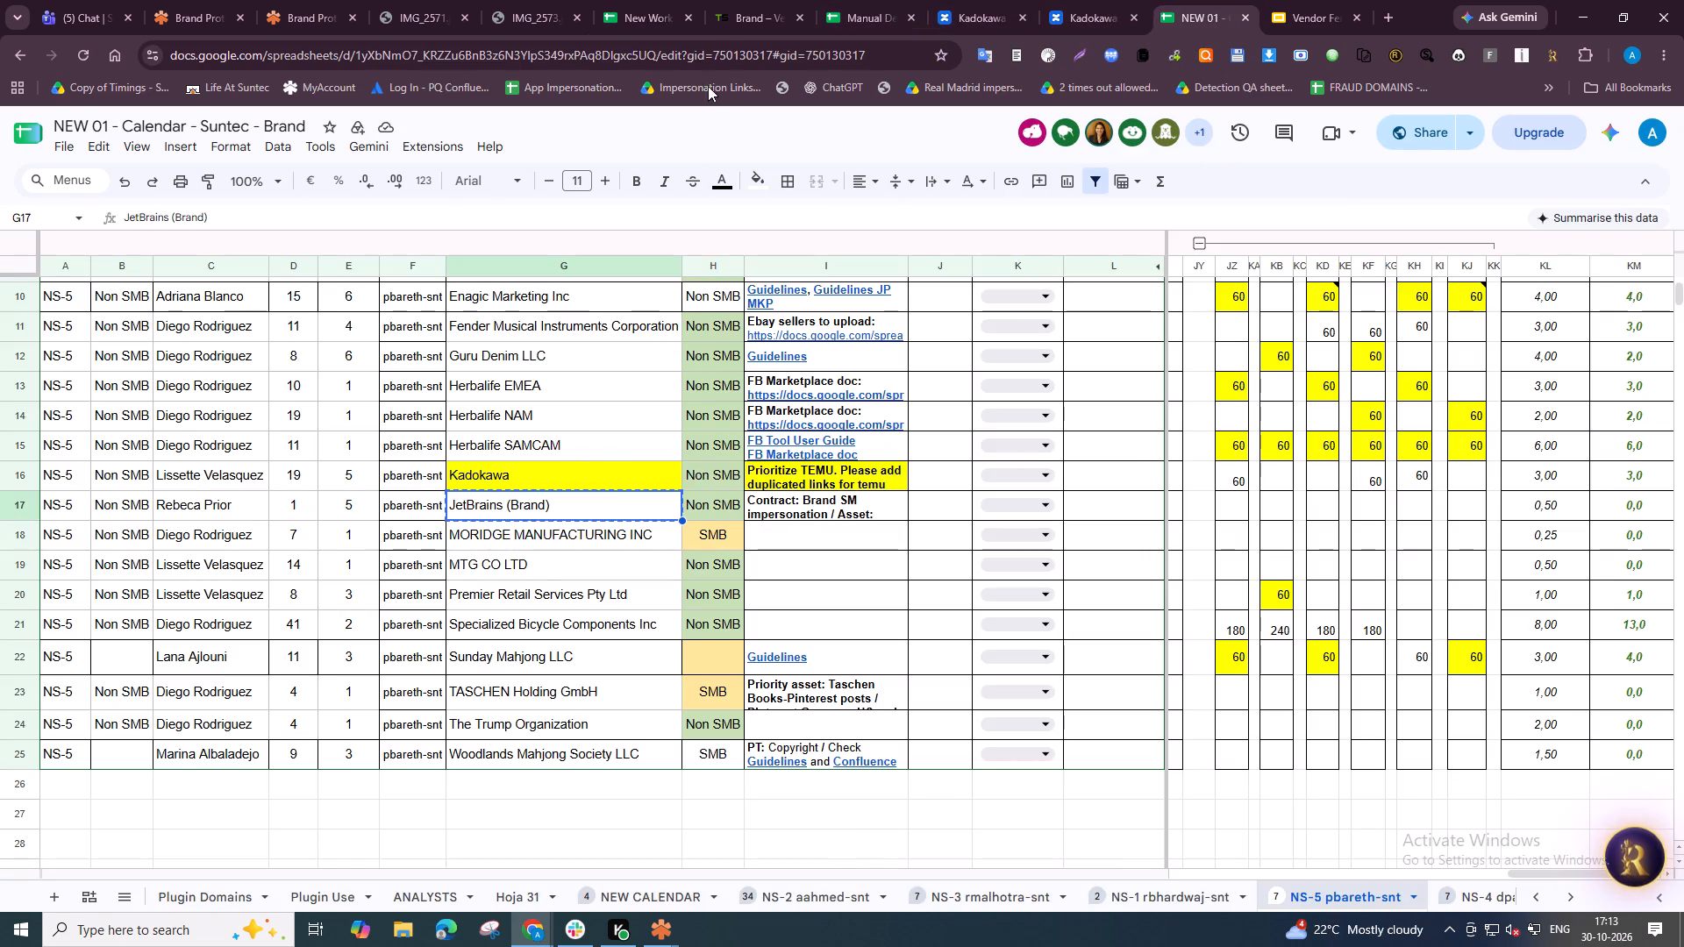
pyautogui.click(772, 0)
pyautogui.click(649, 366)
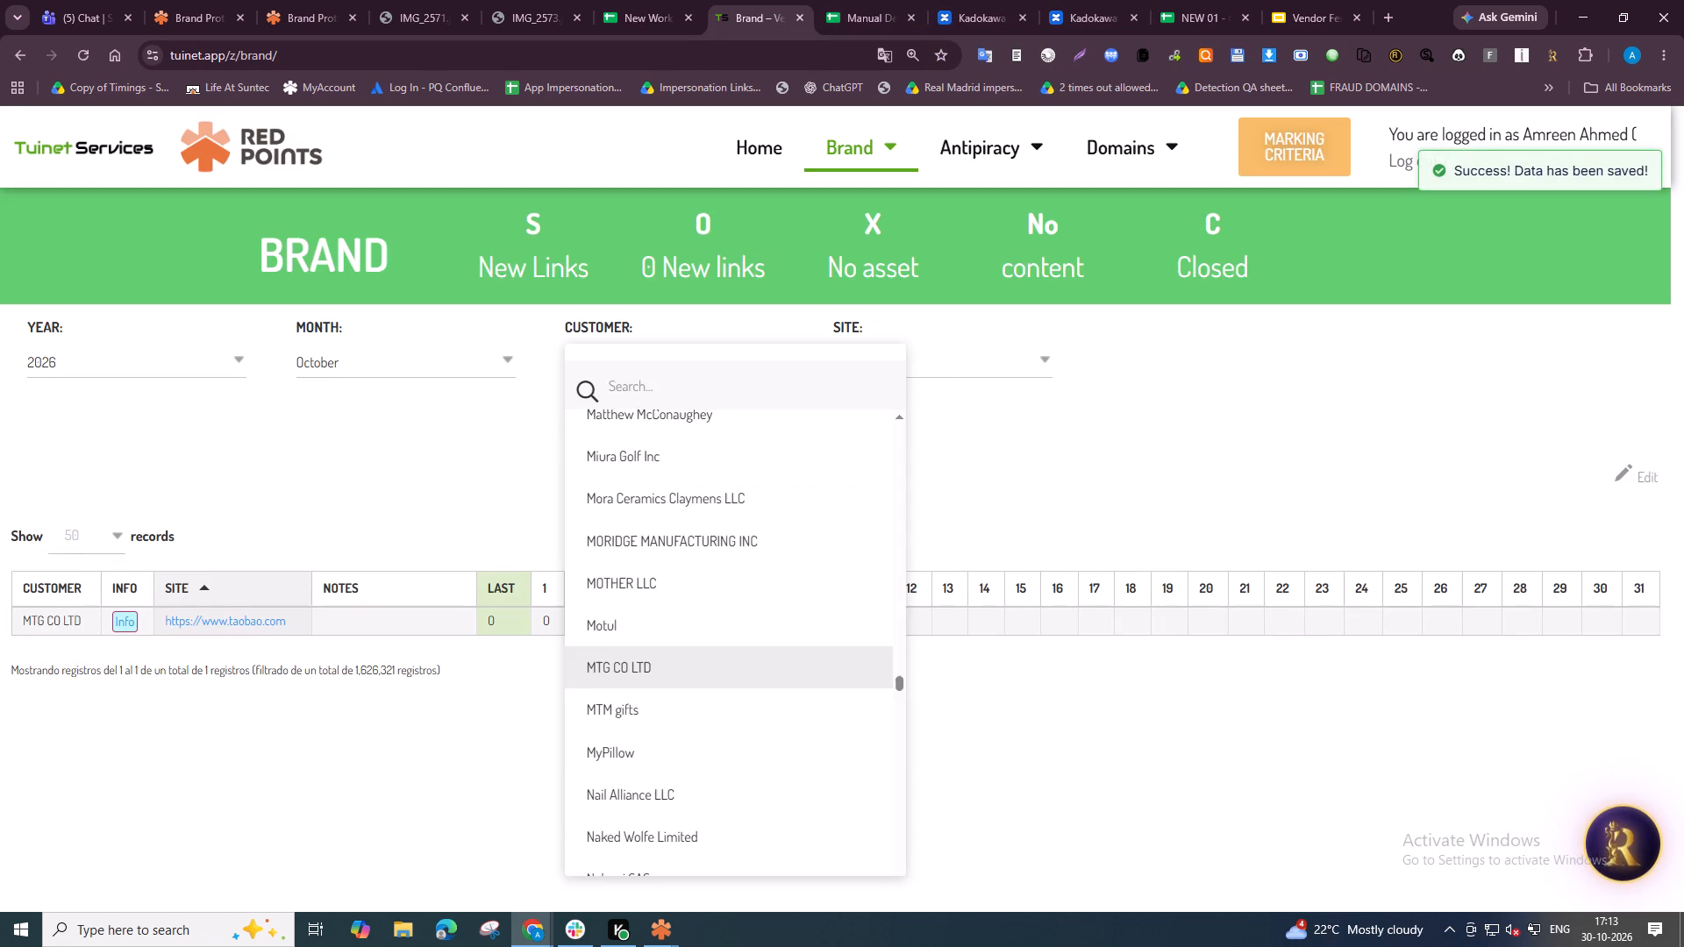
pyautogui.hotkey('ctrl', 'v')
pyautogui.click(646, 429)
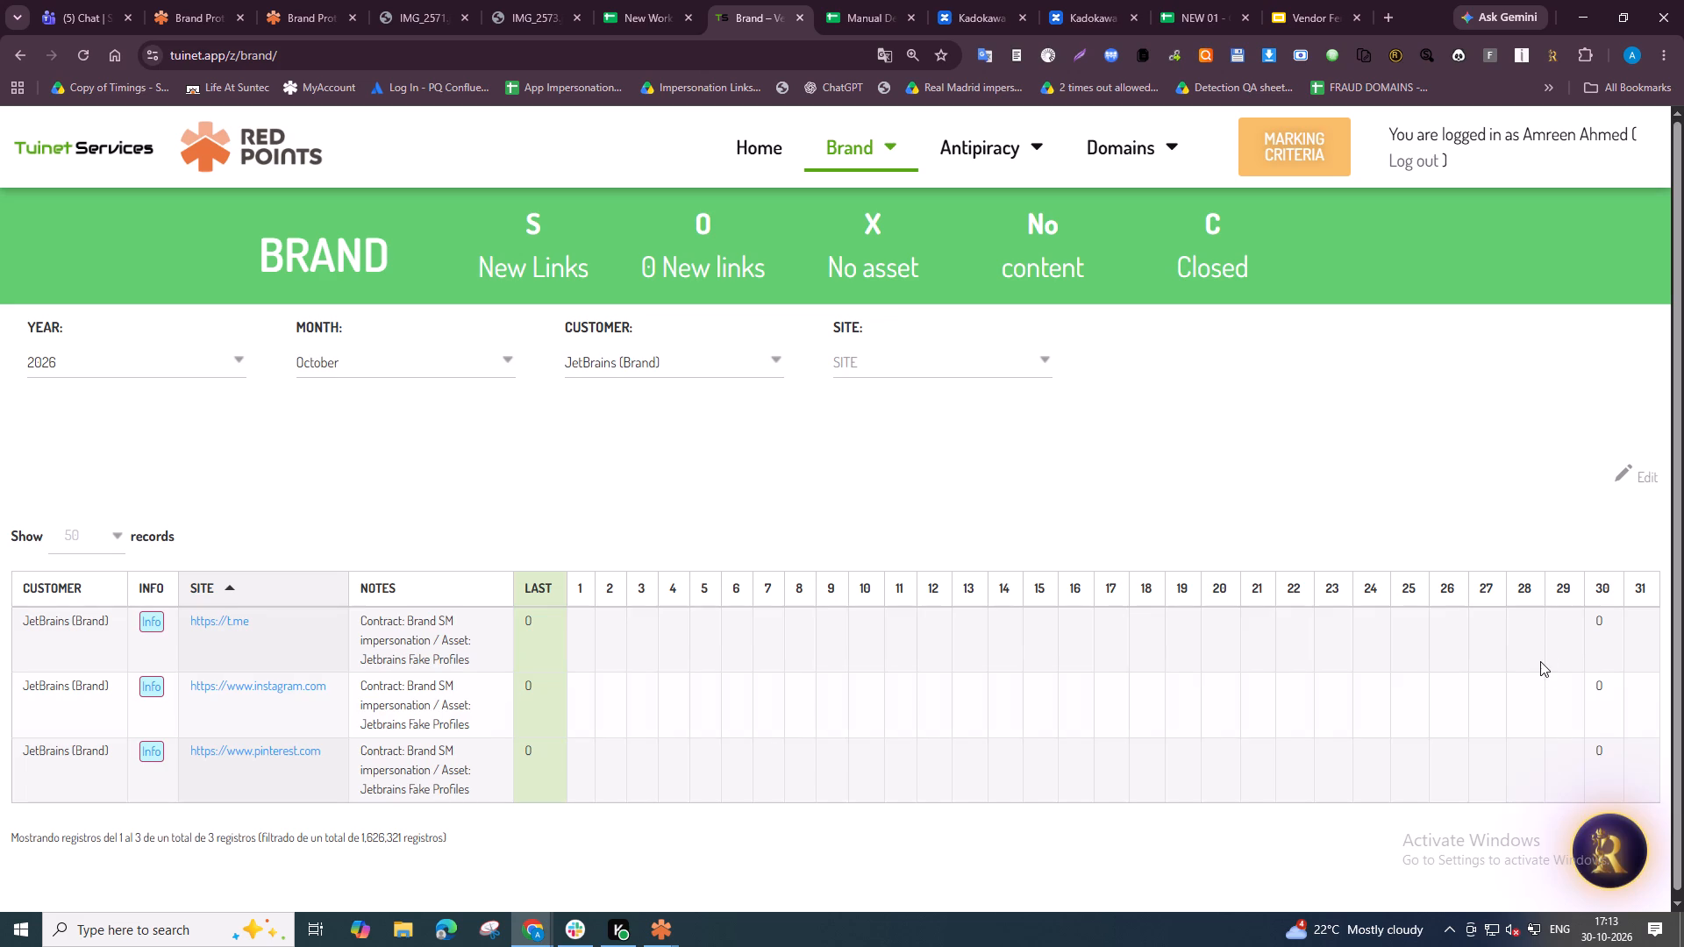
pyautogui.doubleClick(1600, 628)
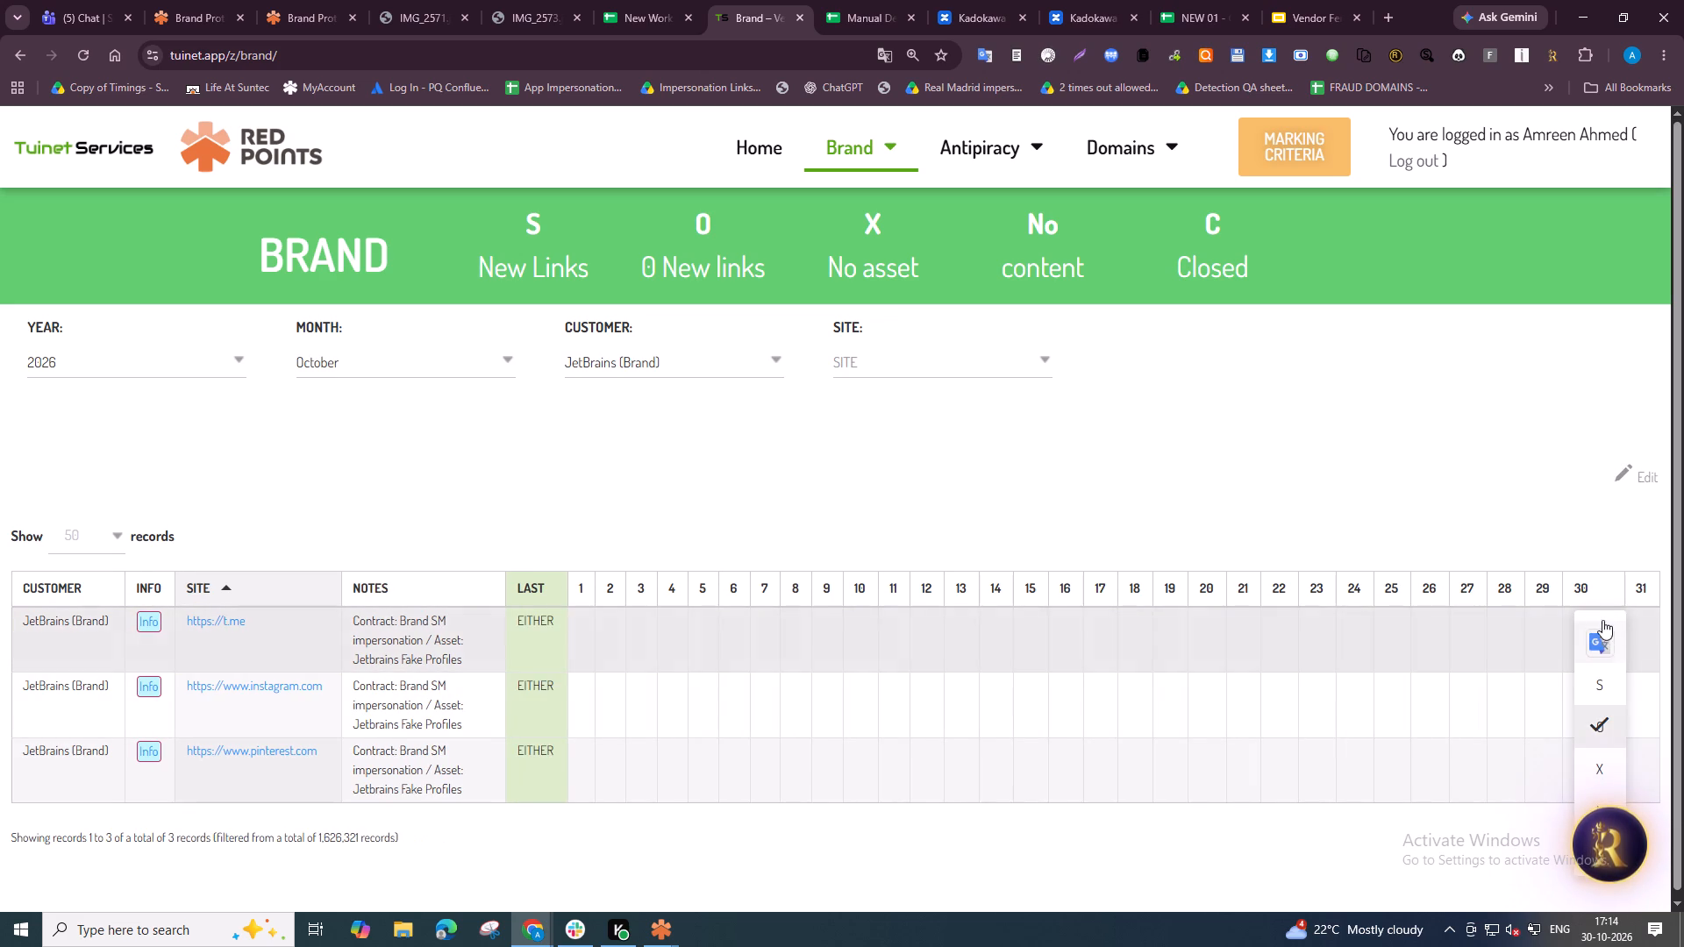
pyautogui.click(1637, 639)
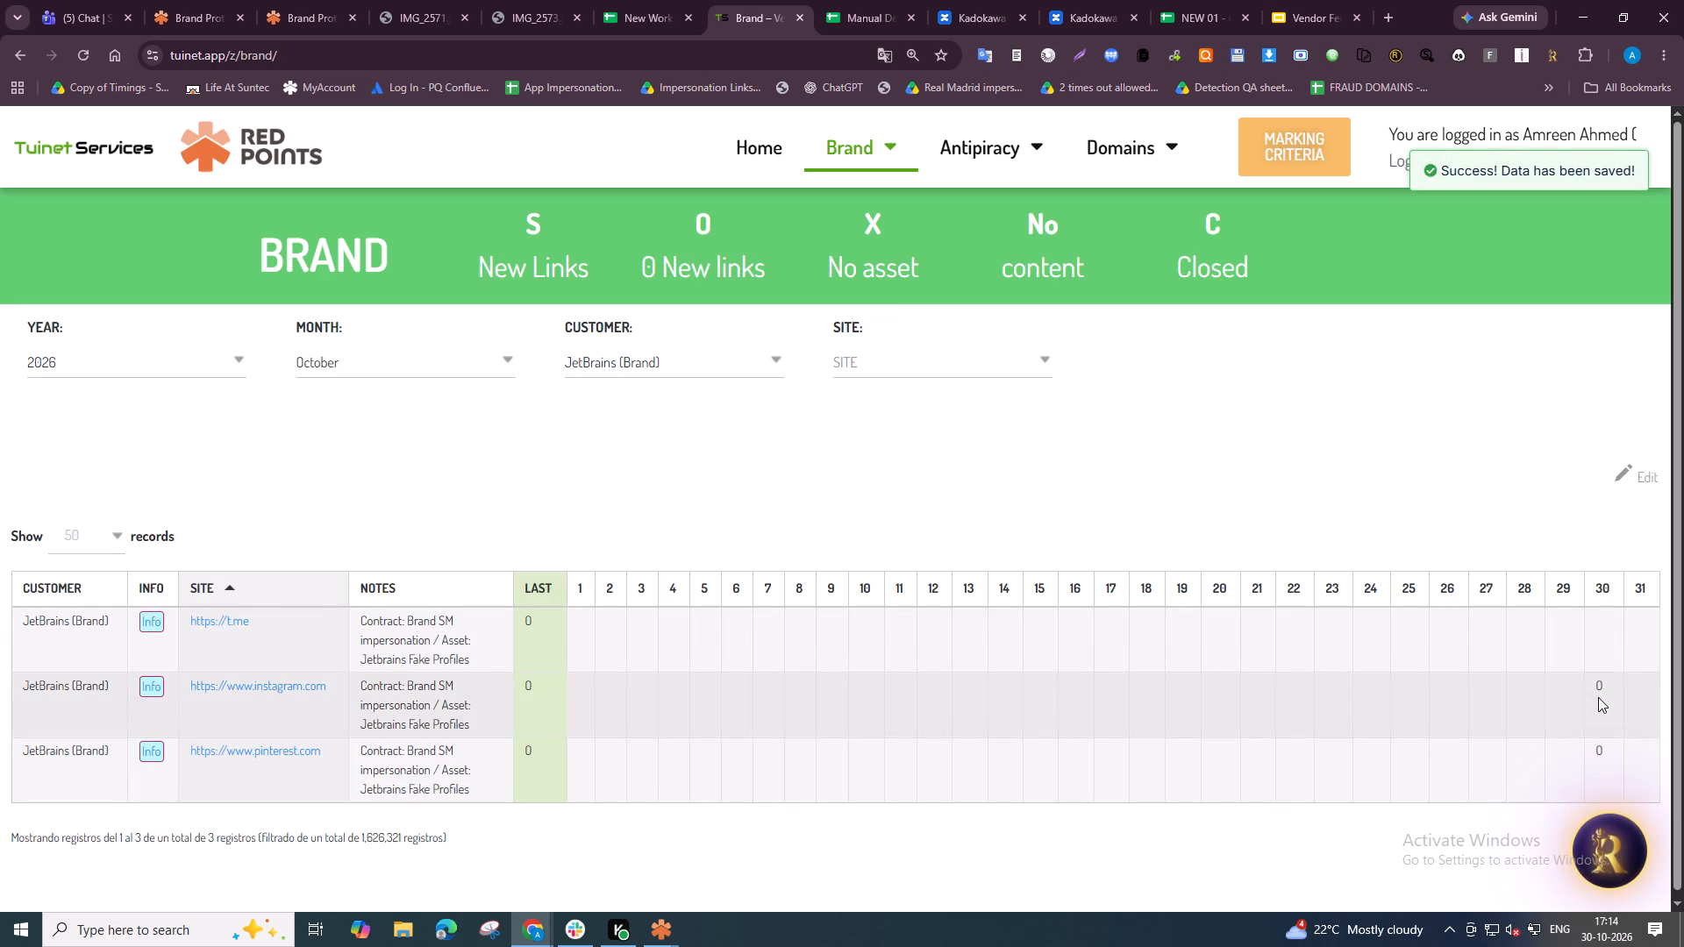
pyautogui.doubleClick(1598, 697)
pyautogui.click(1635, 471)
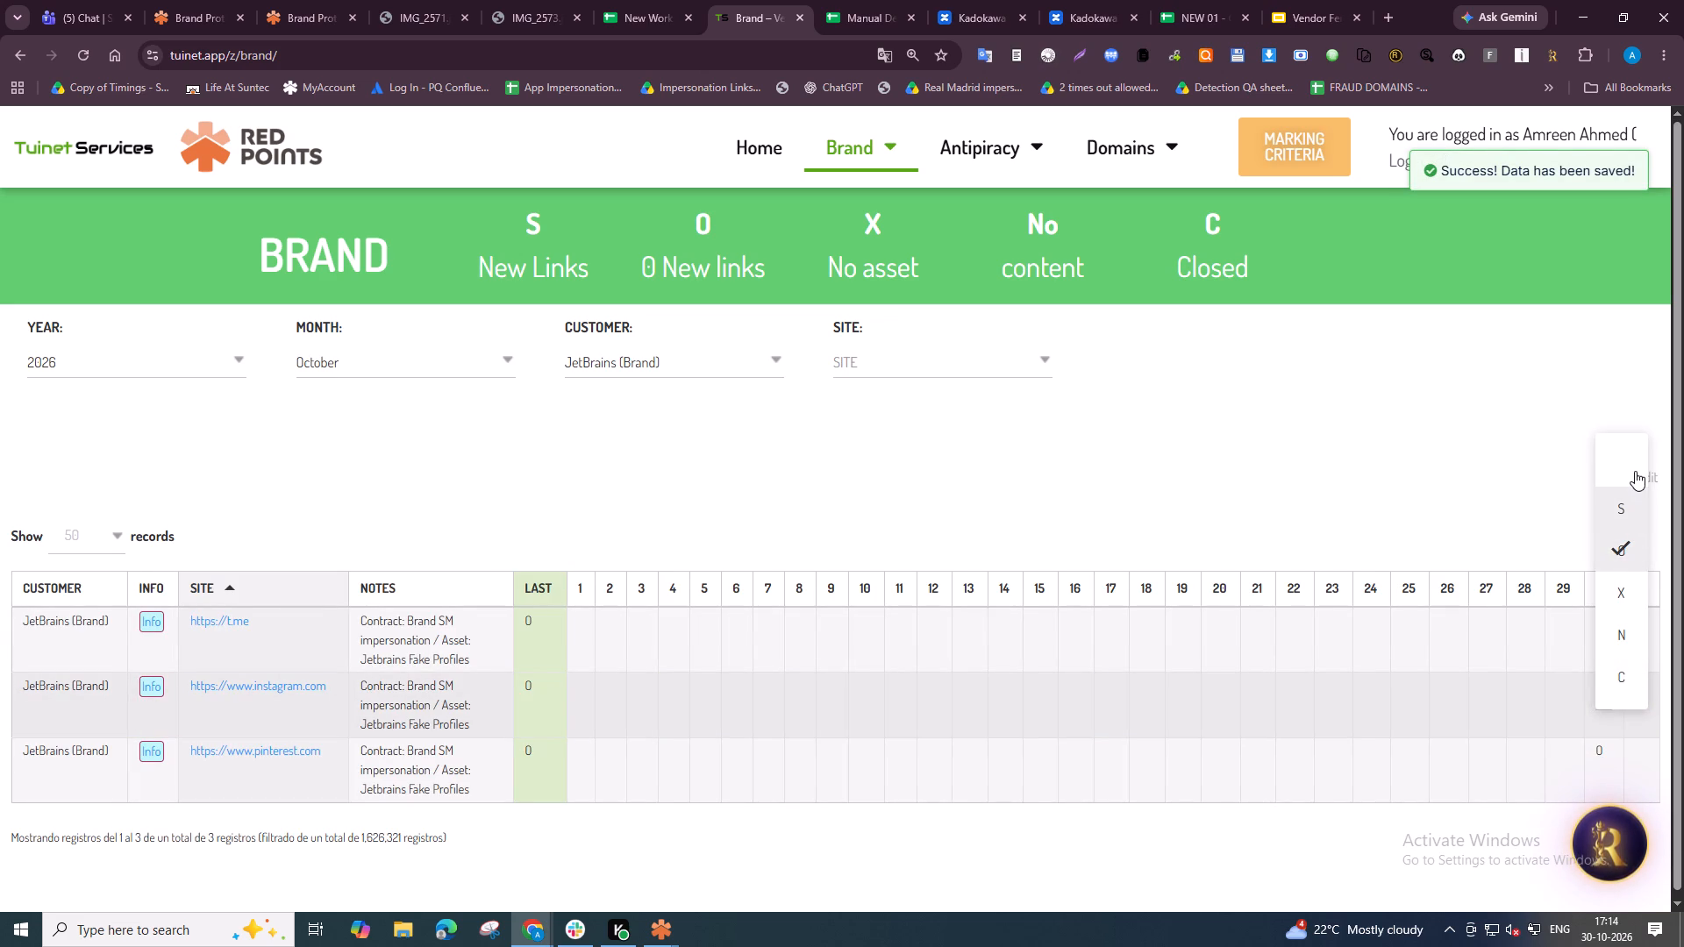
pyautogui.click(1589, 459)
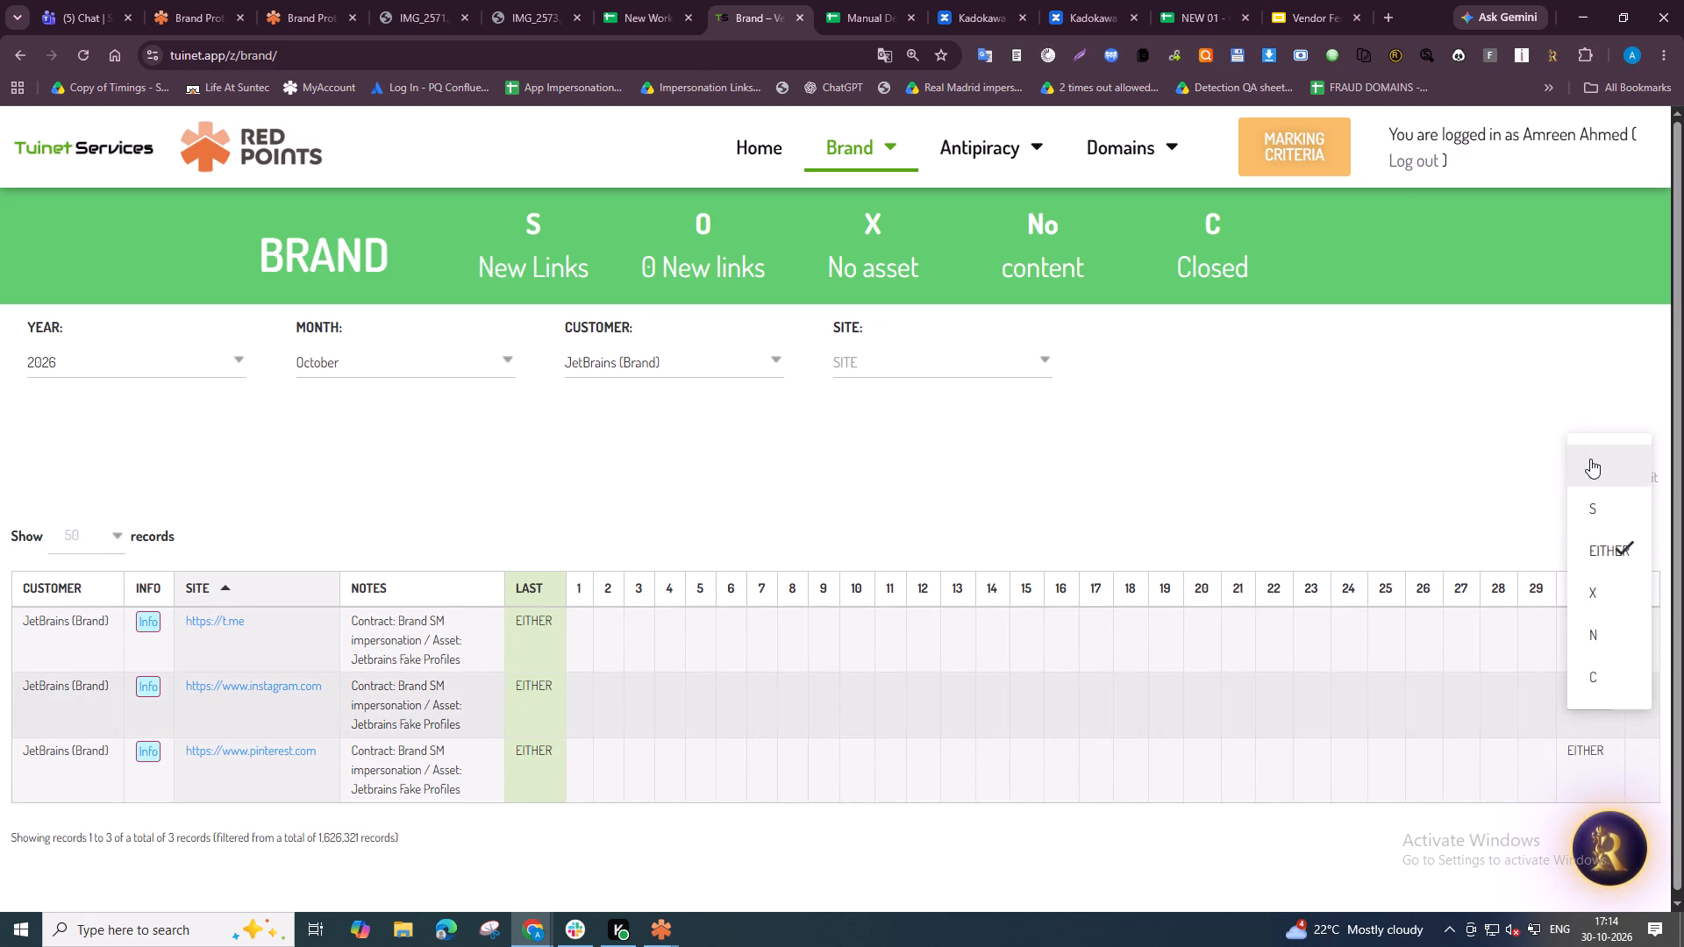
pyautogui.doubleClick(1609, 751)
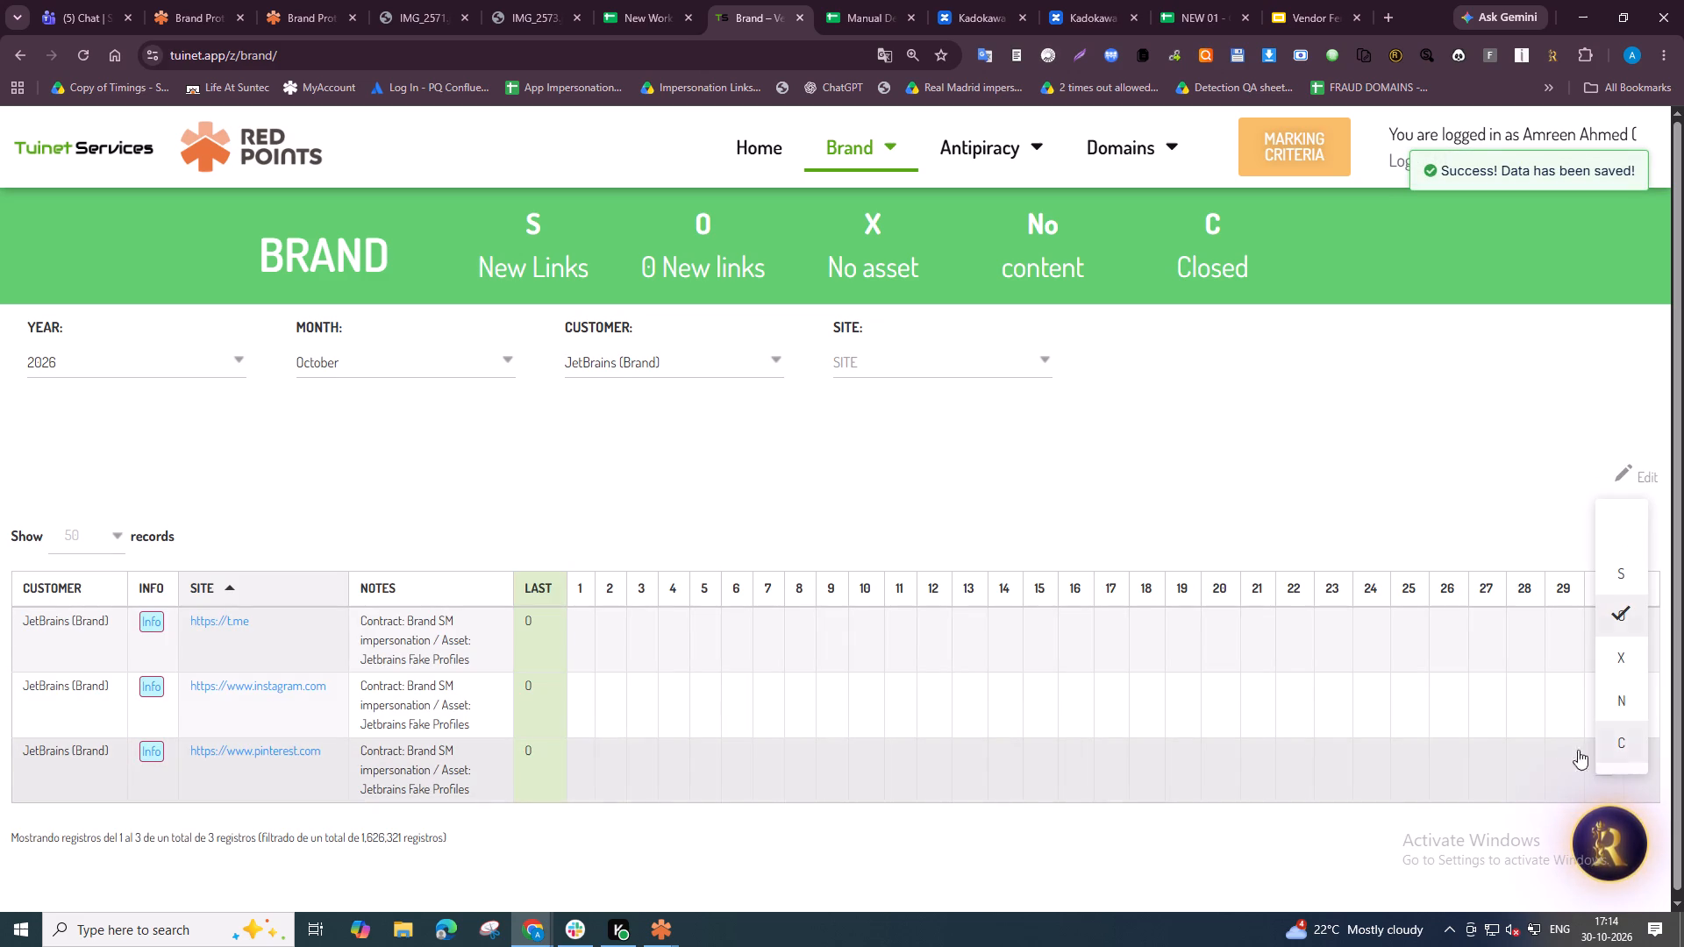
pyautogui.click(1648, 510)
pyautogui.click(1634, 517)
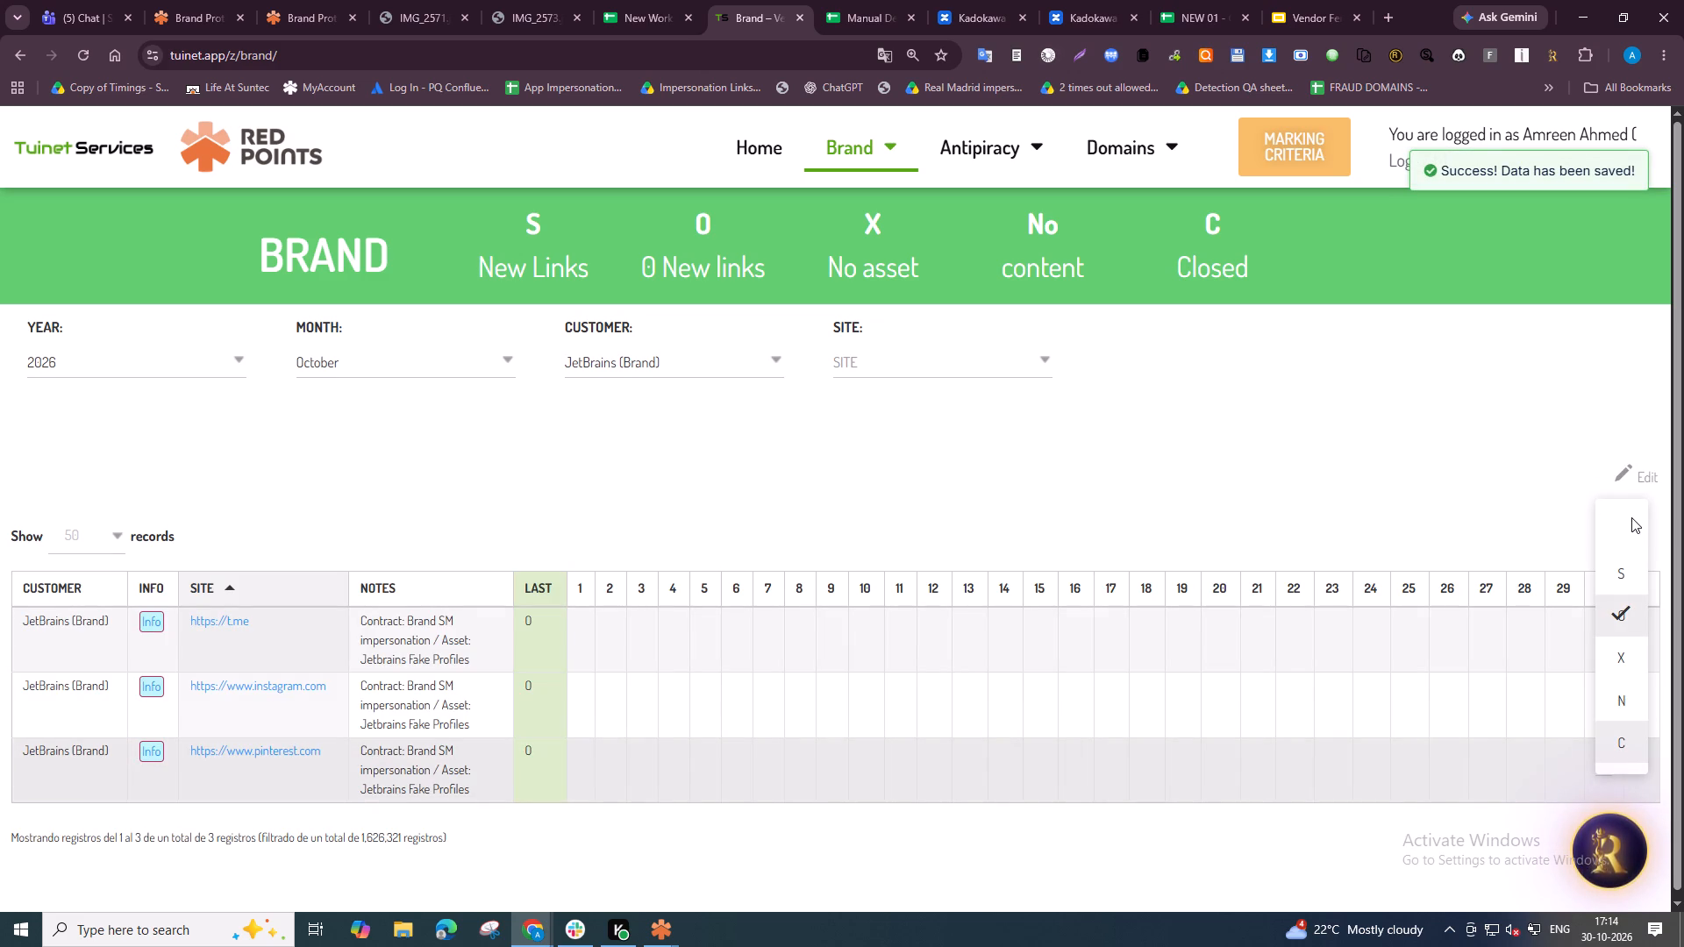
# Close the reviewed Alibaba listing and open the In Stock 160 Luxury Acrylic Carved American Mahjong Set listing from the image search results.
pyautogui.click(629, 0)
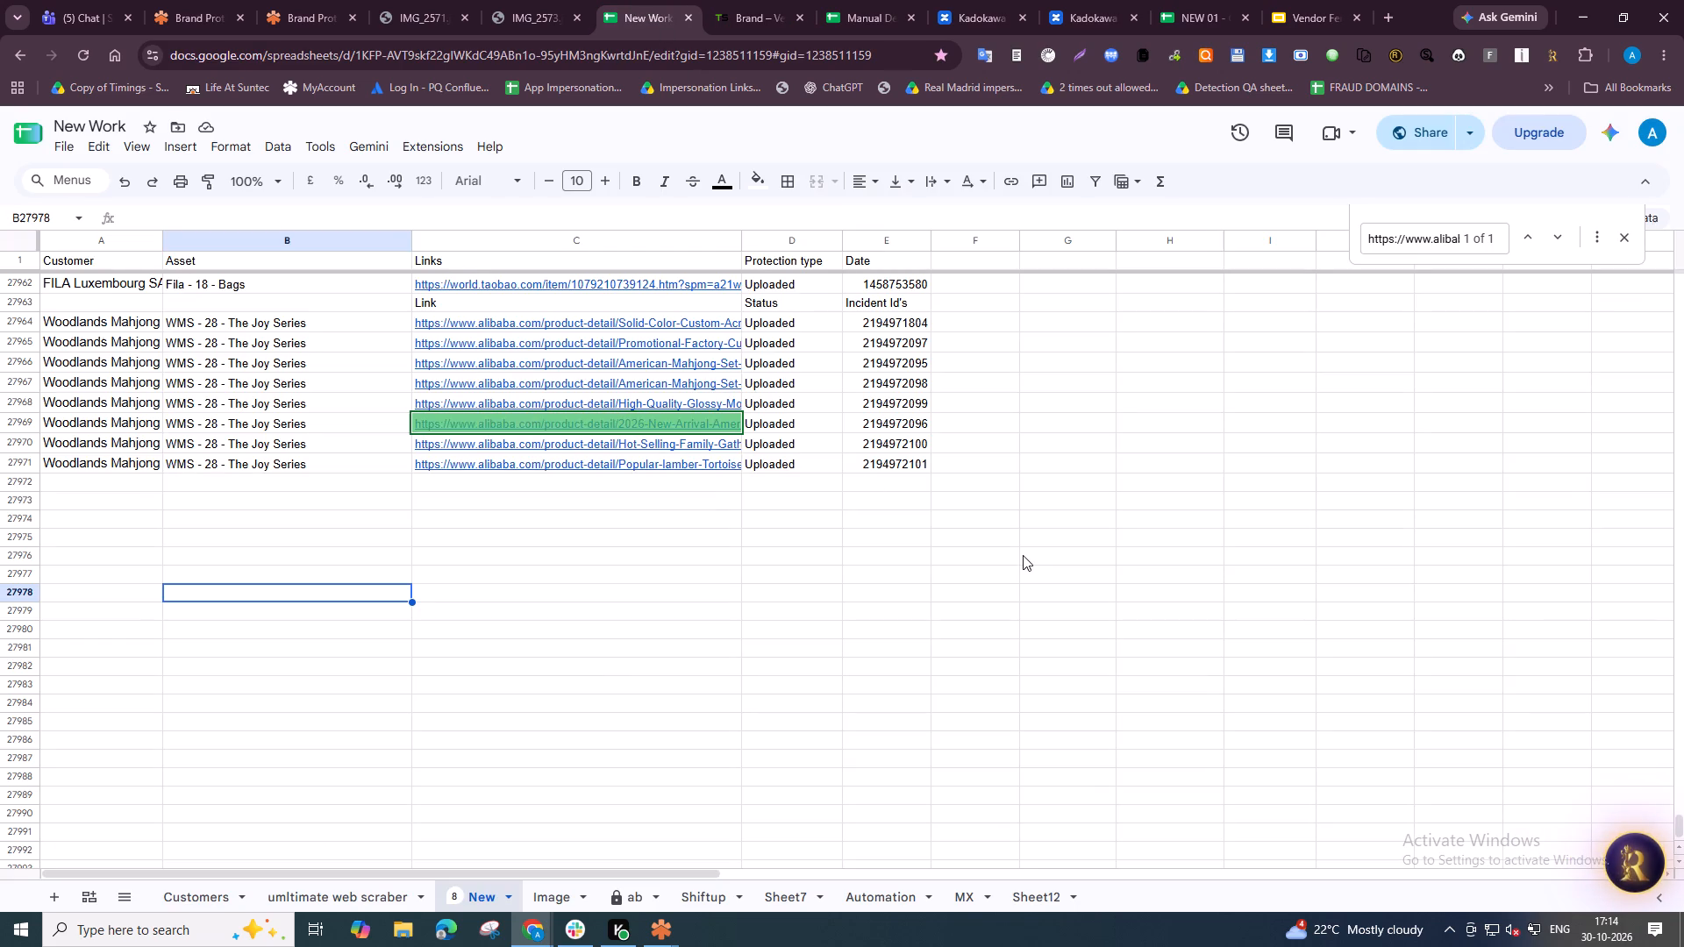
pyautogui.click(1023, 555)
pyautogui.hotkey('alt', 'Tab')
pyautogui.hotkey('ctrl', 'w')
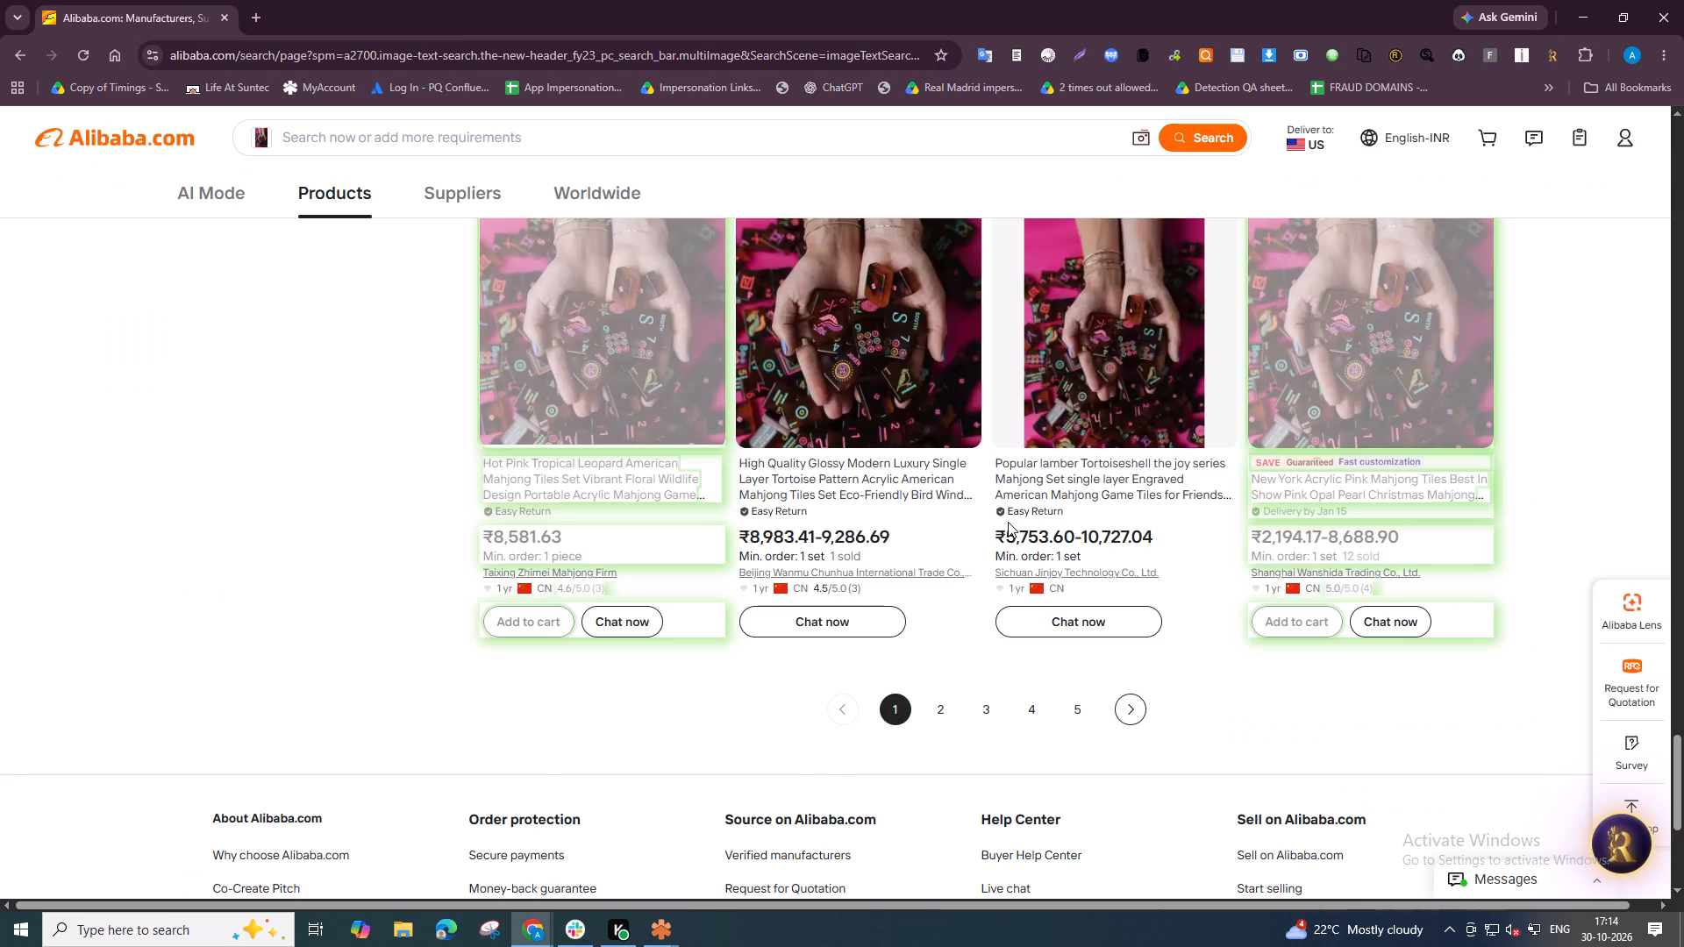
pyautogui.scroll(7, 1008, 522)
pyautogui.rightClick(889, 627)
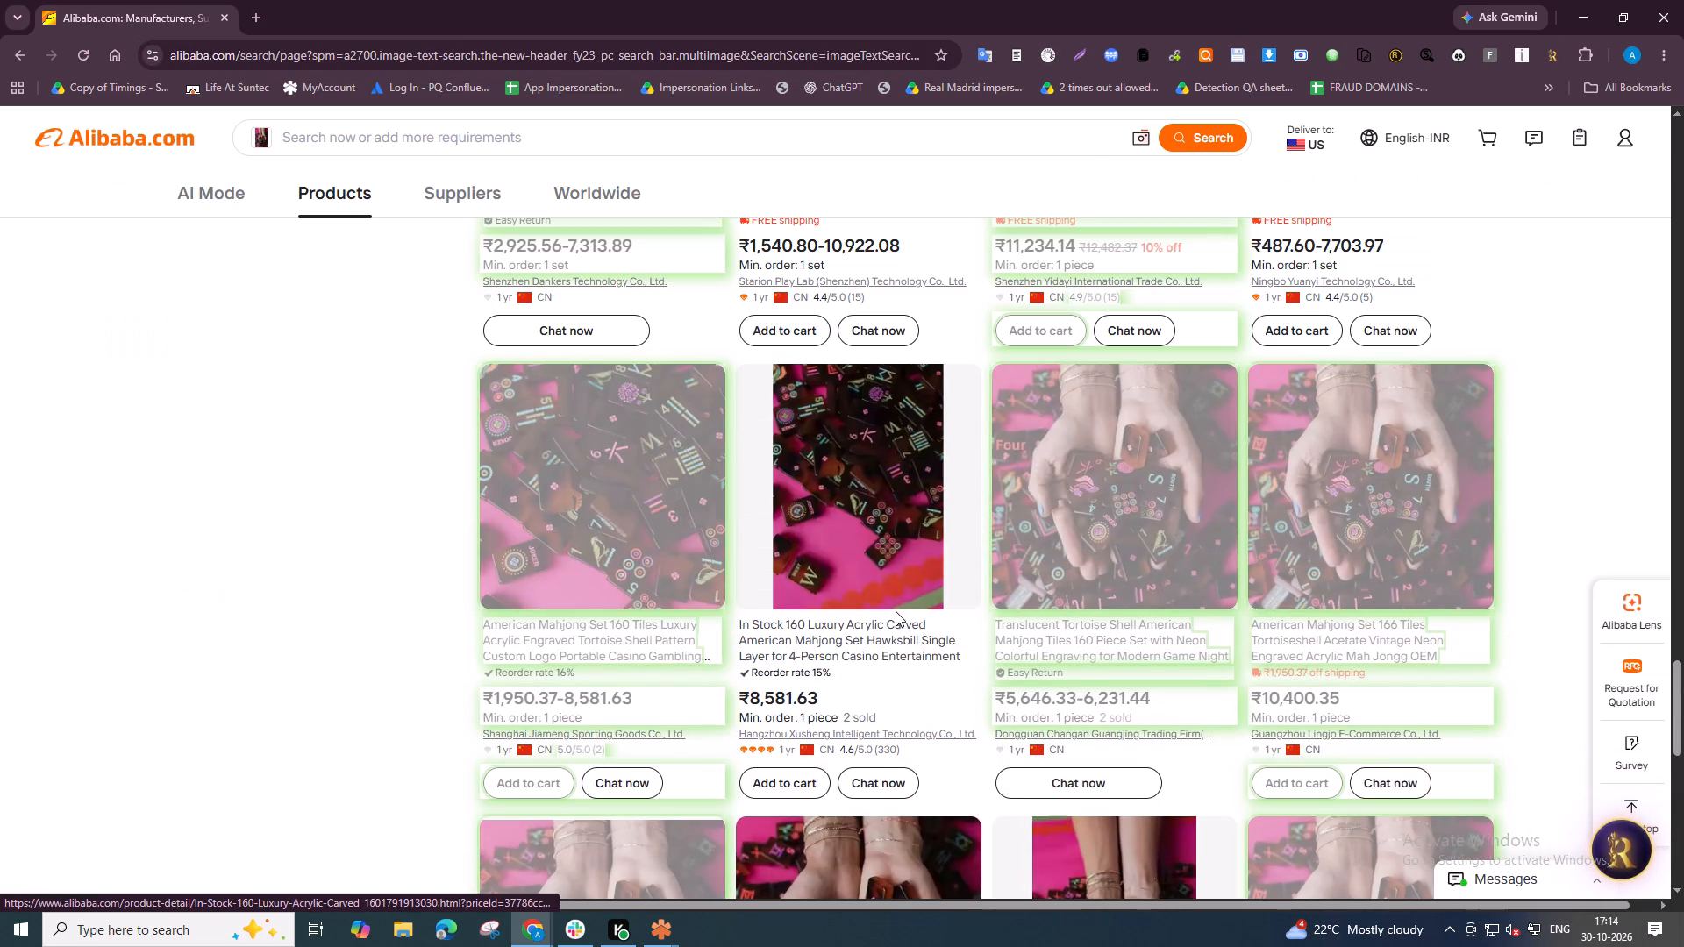
pyautogui.click(1017, 317)
pyautogui.click(364, 0)
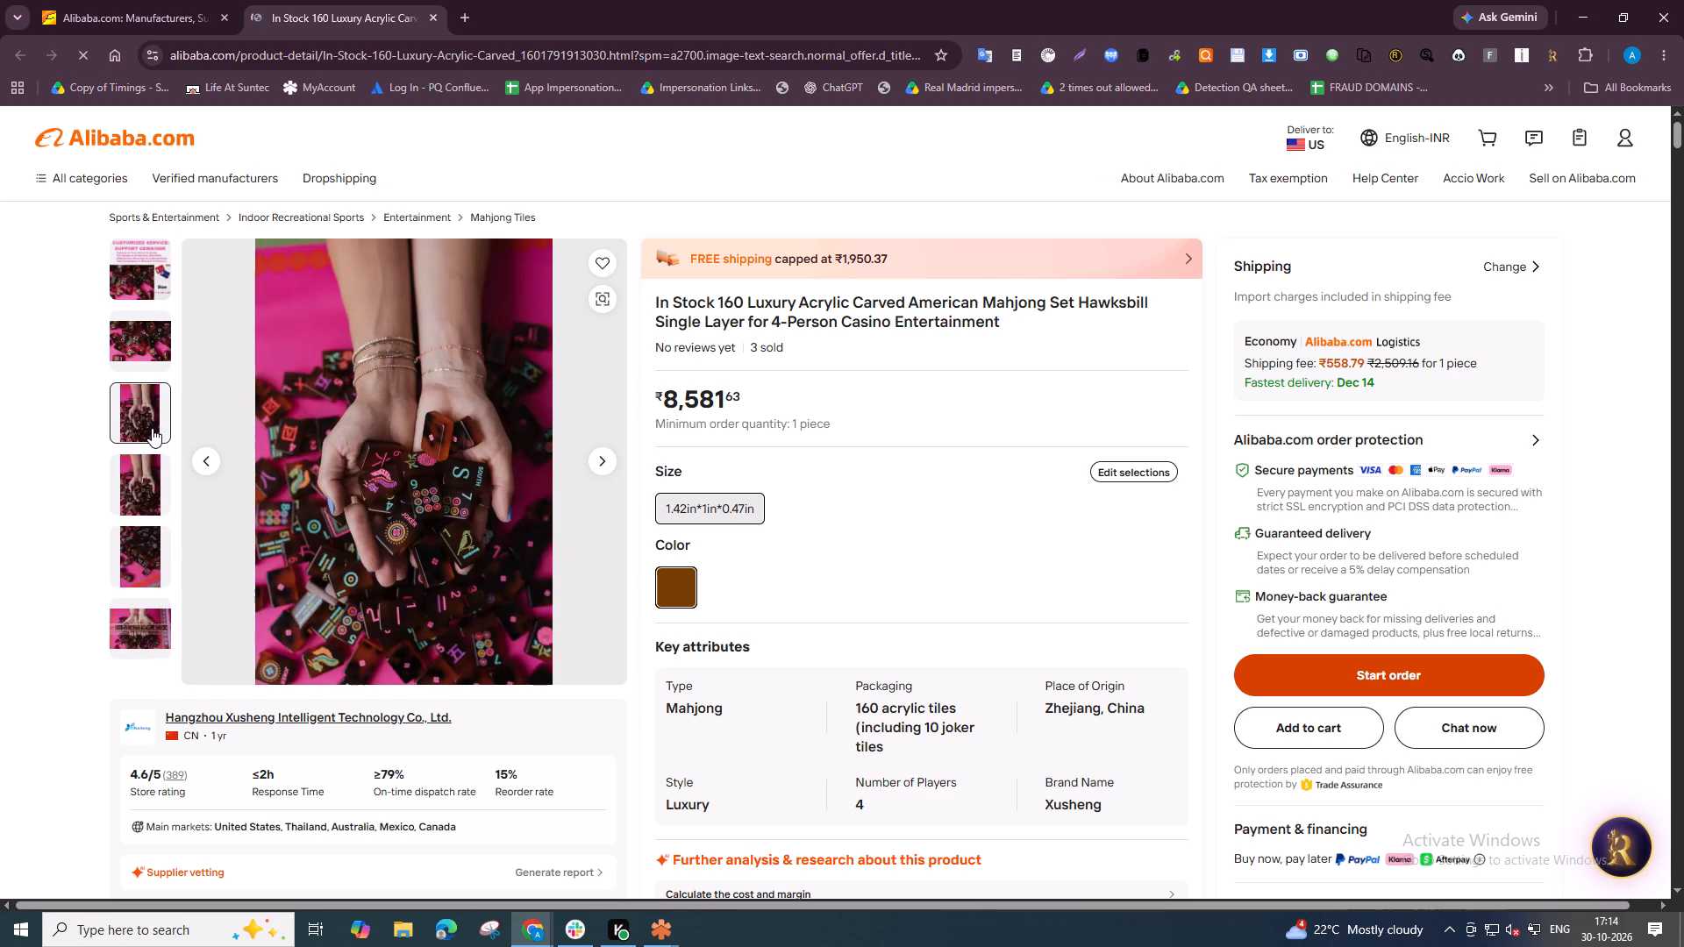
# Examine the listing's gallery photos and compare the hands holding tiles with the official image IMG_2571.
pyautogui.click(141, 470)
pyautogui.click(137, 418)
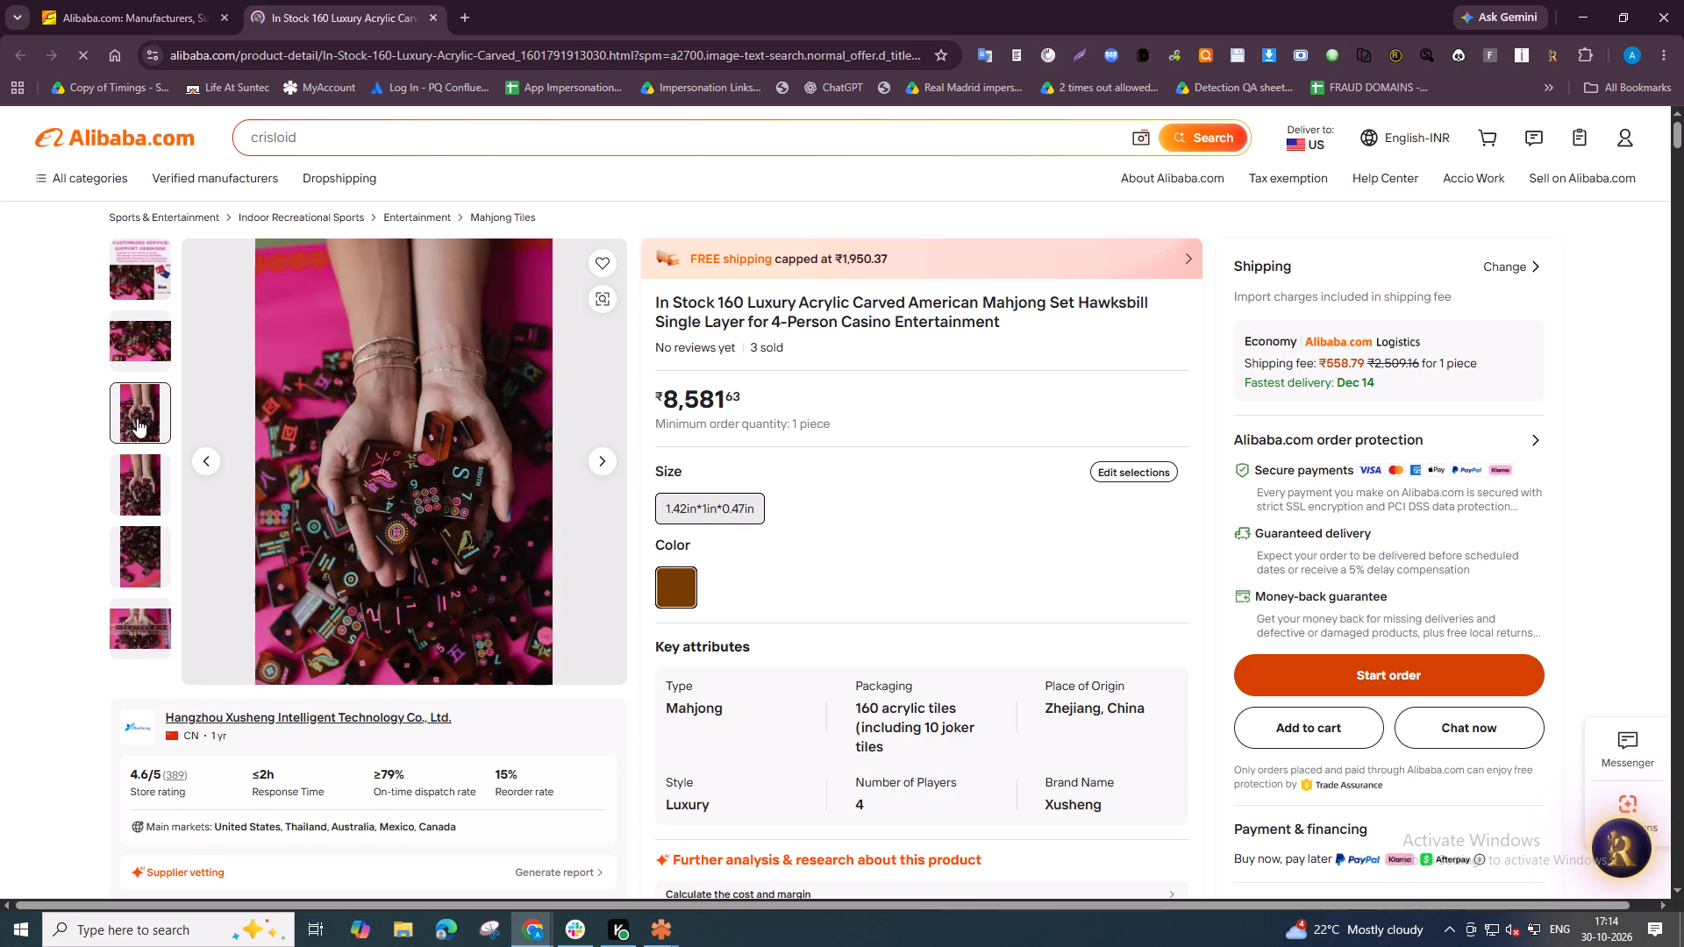
pyautogui.click(130, 470)
pyautogui.click(134, 422)
pyautogui.click(129, 492)
pyautogui.click(146, 423)
pyautogui.click(153, 555)
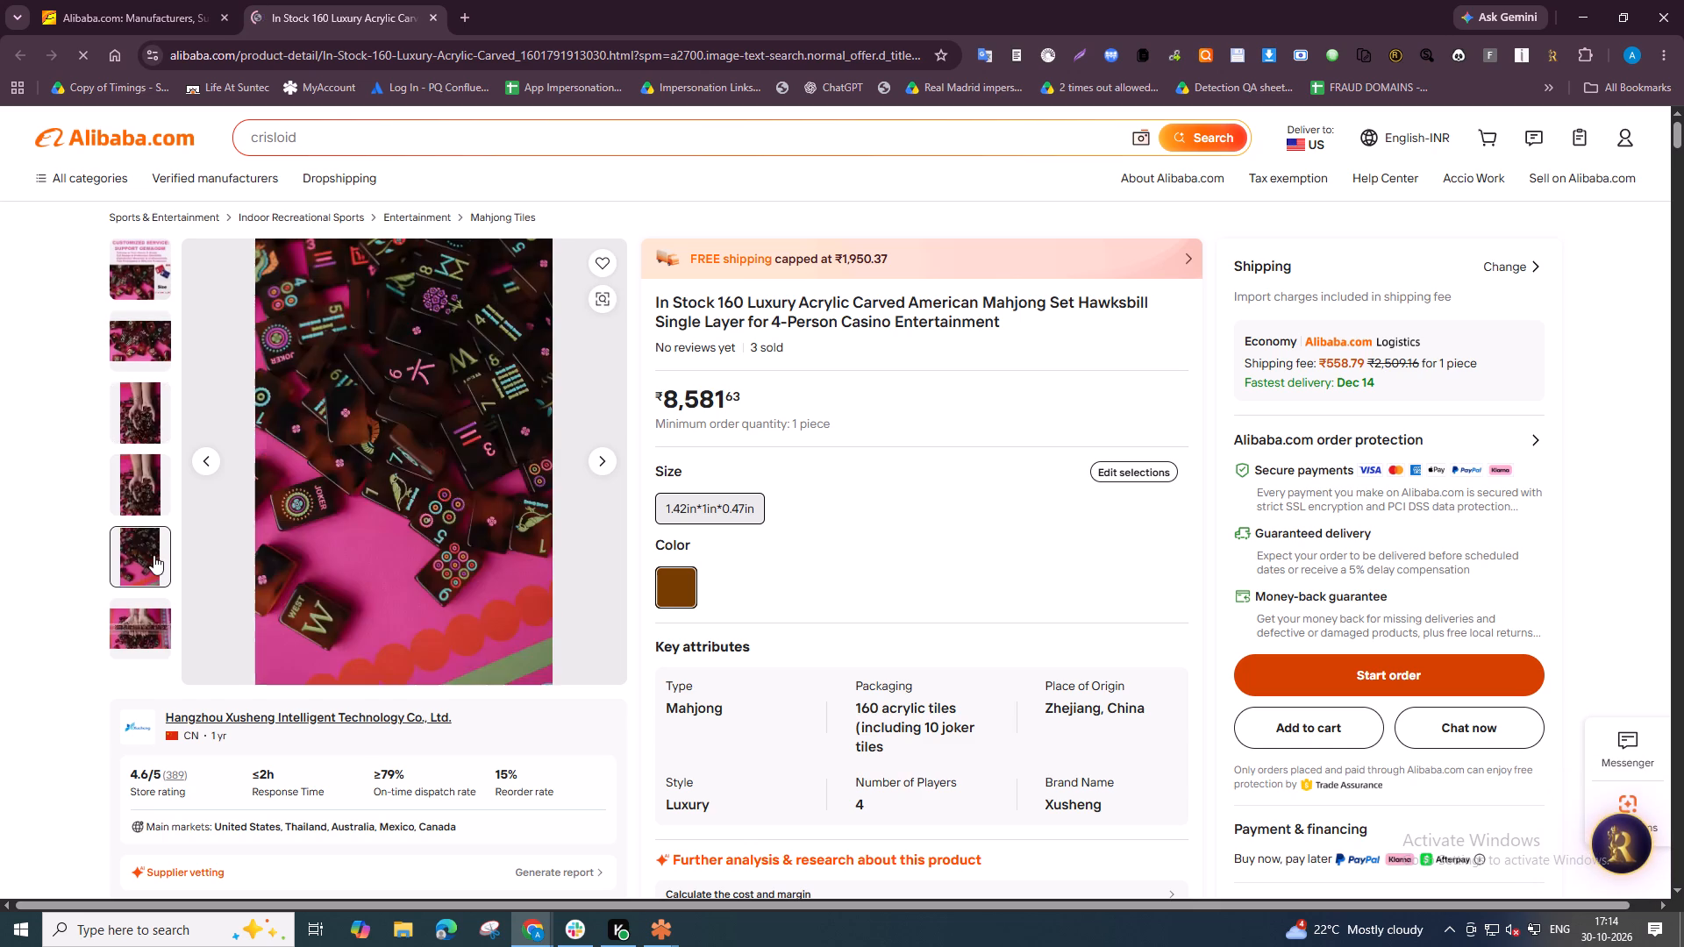
pyautogui.click(130, 412)
pyautogui.hotkey('alt', 'Tab')
pyautogui.click(402, 0)
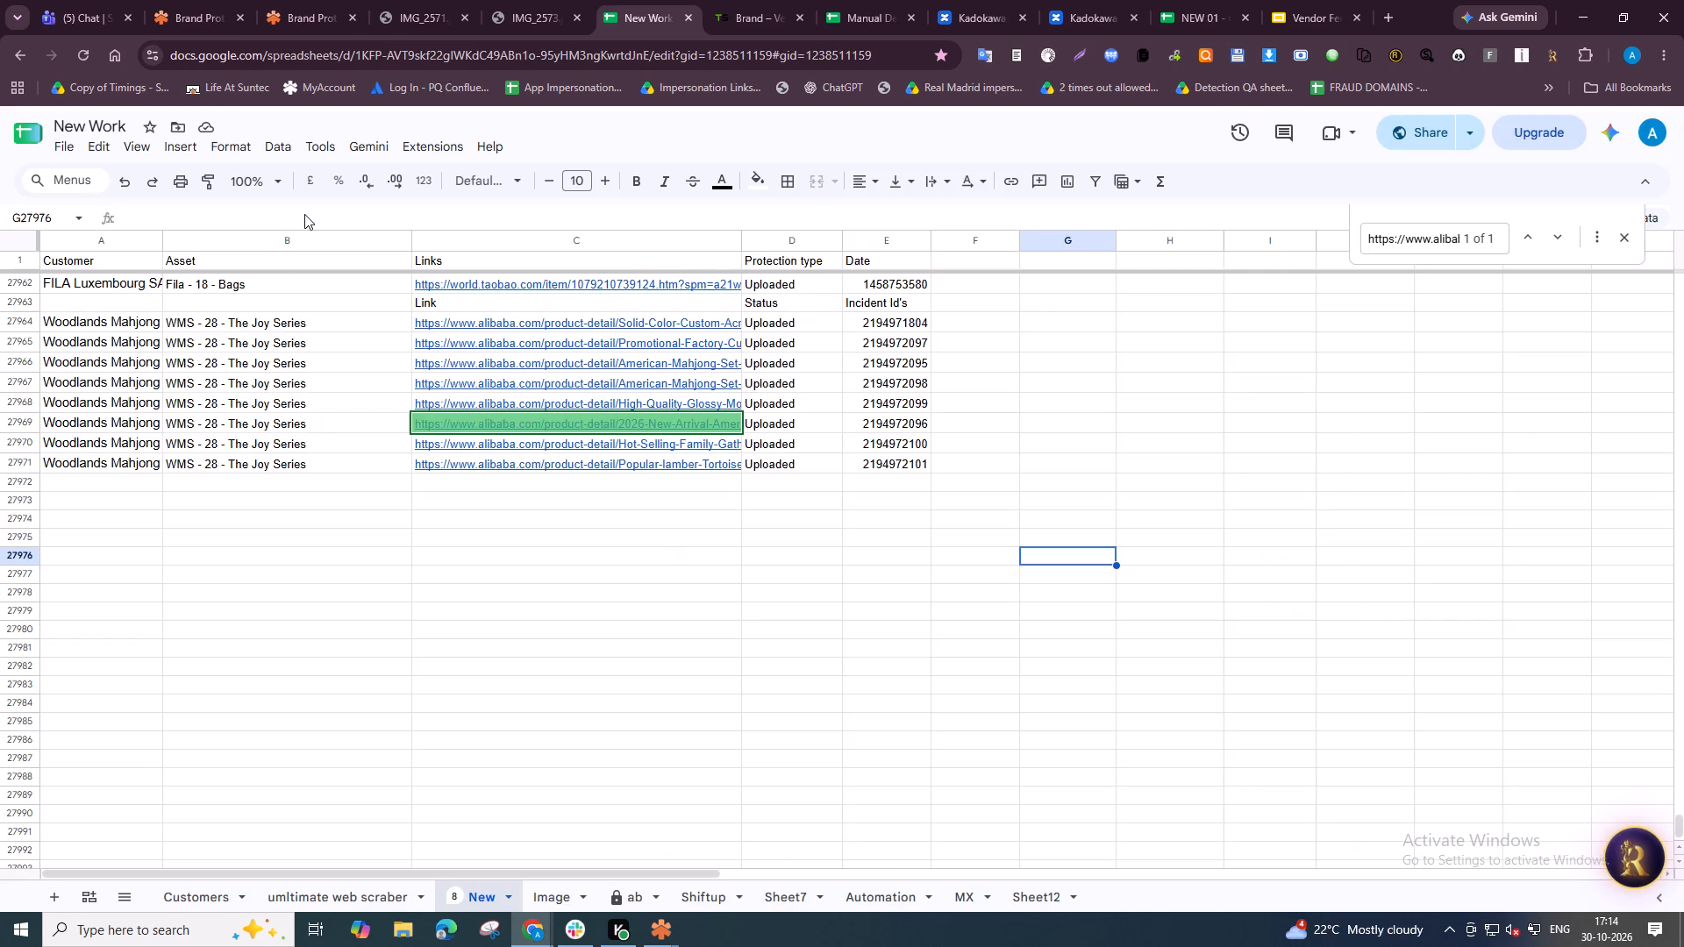
pyautogui.hotkey('alt', 'Tab')
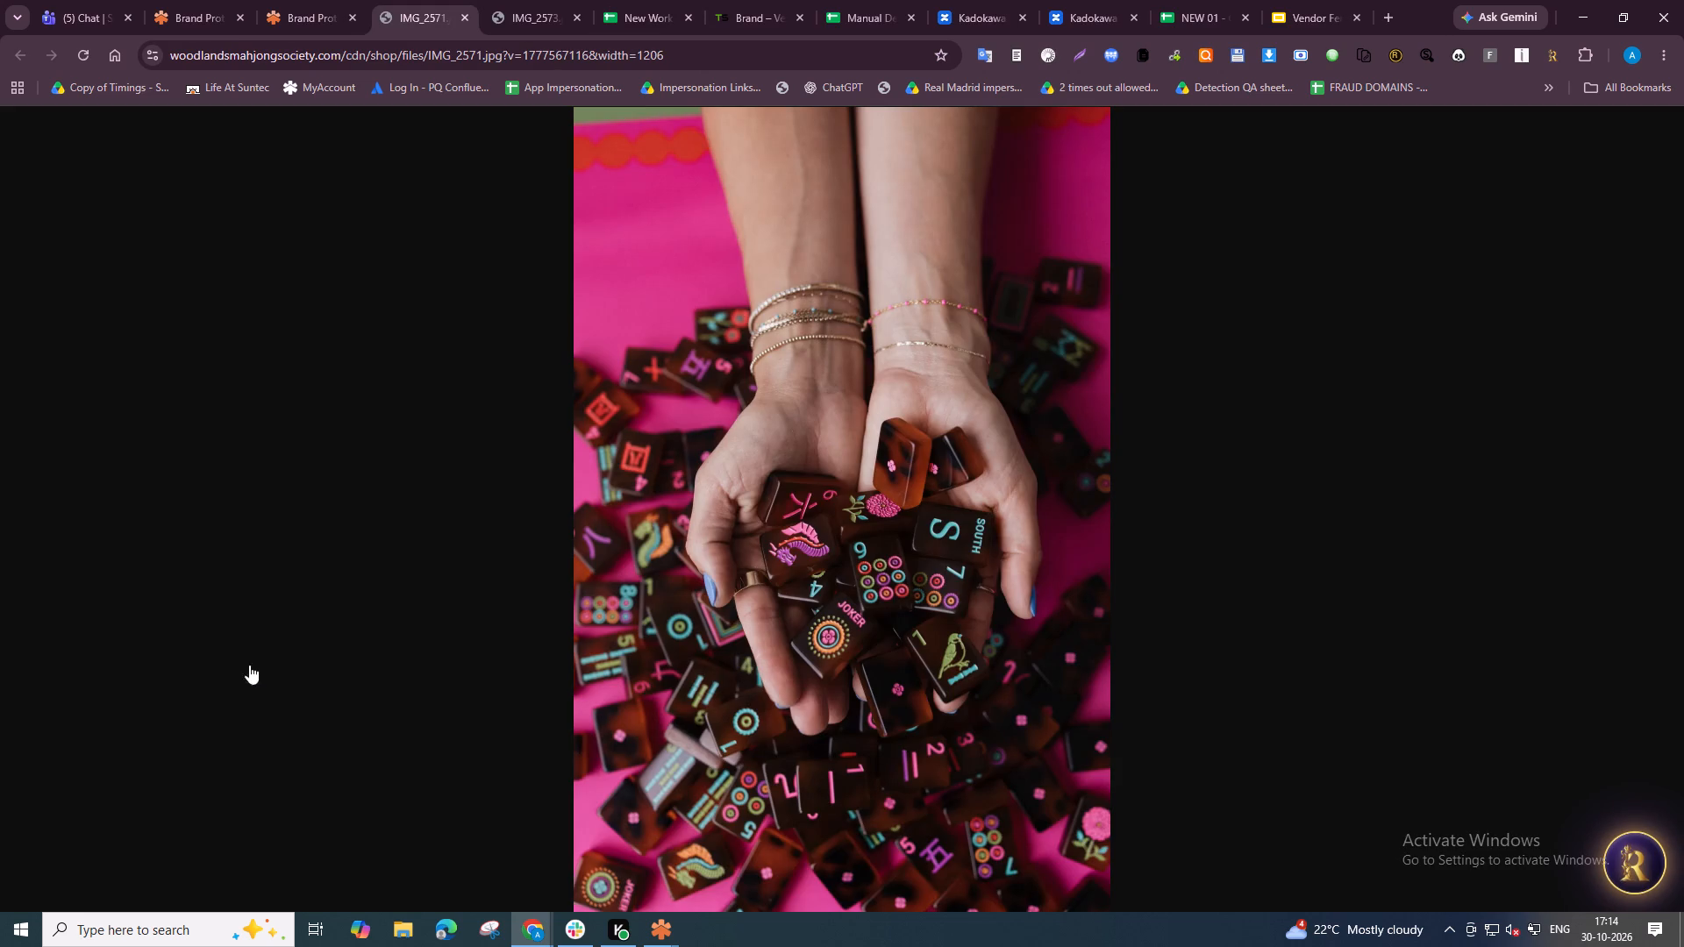
# Submit the In Stock 160 Luxury Acrylic Carved listing's URL as a Red Points copyright incident for WMS - 28 - The Joy Series.
pyautogui.click(475, 61)
pyautogui.hotkey('ctrl', 'a')
pyautogui.hotkey('ctrl', 'c')
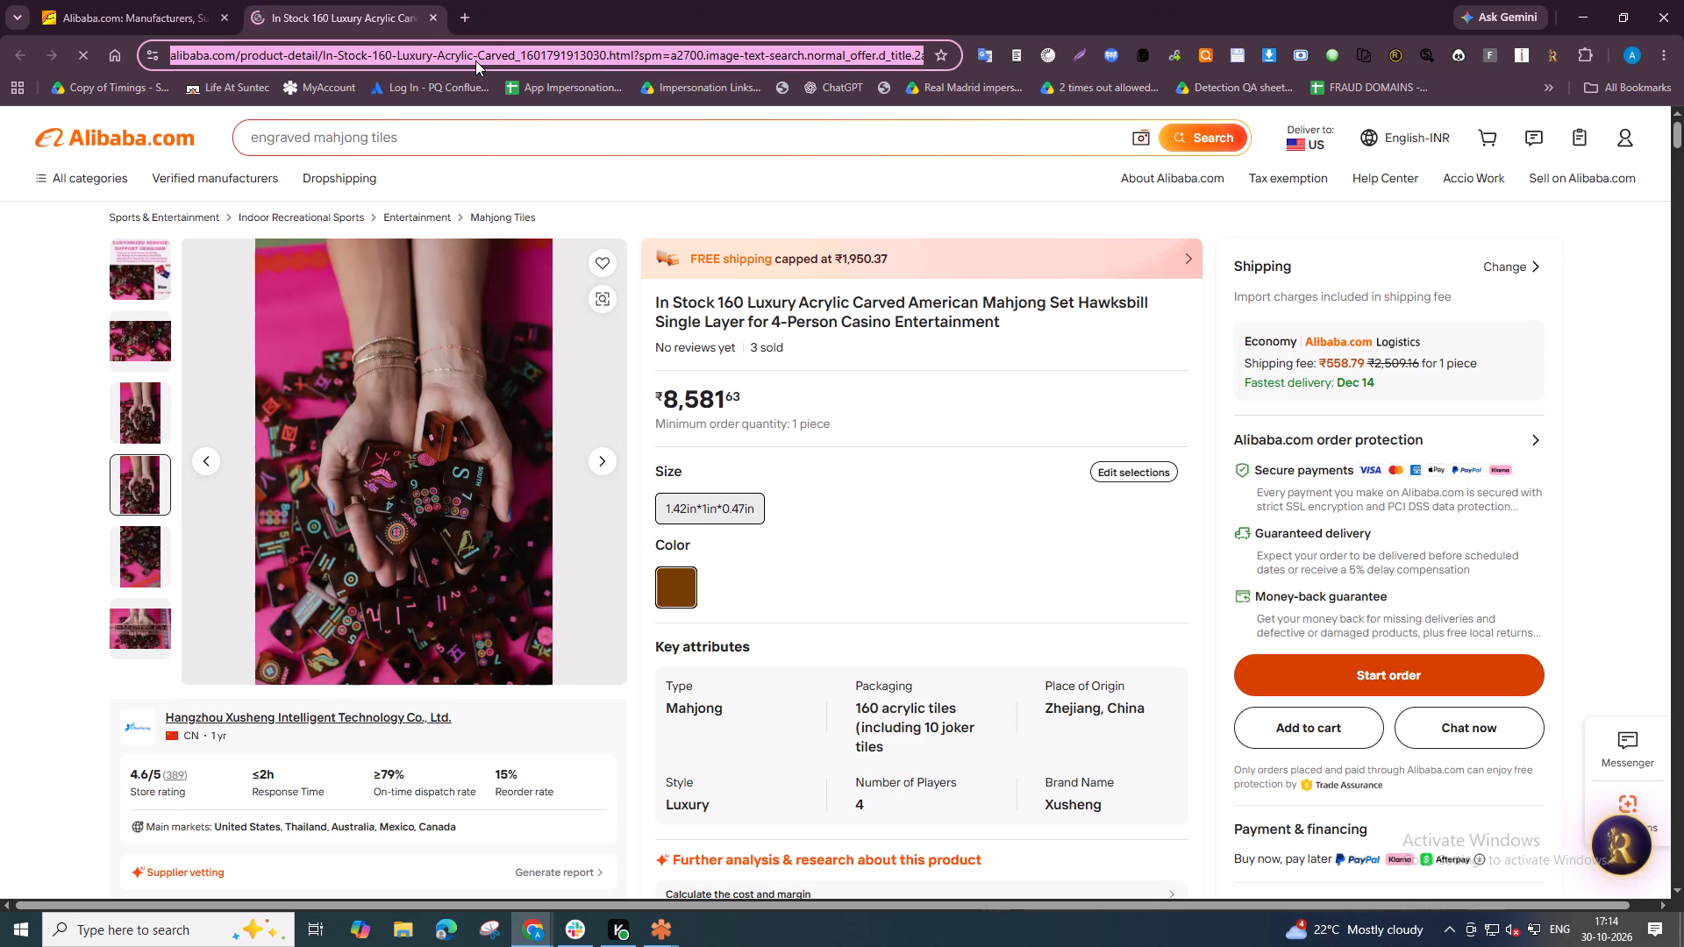
pyautogui.hotkey('ctrl', 'c')
pyautogui.hotkey('ctrl', 'c')
pyautogui.hotkey('alt', 'Tab')
pyautogui.click(256, 0)
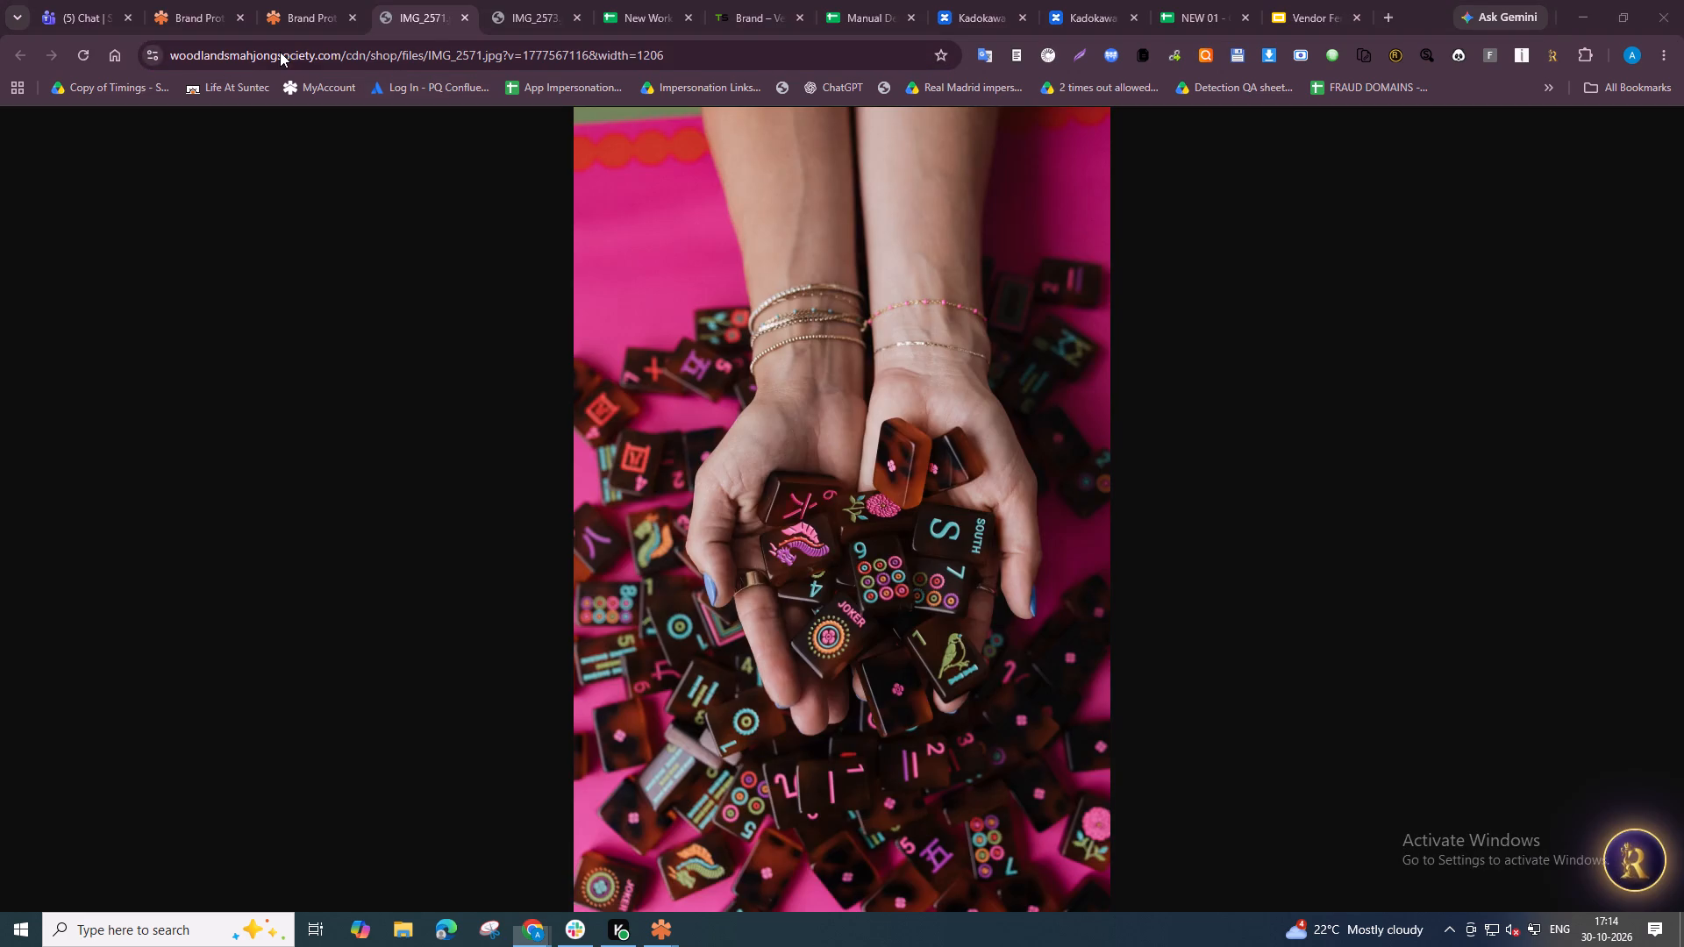
pyautogui.scroll(-7, 427, 761)
pyautogui.click(416, 777)
pyautogui.click(446, 644)
pyautogui.hotkey('ctrl', 'v')
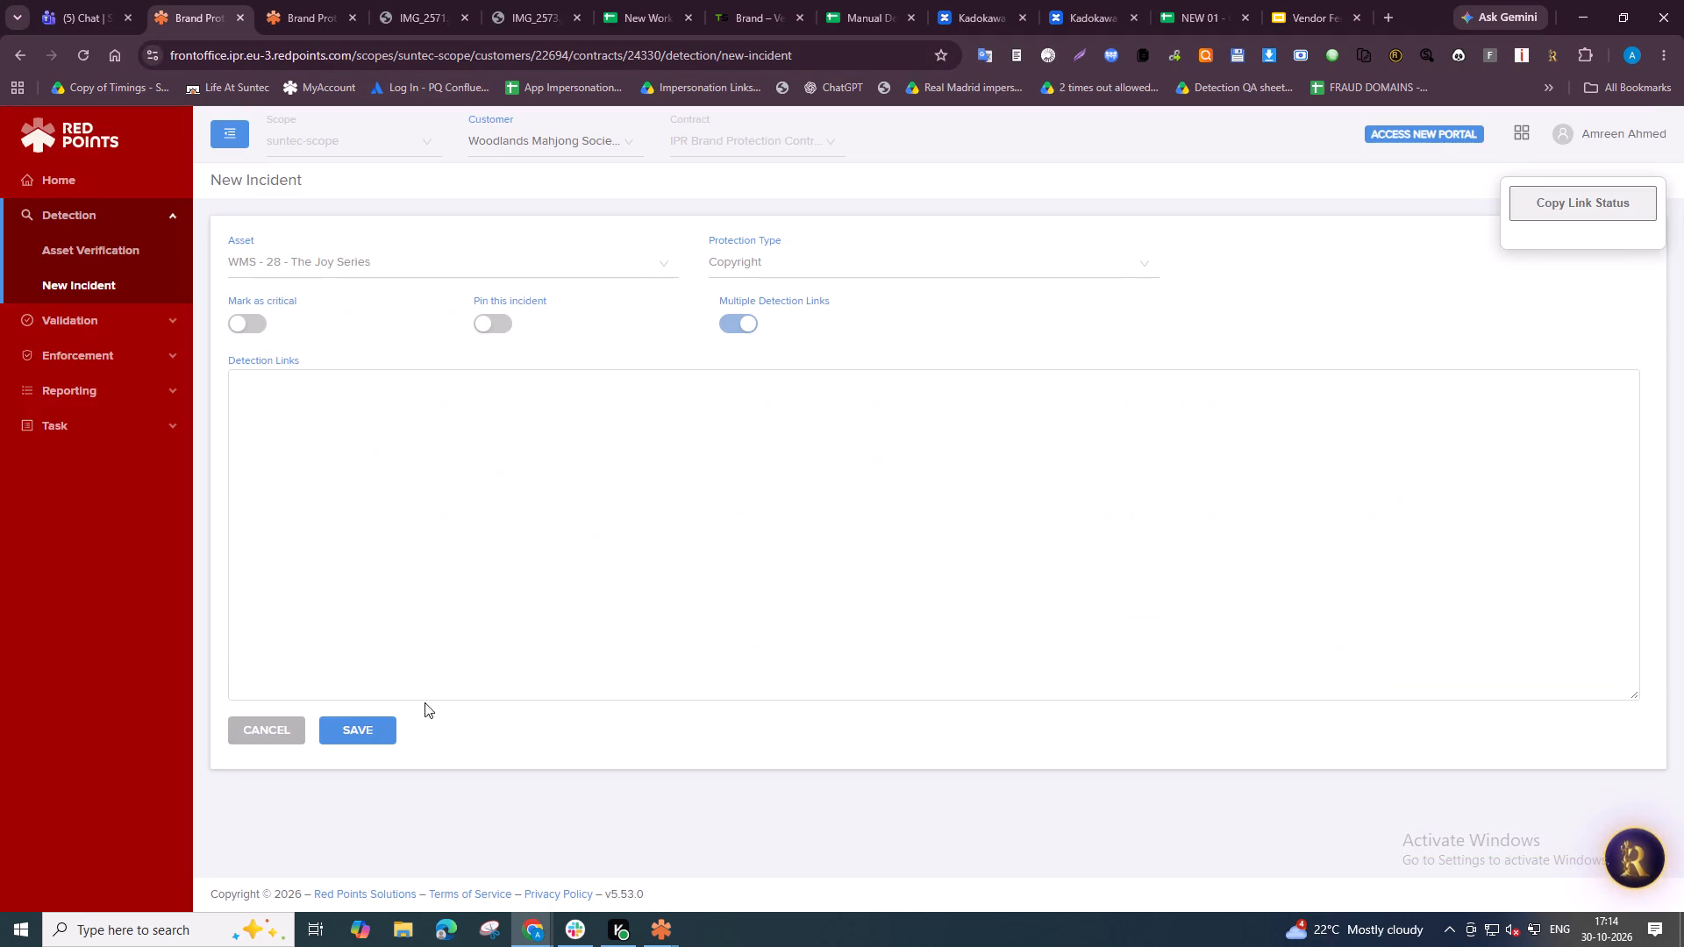
pyautogui.click(383, 731)
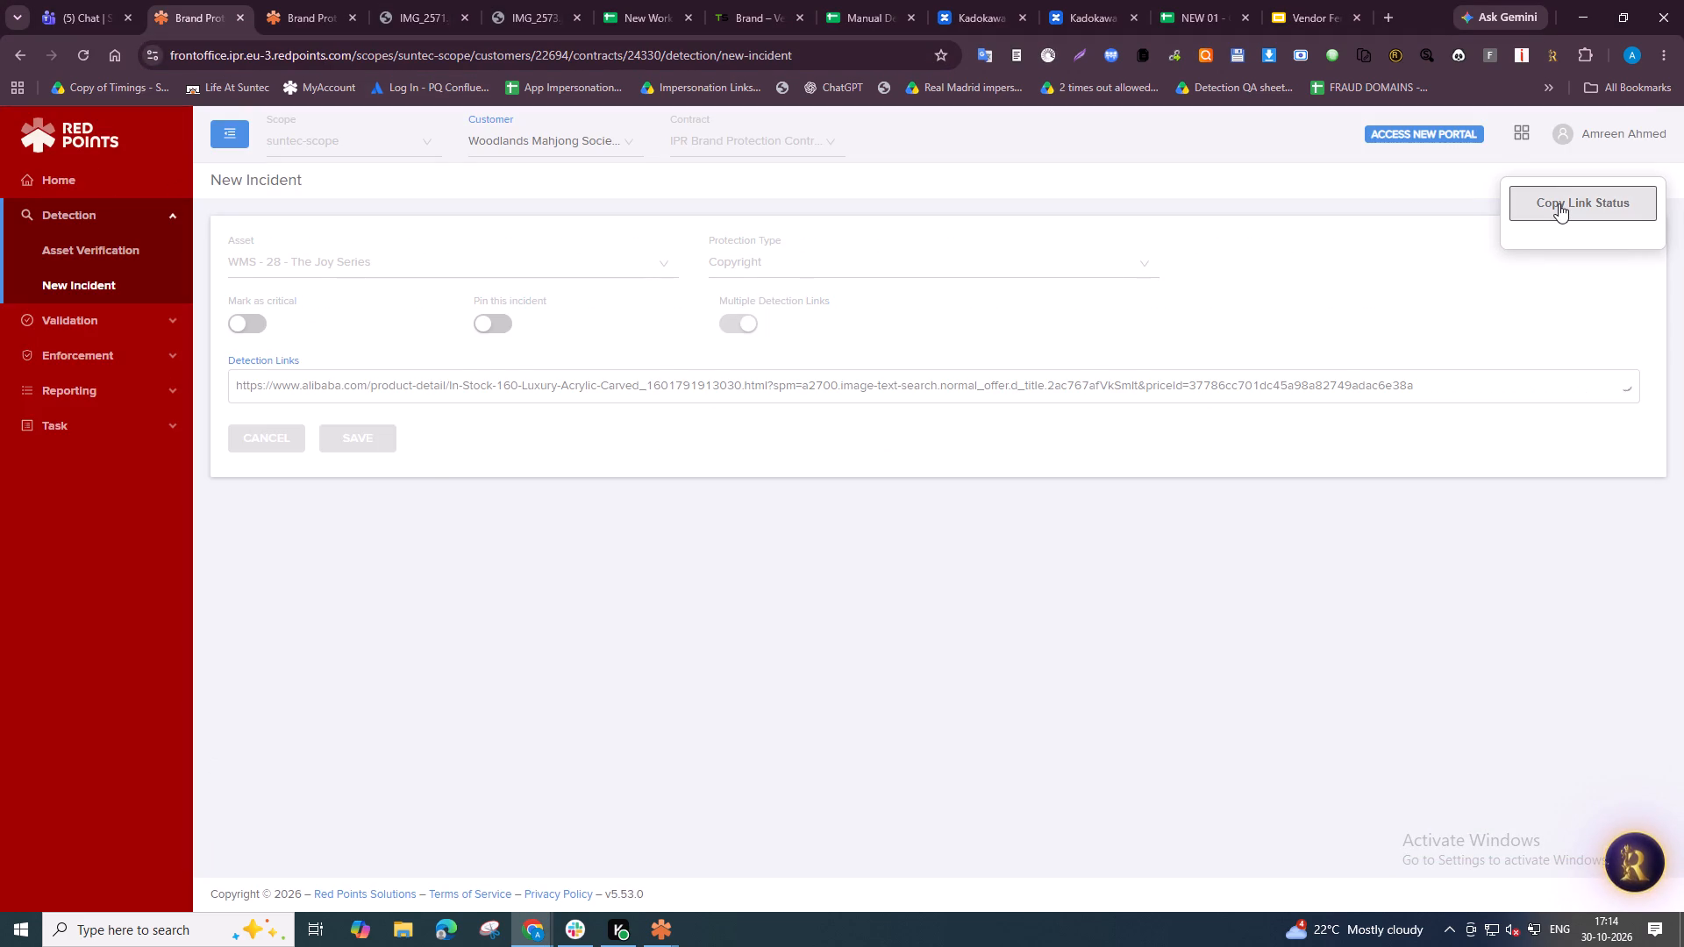
# Log the incident's copied link status in row 27972 of the New Work sheet, filling down the asset and customer from above.
pyautogui.click(1559, 203)
pyautogui.click(634, 0)
pyautogui.click(576, 580)
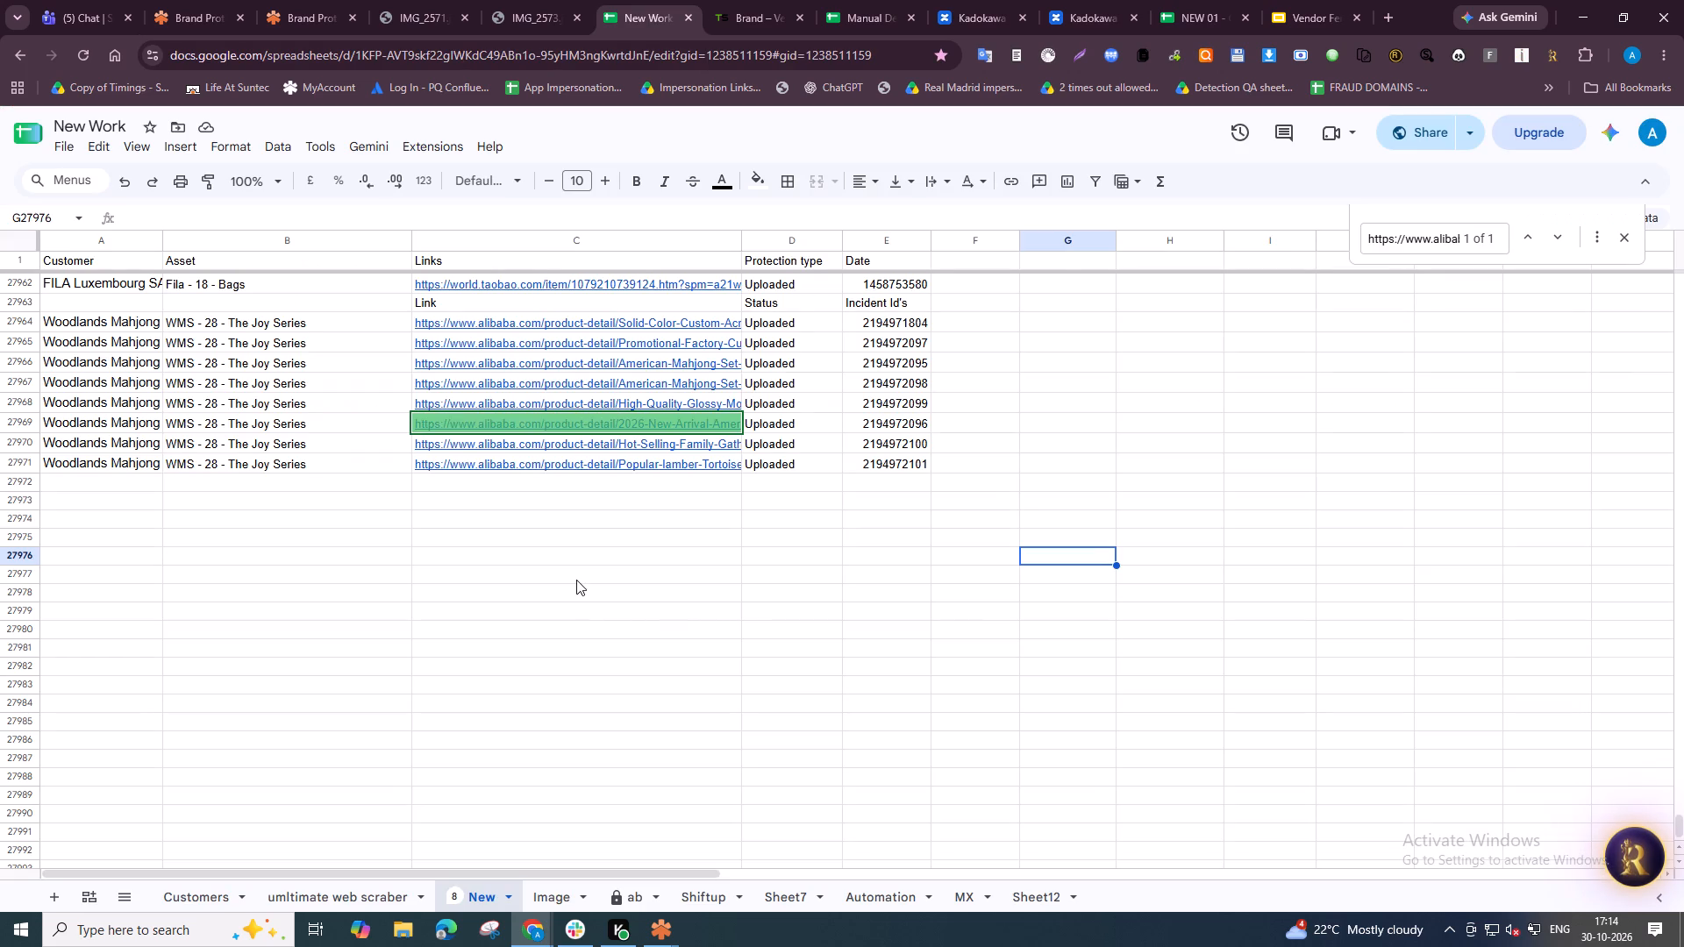
pyautogui.hotkey('ctrl', 'v')
pyautogui.press('Down')
pyautogui.hotkey('ctrl', 'shift', 'Right')
pyautogui.hotkey('ctrl', 'x')
pyautogui.hotkey('ctrl', 'Up')
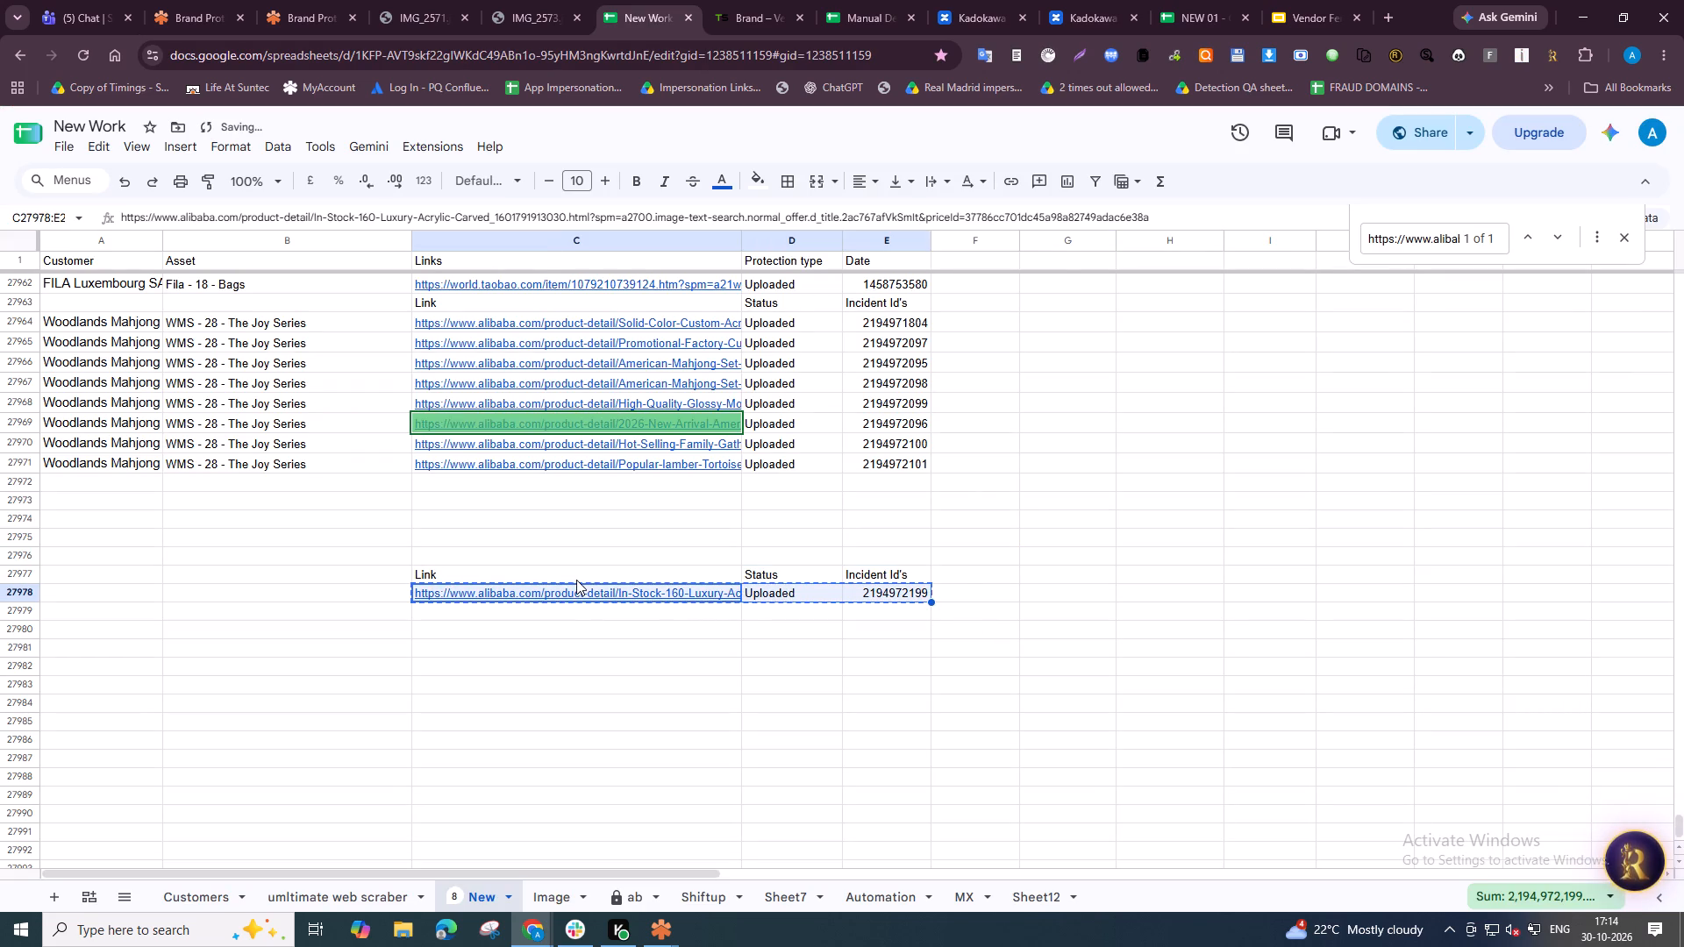
pyautogui.hotkey('ctrl', 'Up')
pyautogui.press('Down')
pyautogui.hotkey('ctrl', 'v')
pyautogui.press('Left')
pyautogui.hotkey('ctrl', 'd')
pyautogui.hotkey('ctrl', 'Left')
pyautogui.hotkey('ctrl', 'd')
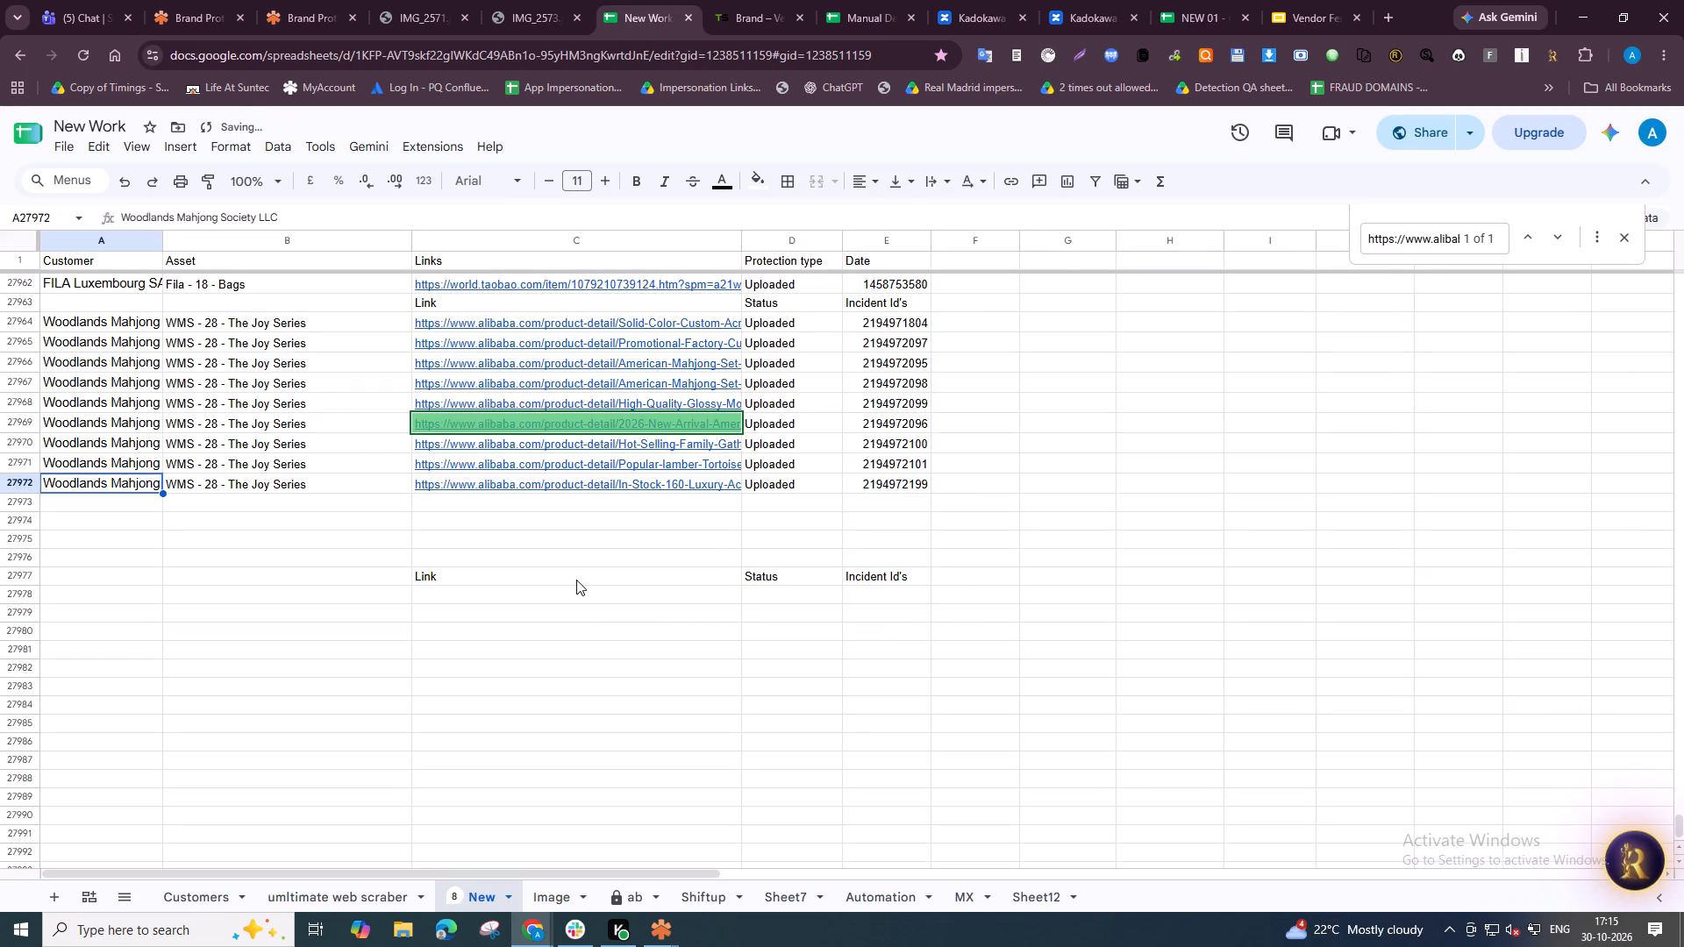
# Close the reported listing and open the Luxury Tortoise Shell Amber Acrylic American Mahjong Tiles Set listing from the image search results.
pyautogui.hotkey('alt', 'Tab')
pyautogui.hotkey('ctrl', 'w')
pyautogui.scroll(4, 773, 673)
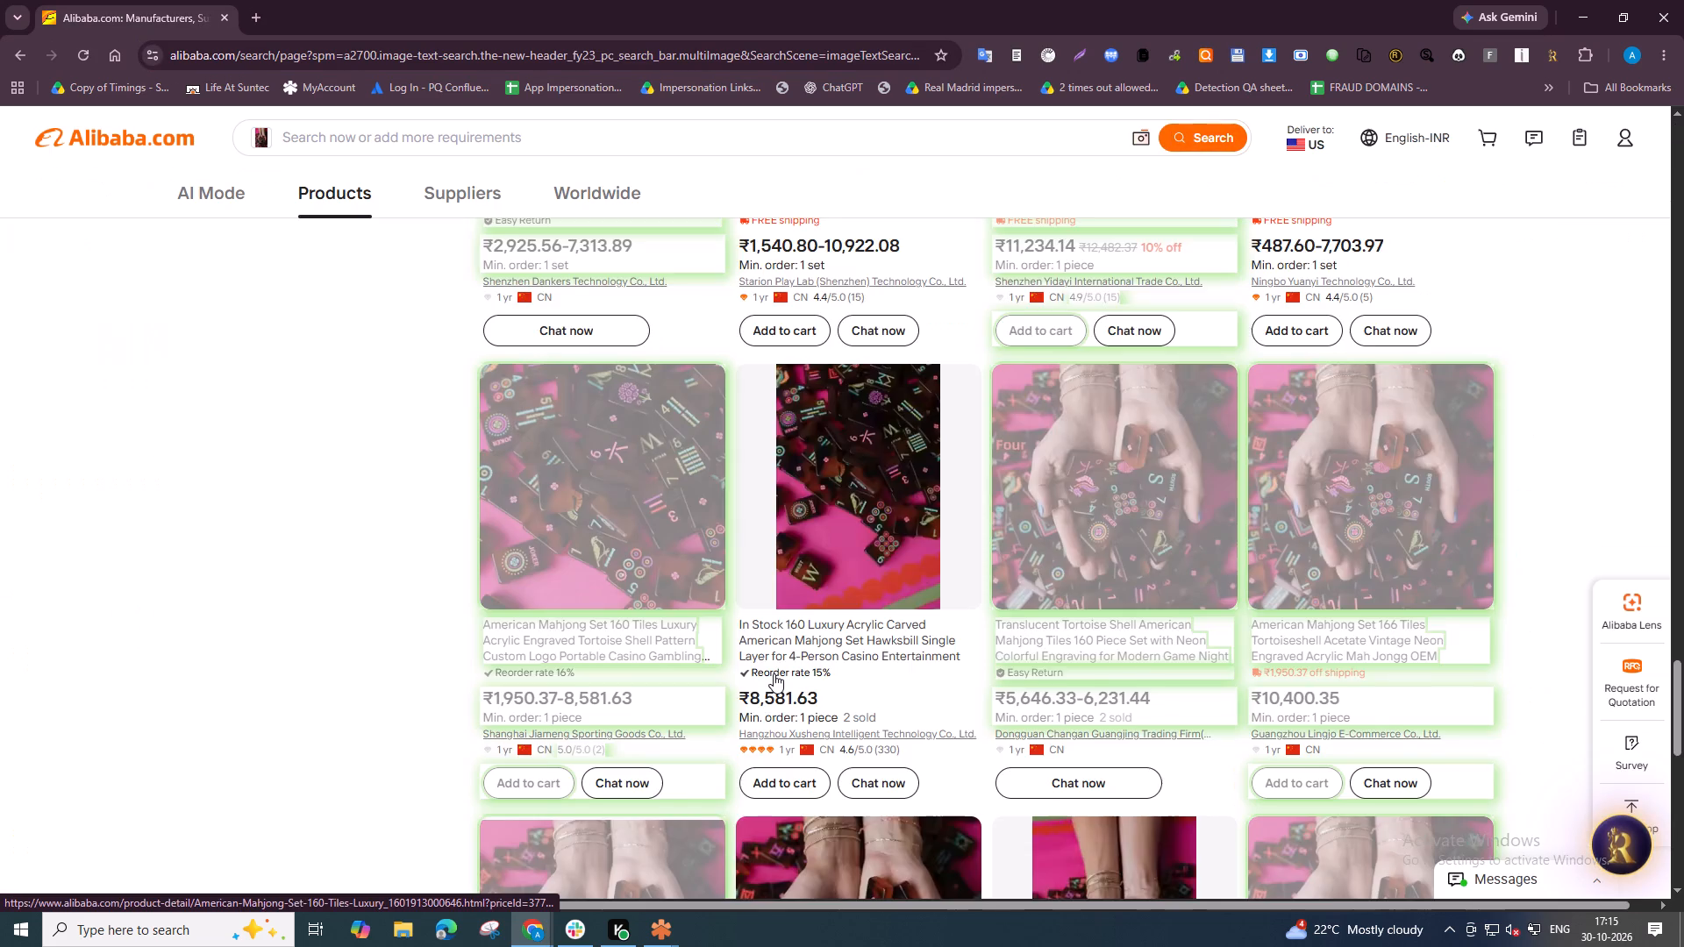
pyautogui.rightClick(1383, 544)
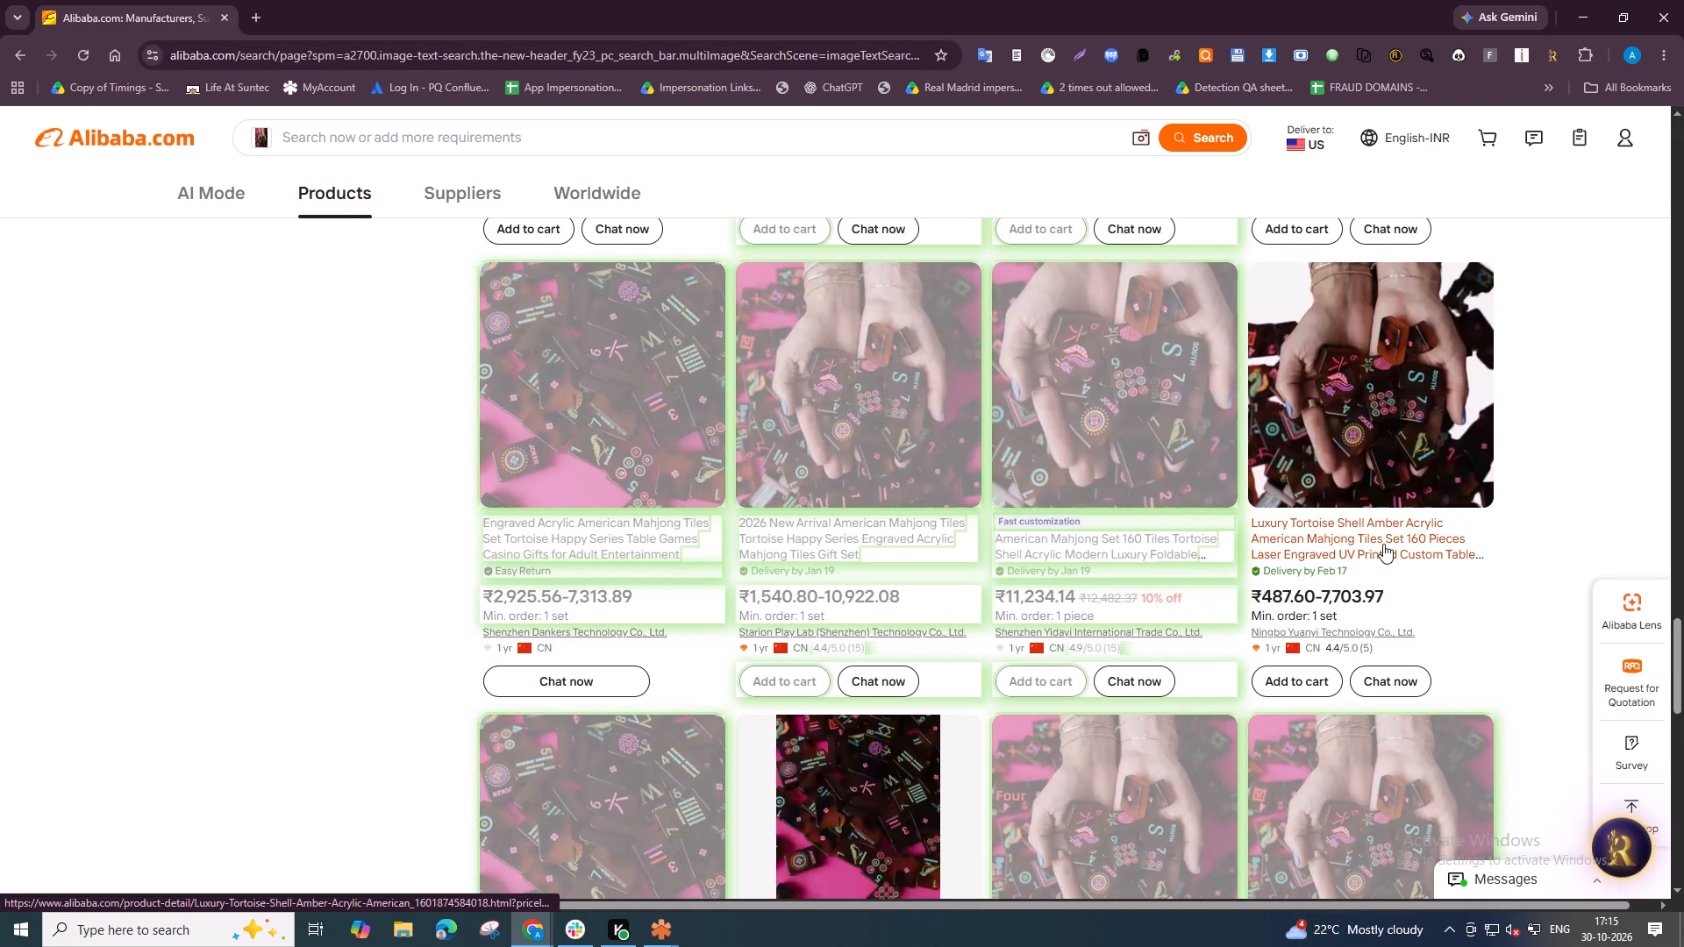
pyautogui.click(1417, 566)
pyautogui.click(342, 0)
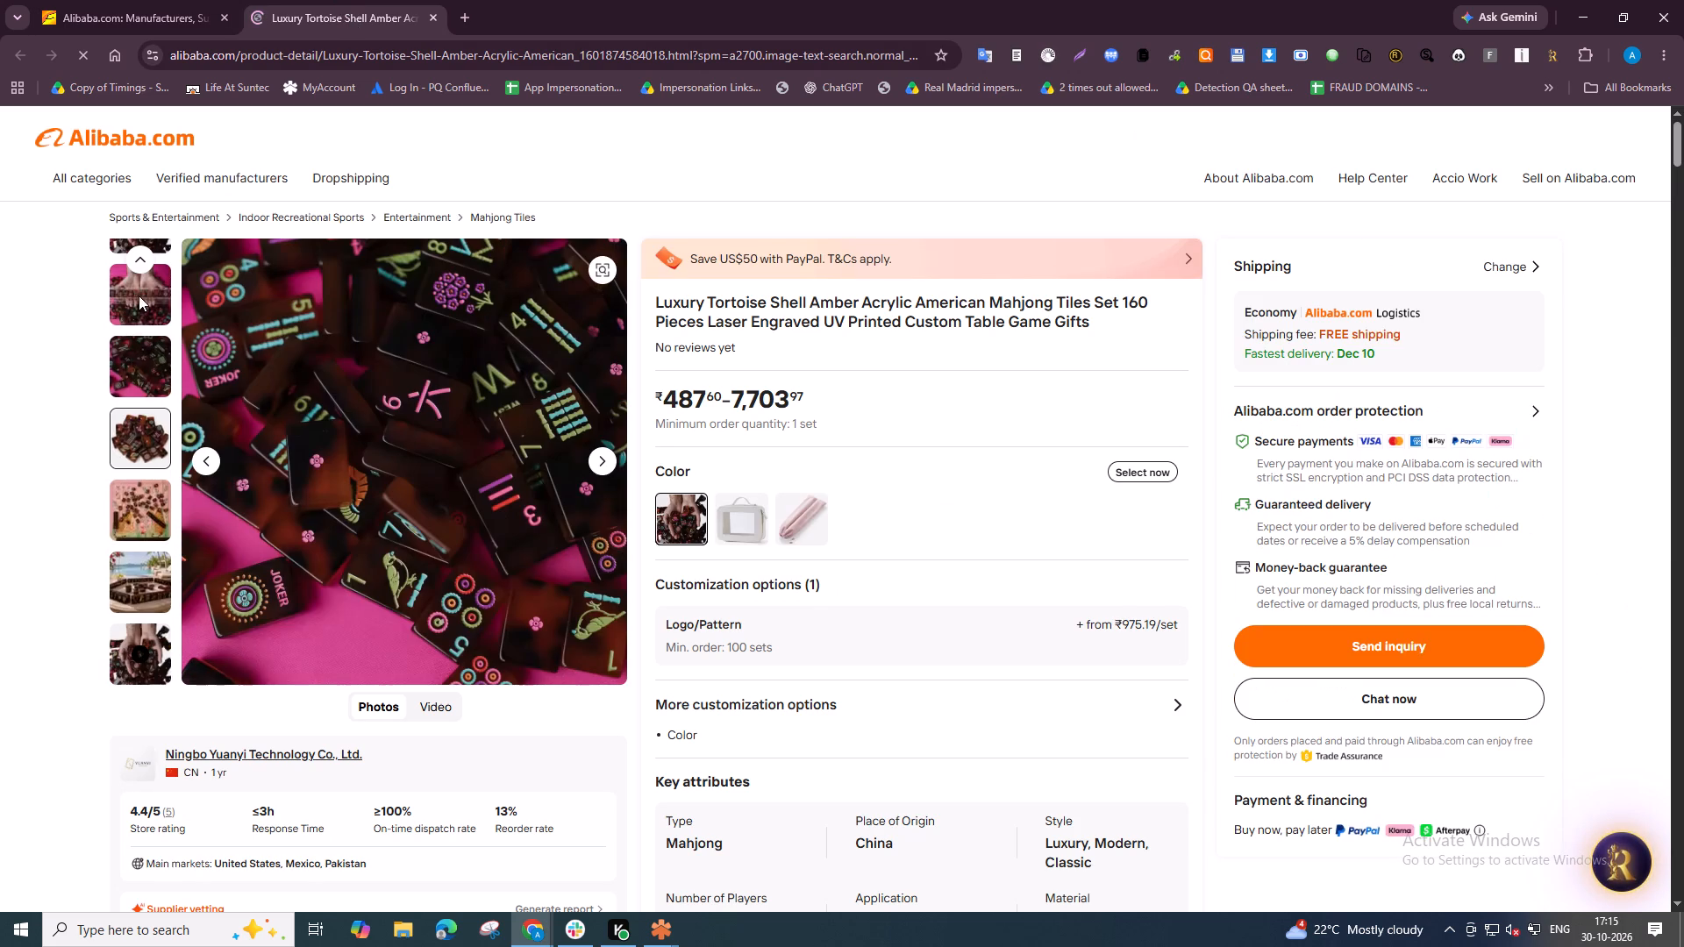
# Compare the listing's photo of hands behind the tile rack with the official image IMG_2573.
pyautogui.hotkey('alt', 'Tab')
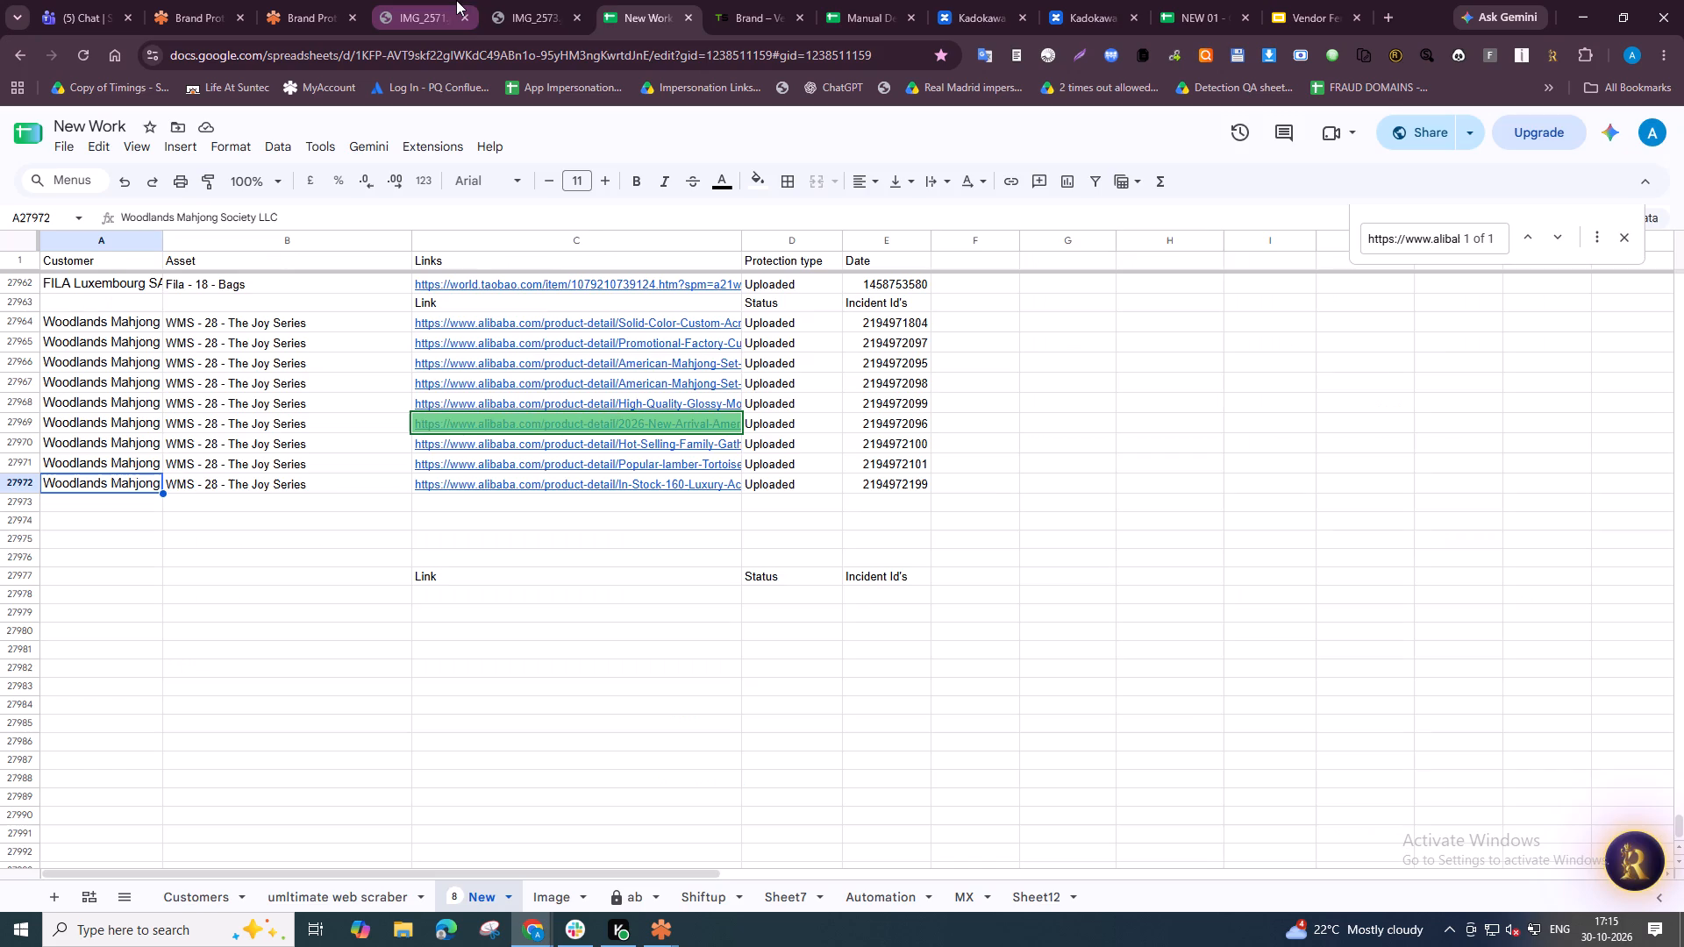
pyautogui.click(514, 0)
pyautogui.hotkey('alt', 'Tab')
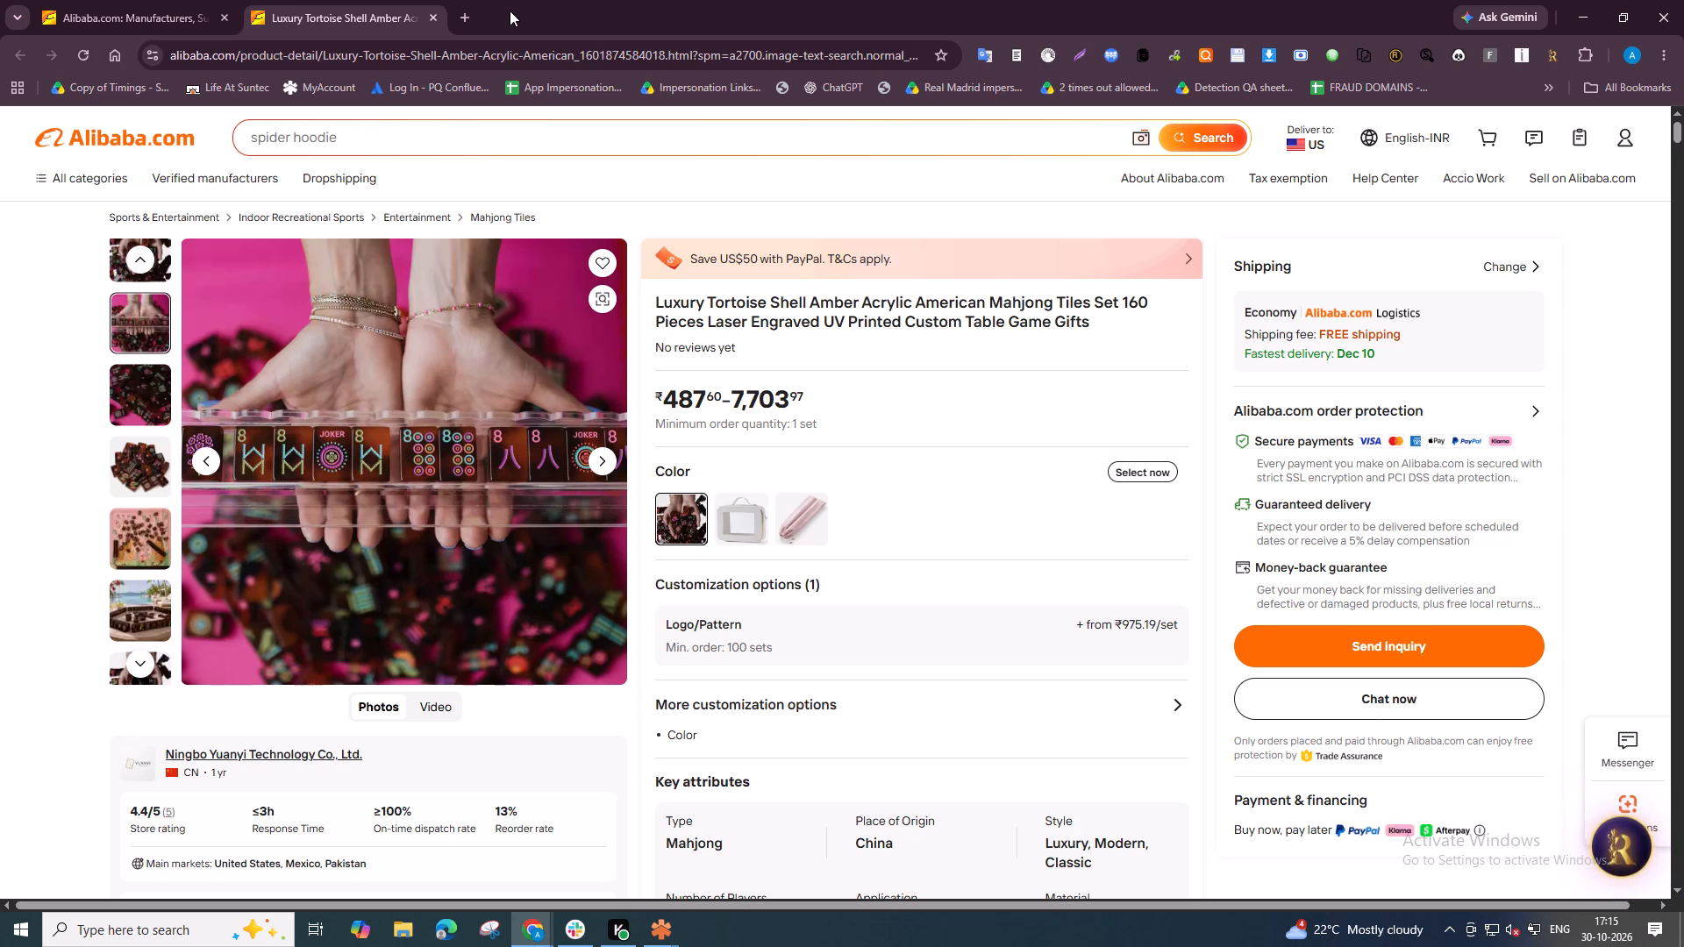
pyautogui.hotkey('alt', 'Tab')
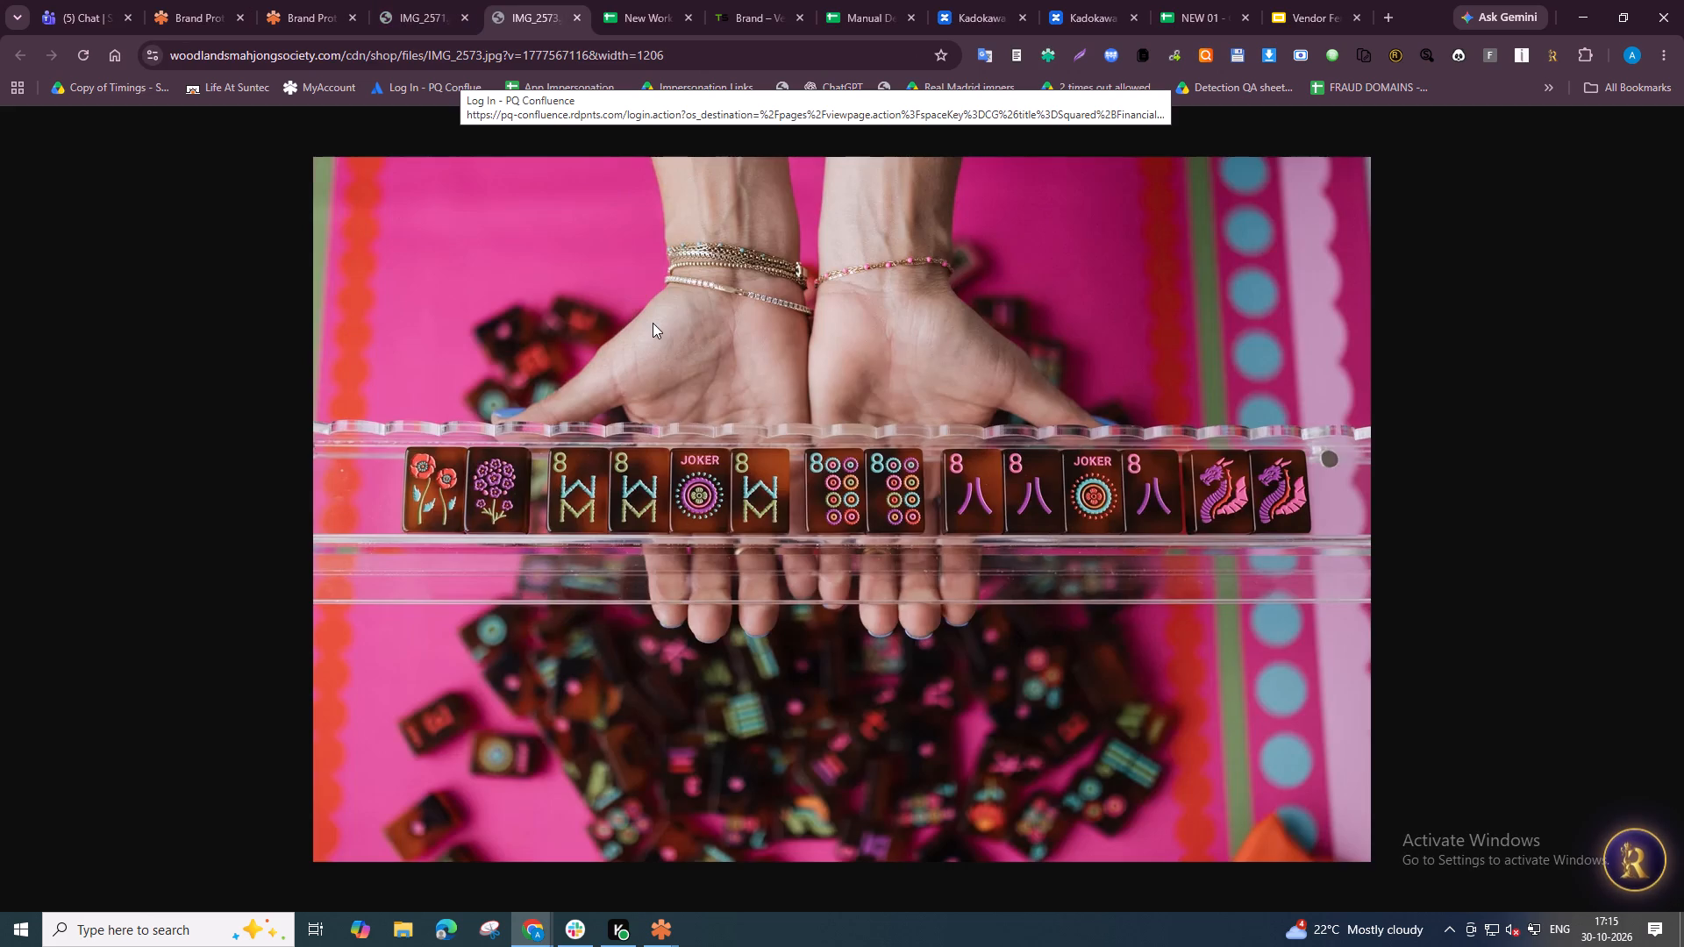
pyautogui.hotkey('alt', 'Tab')
# Submit the Luxury Tortoise Shell Amber listing's URL as a Red Points copyright incident for The Joy Series.
pyautogui.click(513, 61)
pyautogui.hotkey('ctrl', 'a')
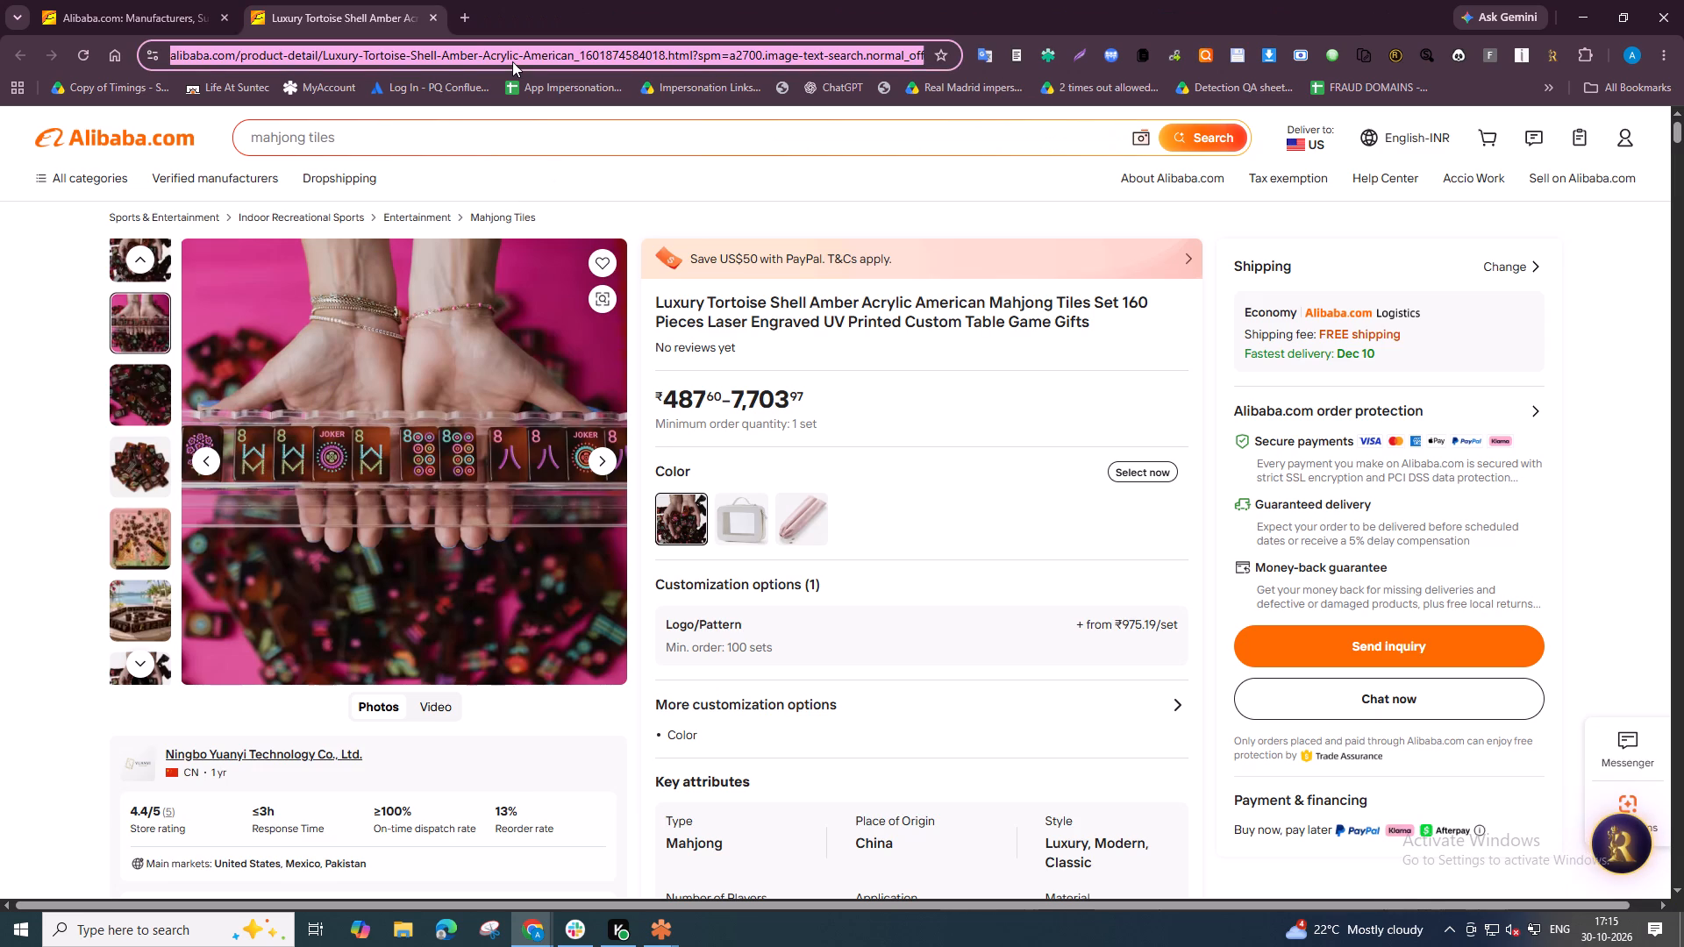
pyautogui.hotkey('ctrl', 'c')
pyautogui.hotkey('ctrl', 'c')
pyautogui.hotkey('alt', 'Tab')
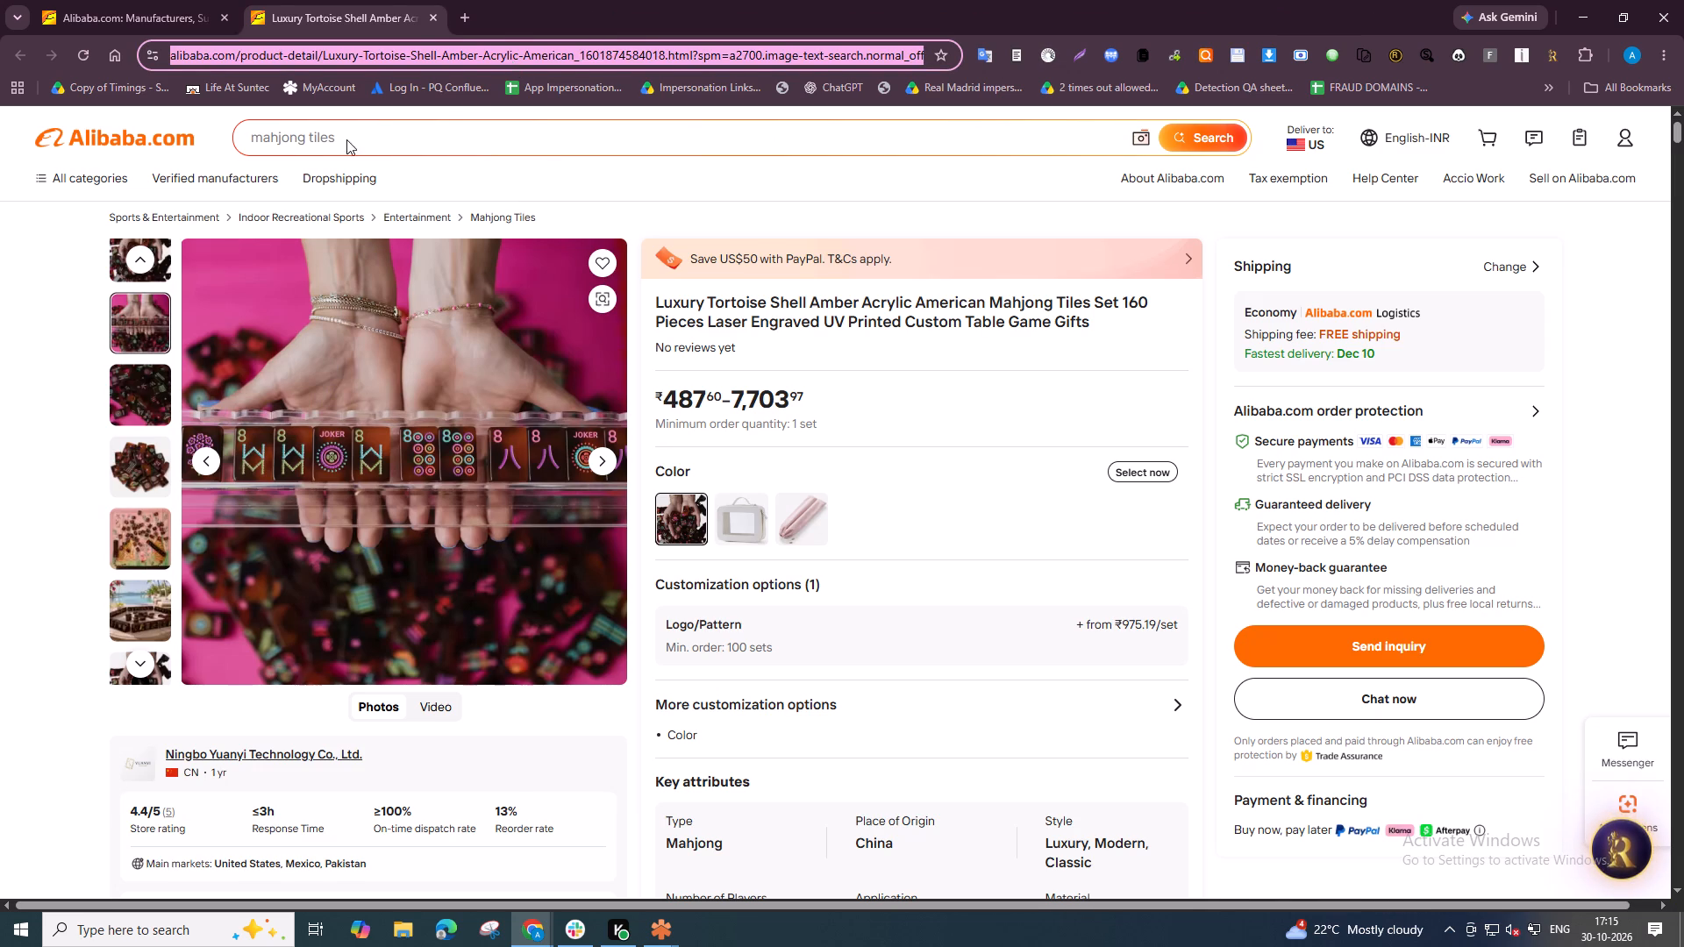
pyautogui.click(236, 0)
pyautogui.doubleClick(394, 467)
pyautogui.hotkey('ctrl', 'v')
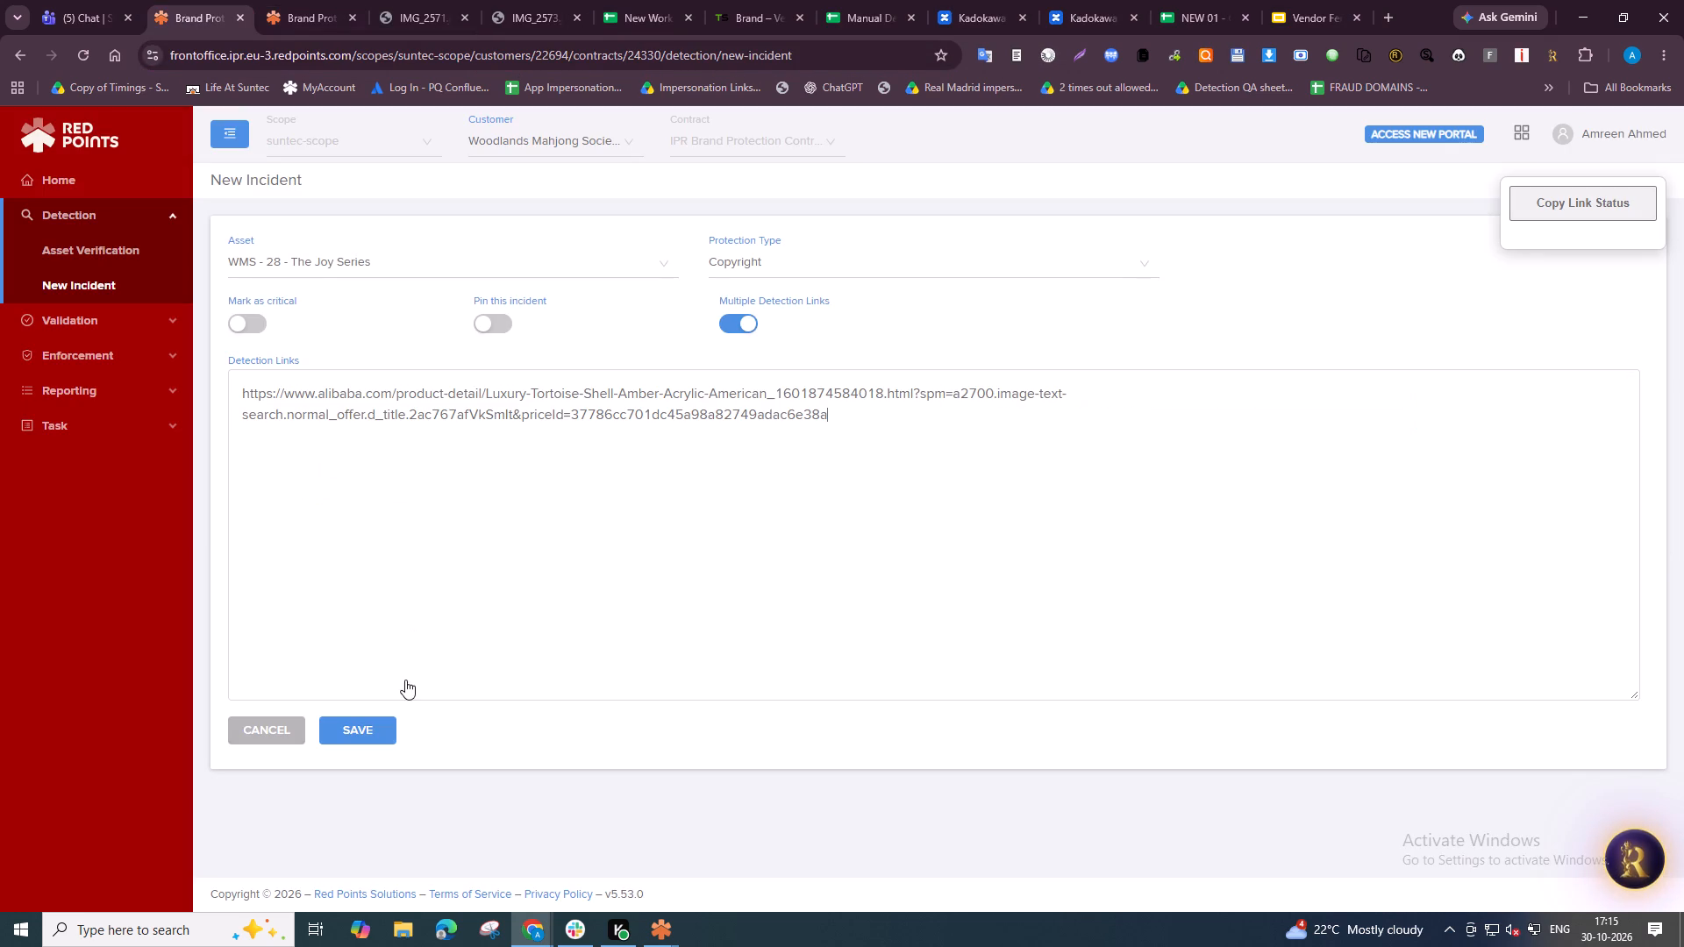
pyautogui.click(385, 724)
# Log the incident's copied link status in row 27973 of the New Work sheet, filling down the asset and customer from above.
pyautogui.click(1597, 215)
pyautogui.click(662, 0)
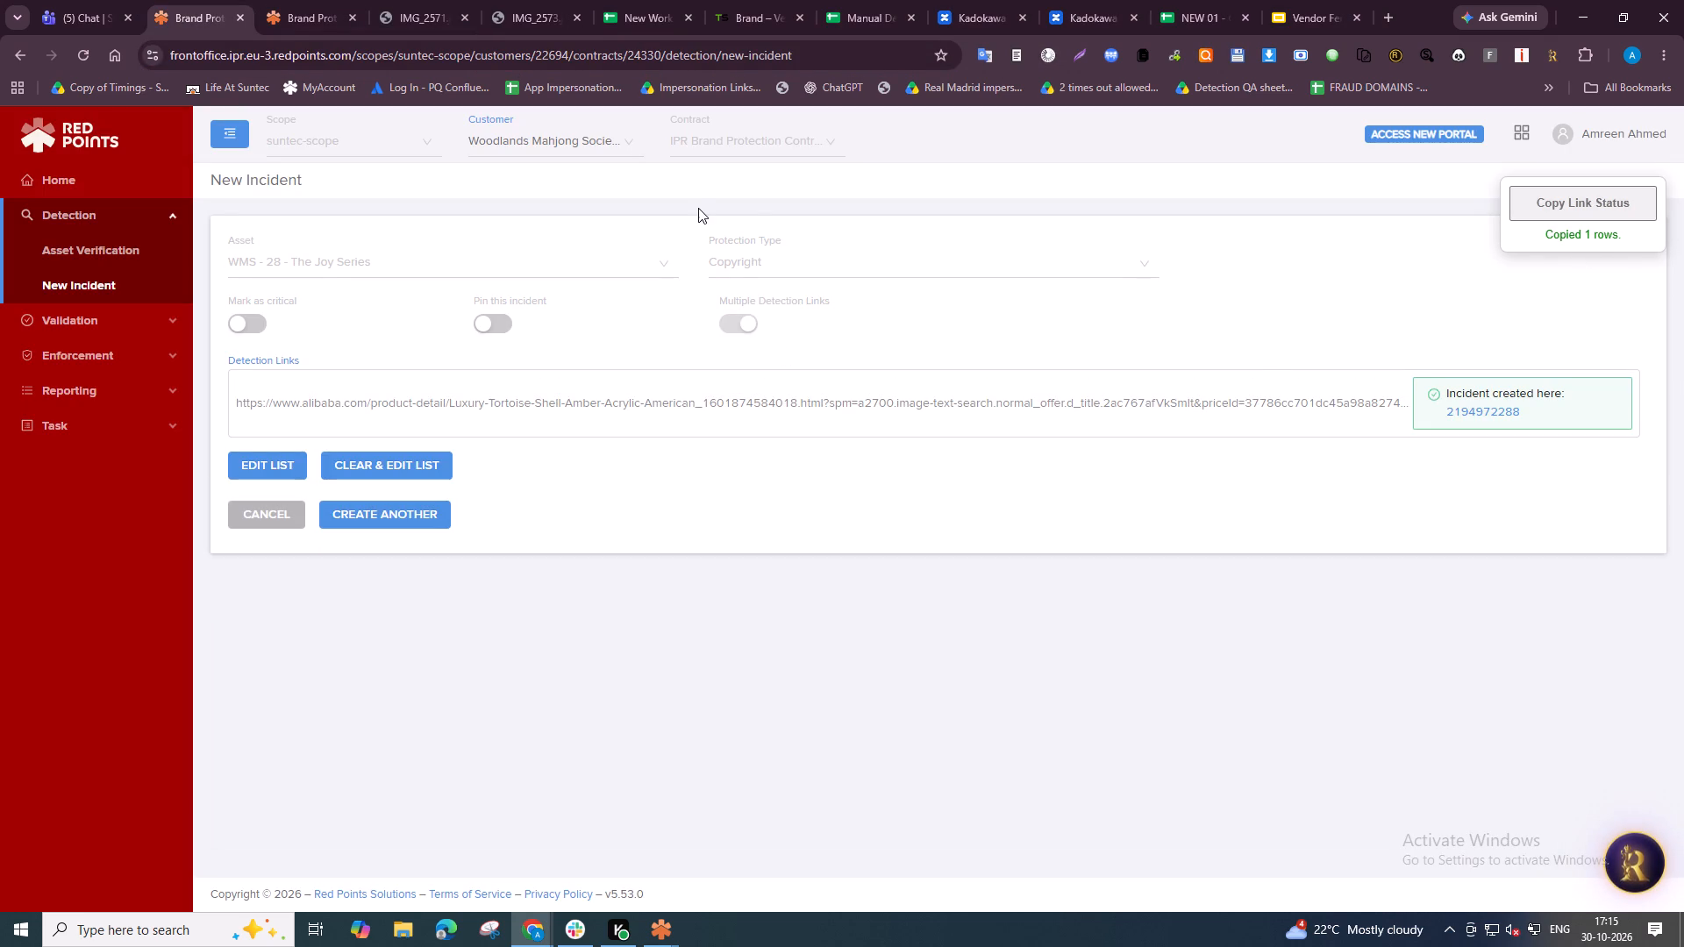
pyautogui.click(616, 534)
pyautogui.hotkey('ctrl', 'v')
pyautogui.press('Down')
pyautogui.hotkey('ctrl', 'shift', 'Right')
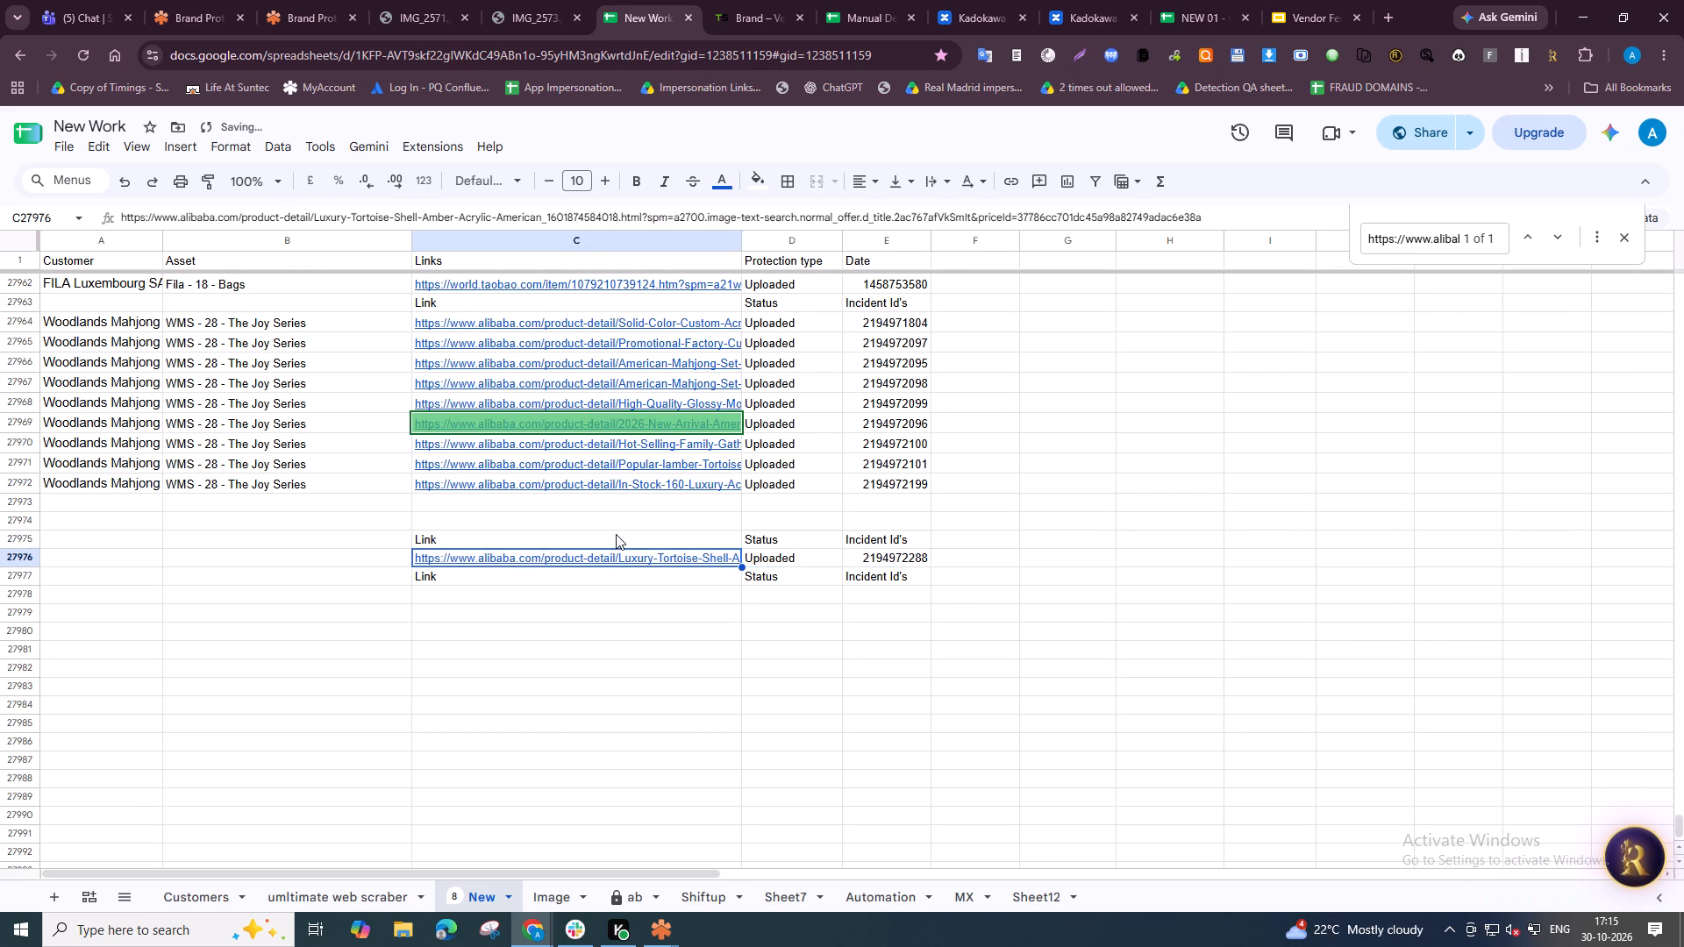
pyautogui.hotkey('ctrl', 'x')
pyautogui.hotkey('ctrl', 'Up')
pyautogui.press('Up')
pyautogui.press('Up')
pyautogui.hotkey('ctrl', 'v')
pyautogui.press('Left')
pyautogui.hotkey('ctrl', 'd')
pyautogui.press('Left')
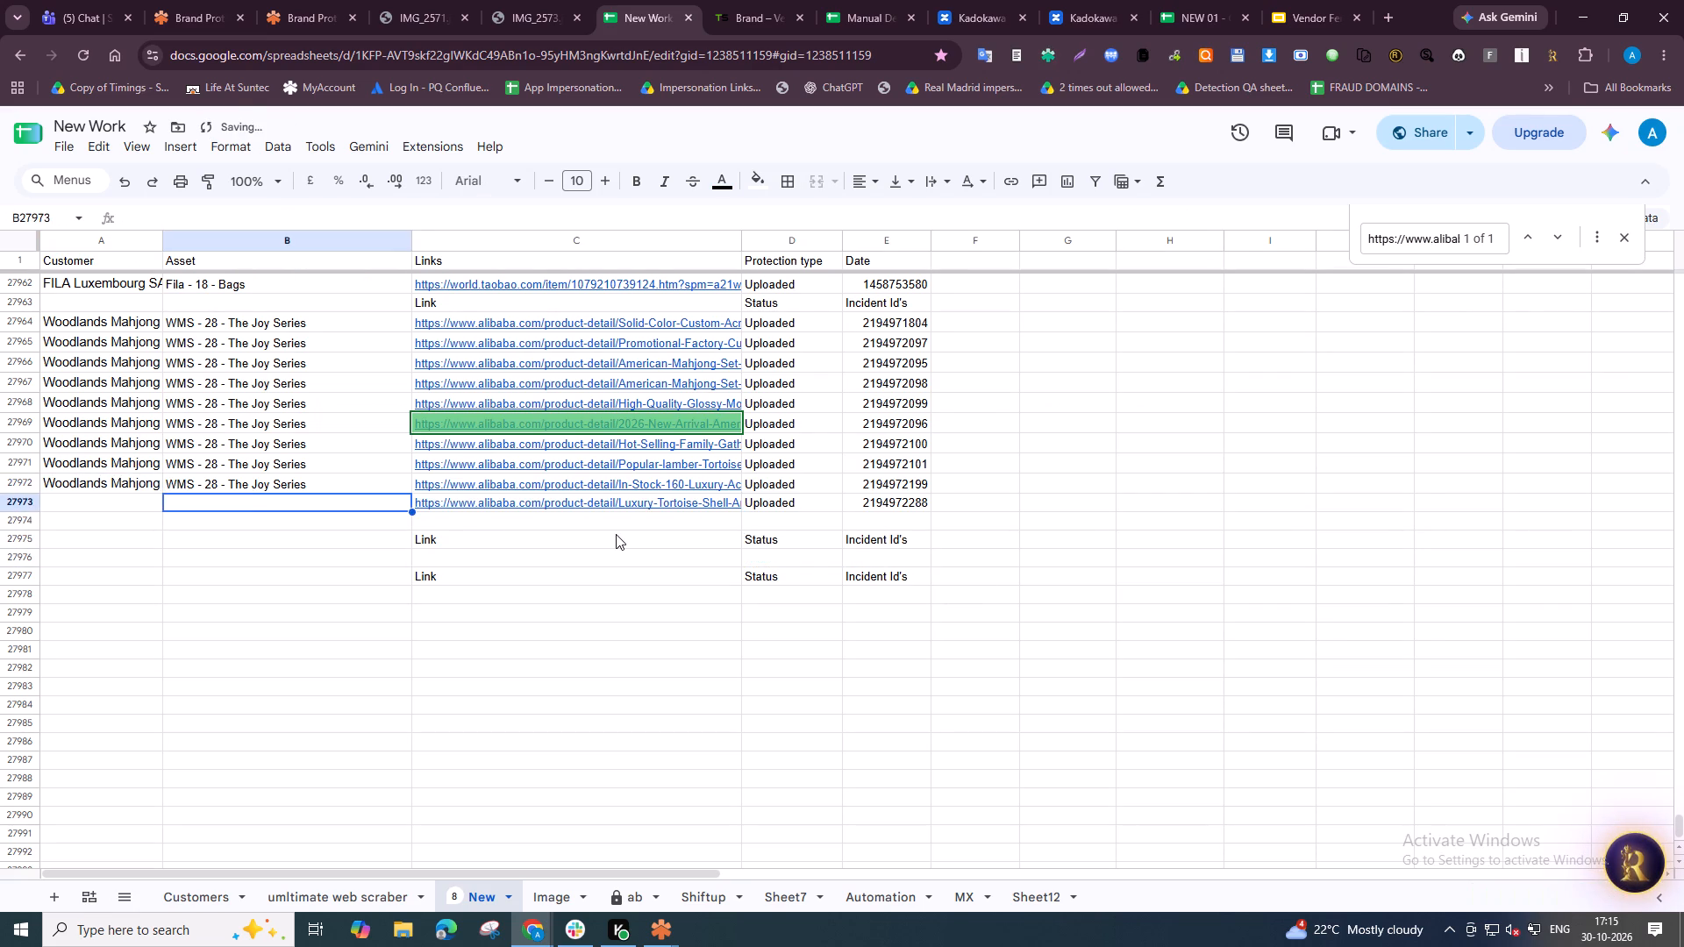
pyautogui.hotkey('ctrl', 'd')
pyautogui.press('Left')
# Close the reported listing and open the unreported Hand-Scrubbing Acrylic, Promotional Mahjong Set Factory and Hot Selling Luxury Single Layer listings in new tabs.
pyautogui.hotkey('alt', 'Tab')
pyautogui.hotkey('ctrl', 'w')
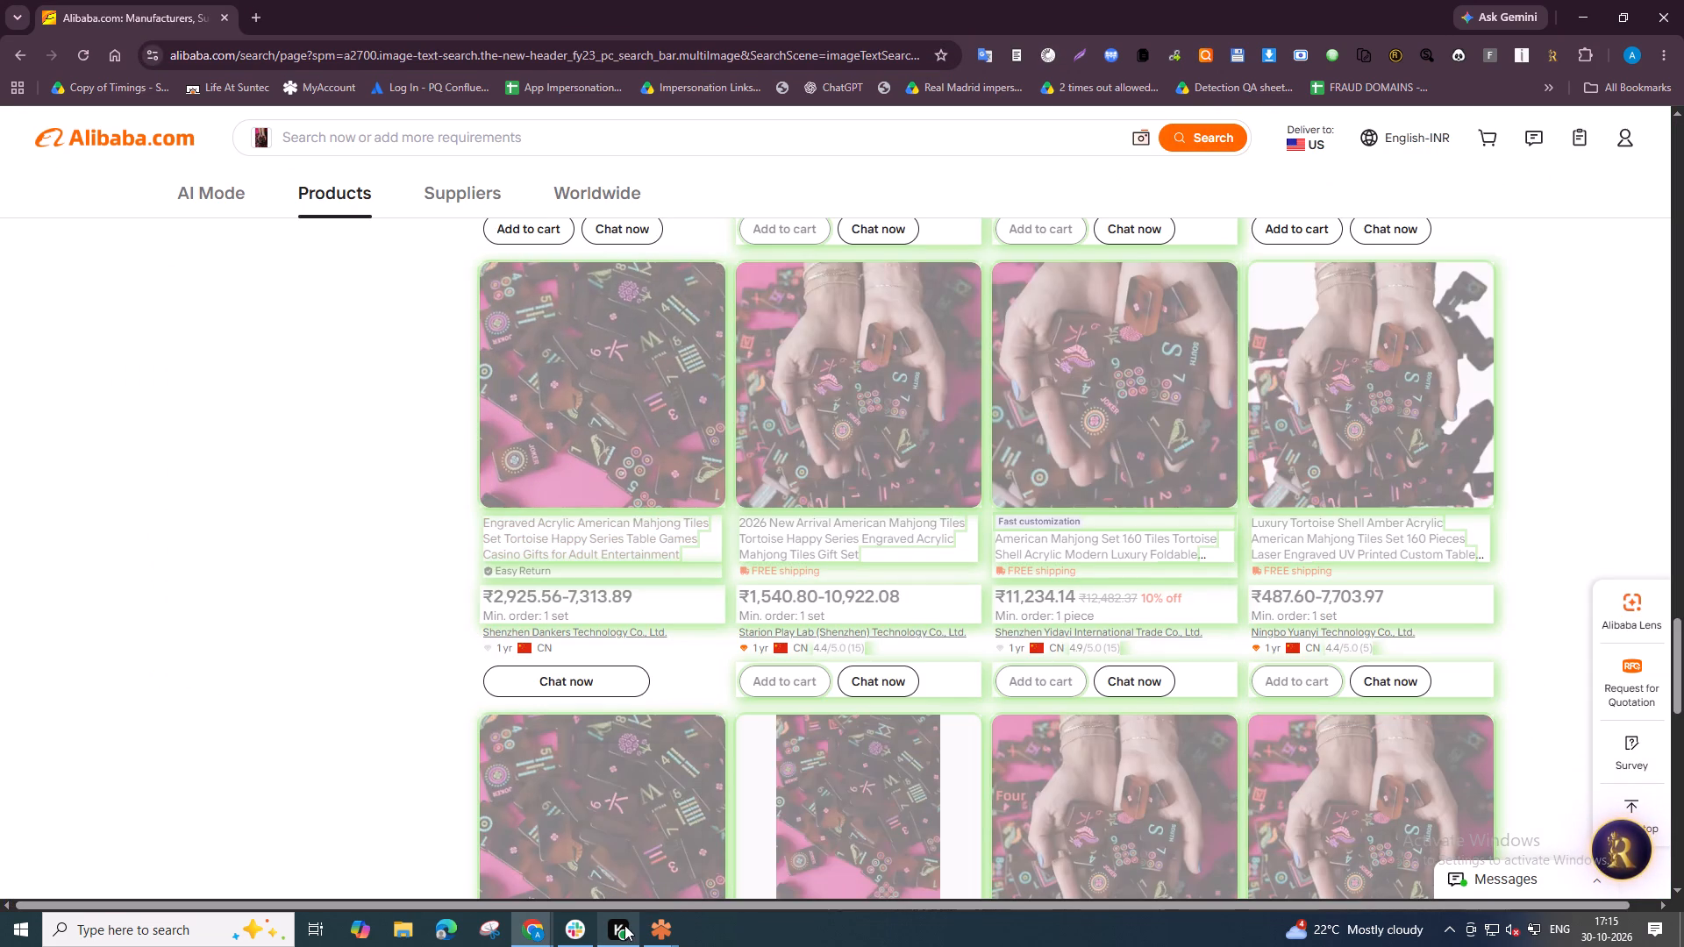
pyautogui.click(669, 766)
pyautogui.scroll(3, 1302, 567)
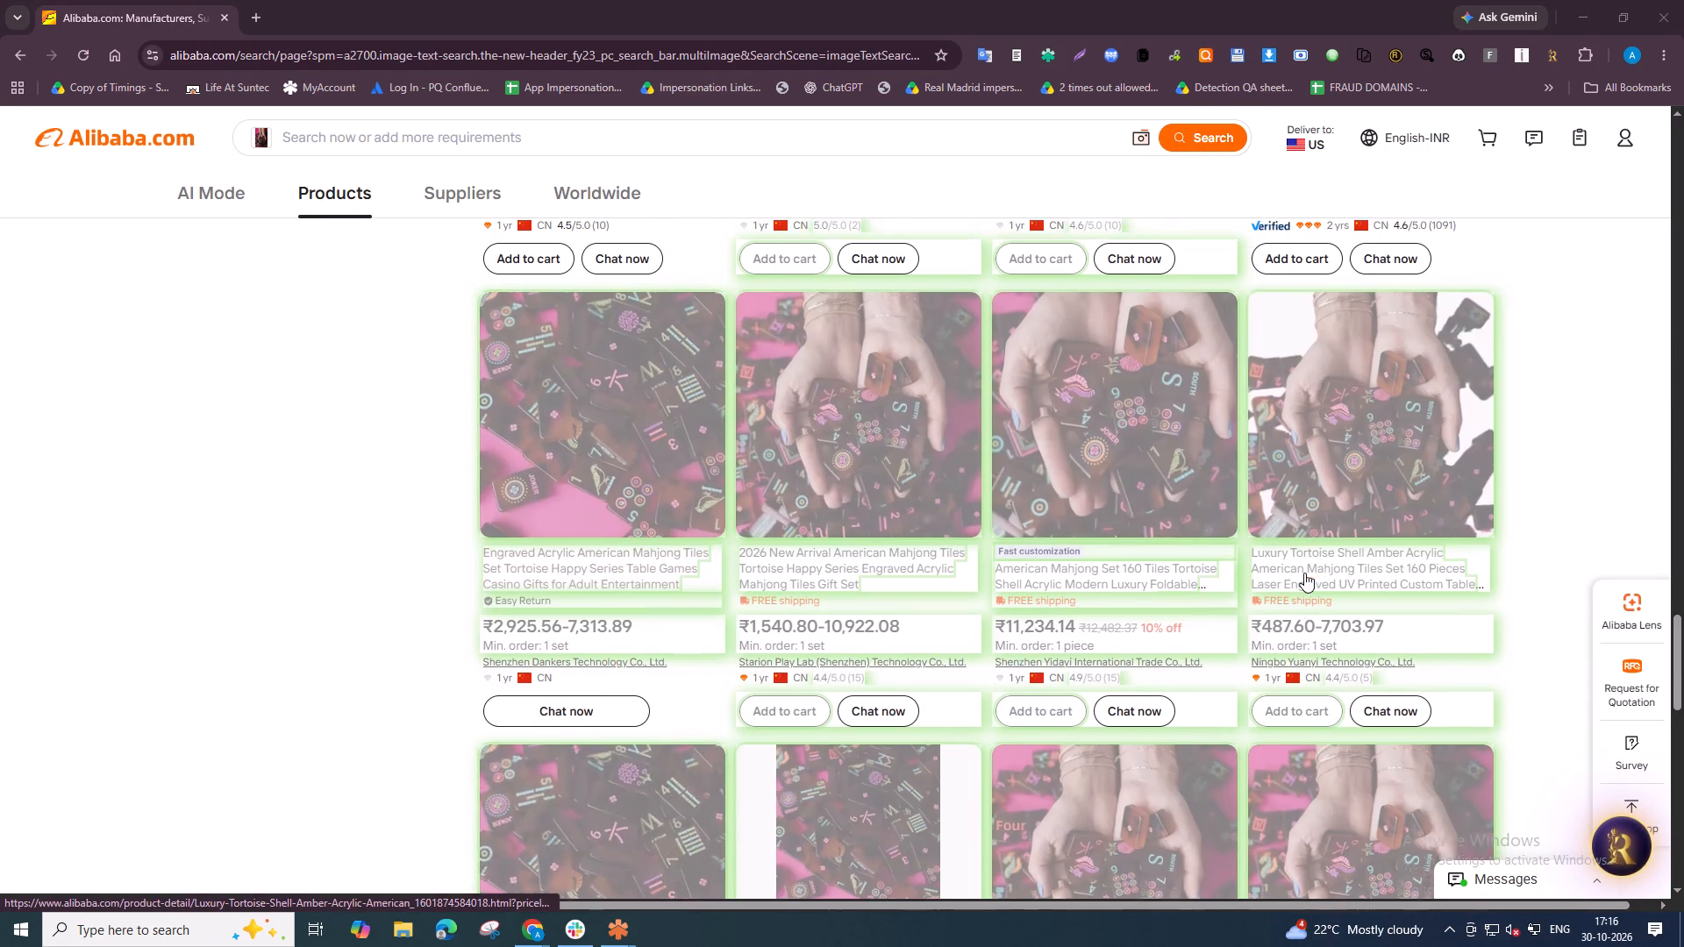
pyautogui.scroll(4, 1210, 625)
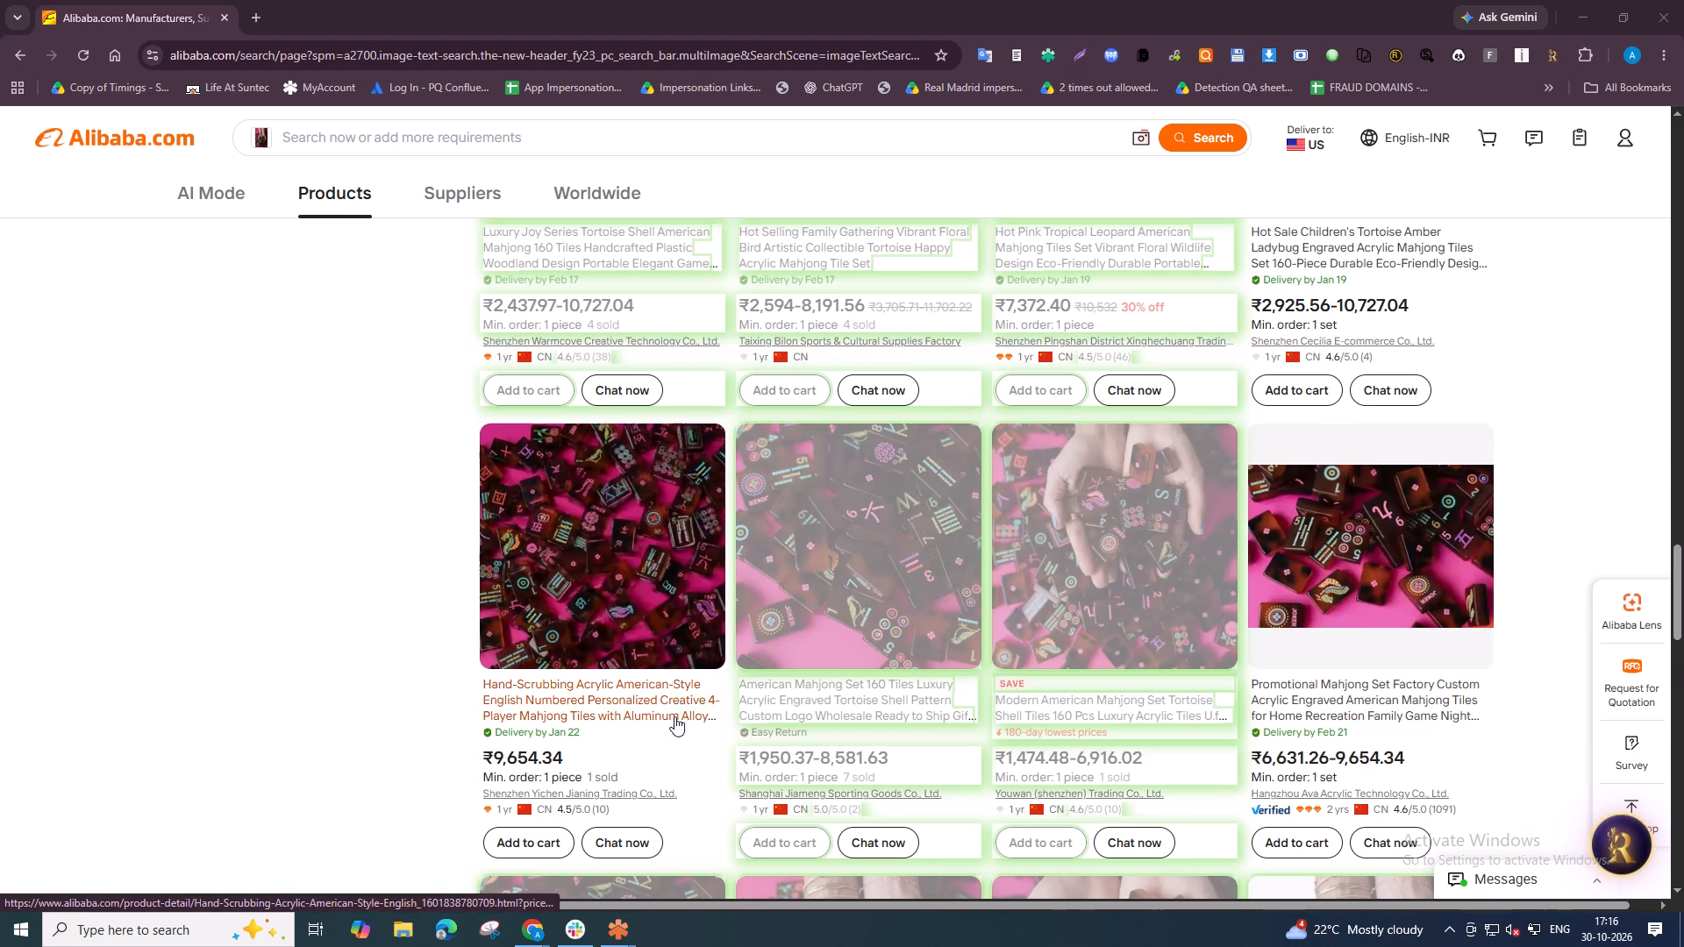
pyautogui.rightClick(674, 716)
pyautogui.click(814, 402)
pyautogui.rightClick(1366, 693)
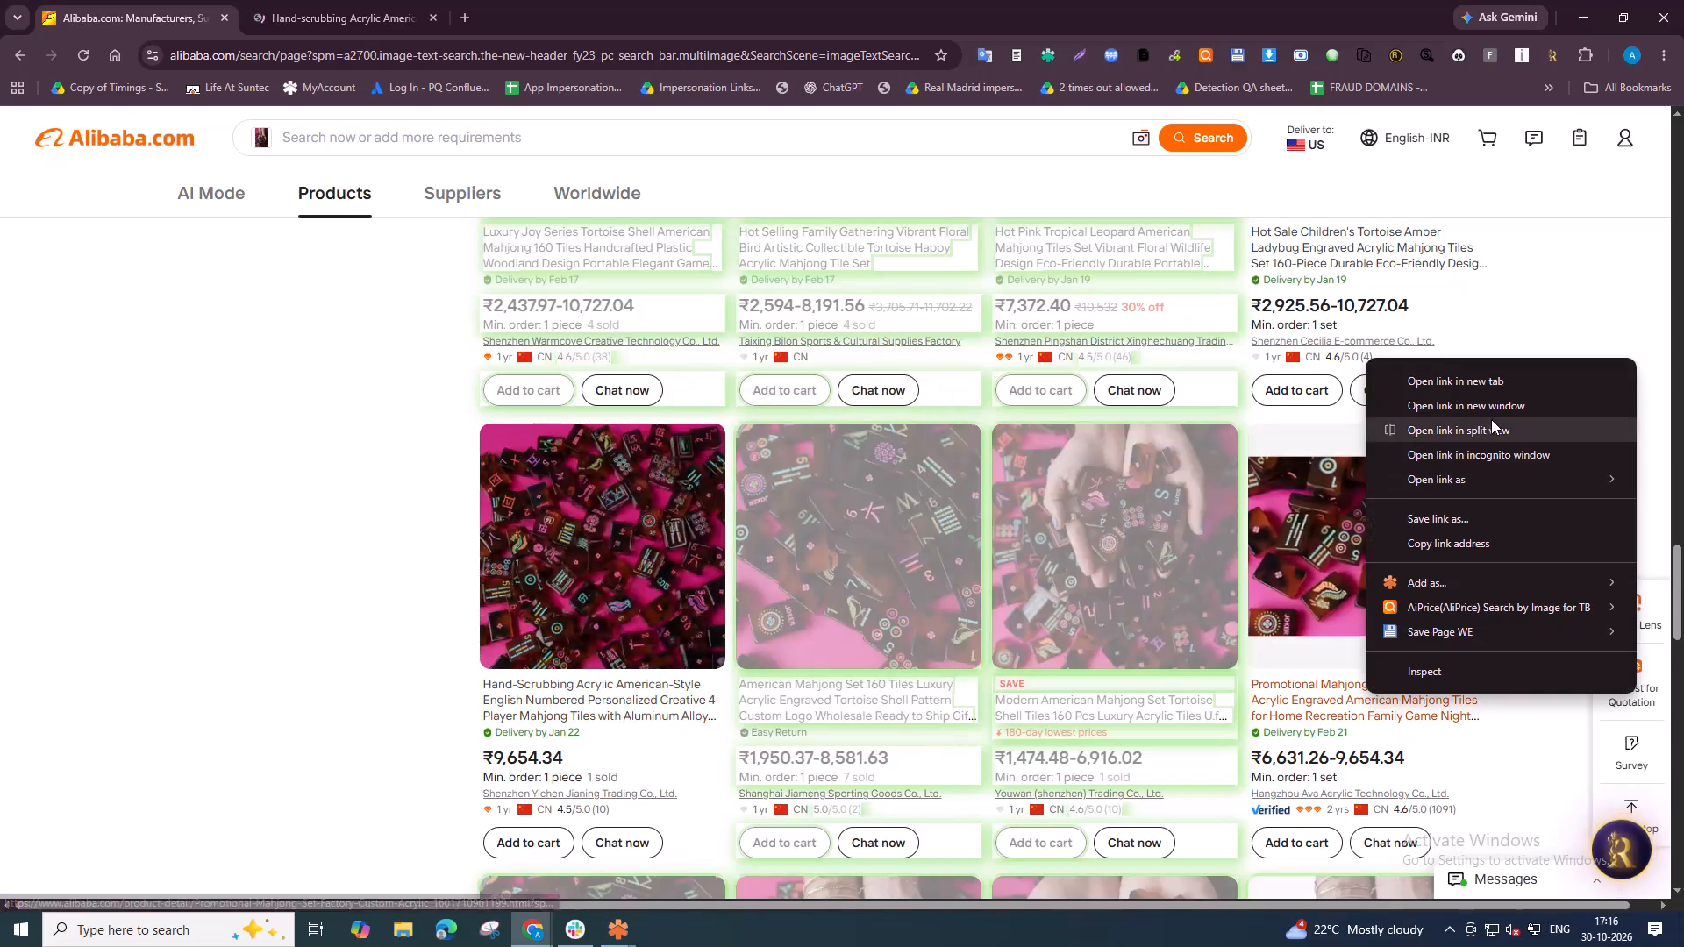
pyautogui.click(1488, 378)
pyautogui.scroll(3, 1403, 580)
pyautogui.scroll(3, 1047, 415)
pyautogui.scroll(5, 834, 588)
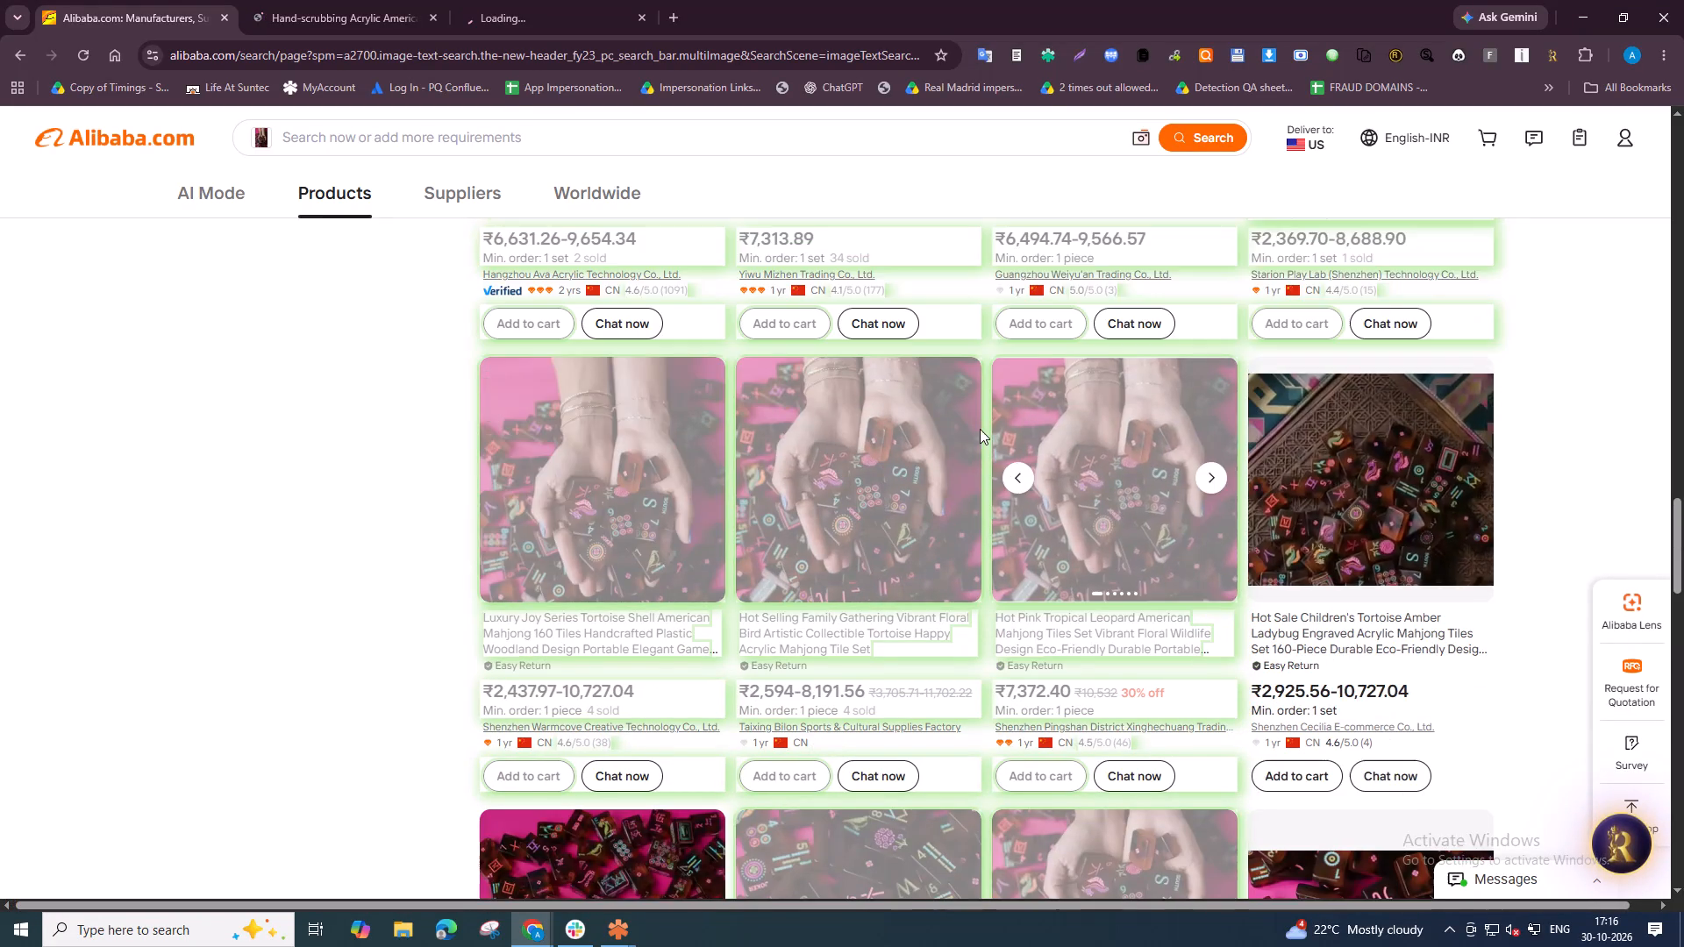
pyautogui.scroll(4, 817, 592)
pyautogui.rightClick(1326, 668)
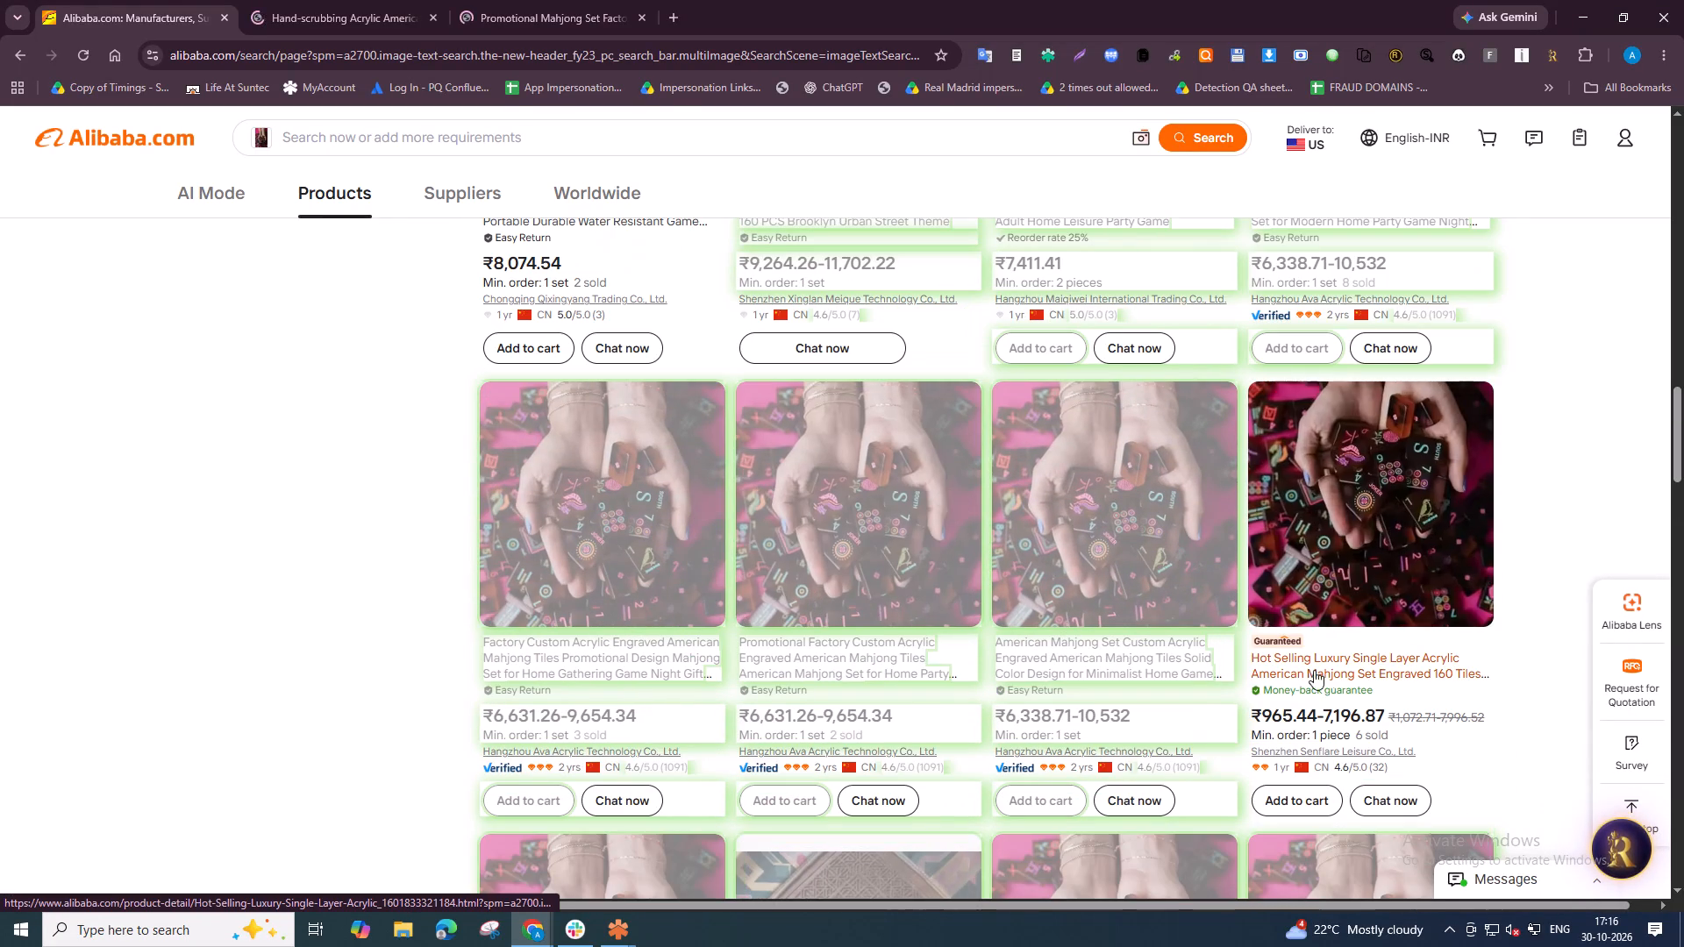
pyautogui.click(1473, 359)
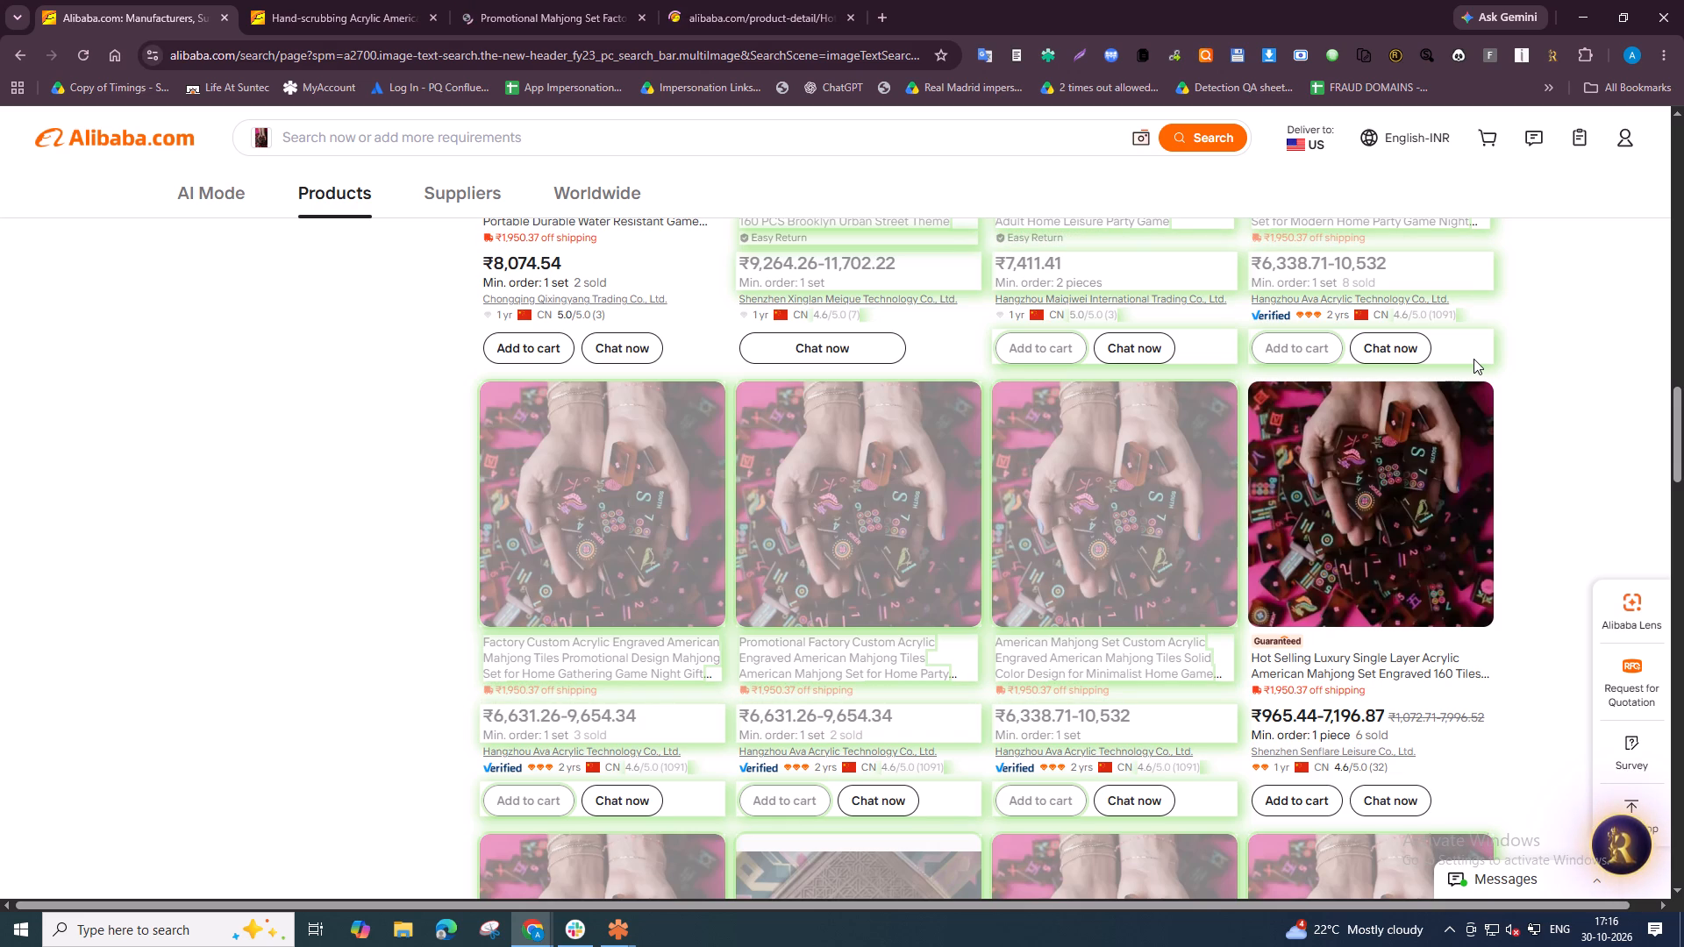
# Examine the Hand-Scrubbing Acrylic American-Style listing's gallery photos, then close the listing.
pyautogui.click(335, 0)
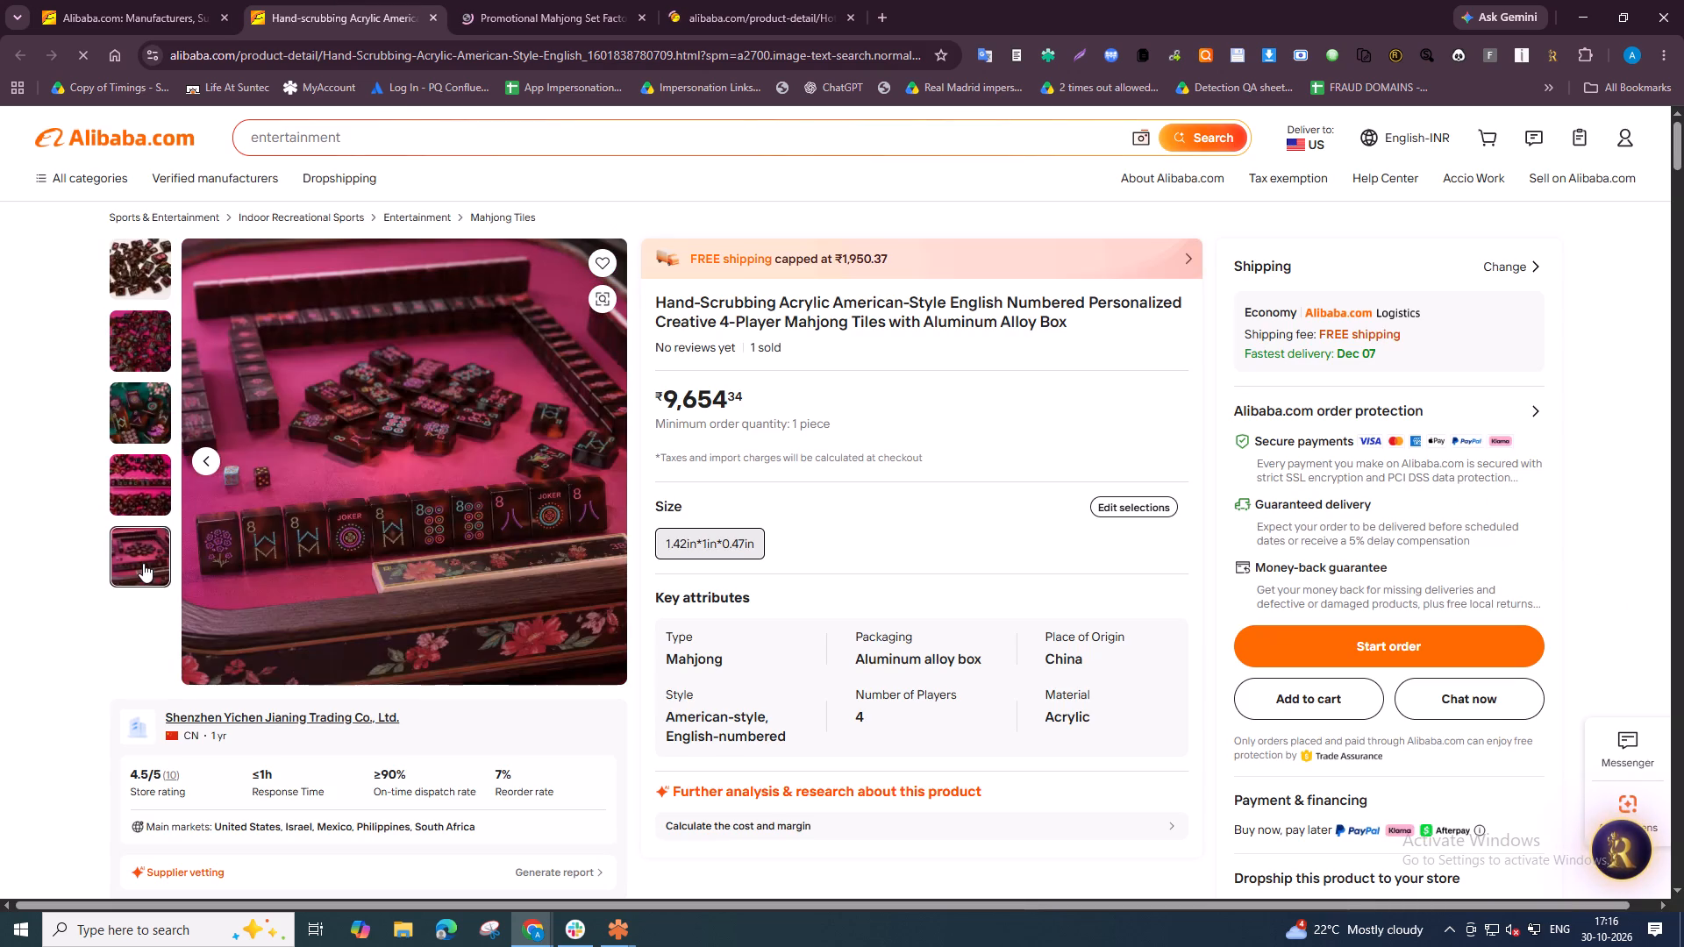
pyautogui.hotkey('ctrl', 'w')
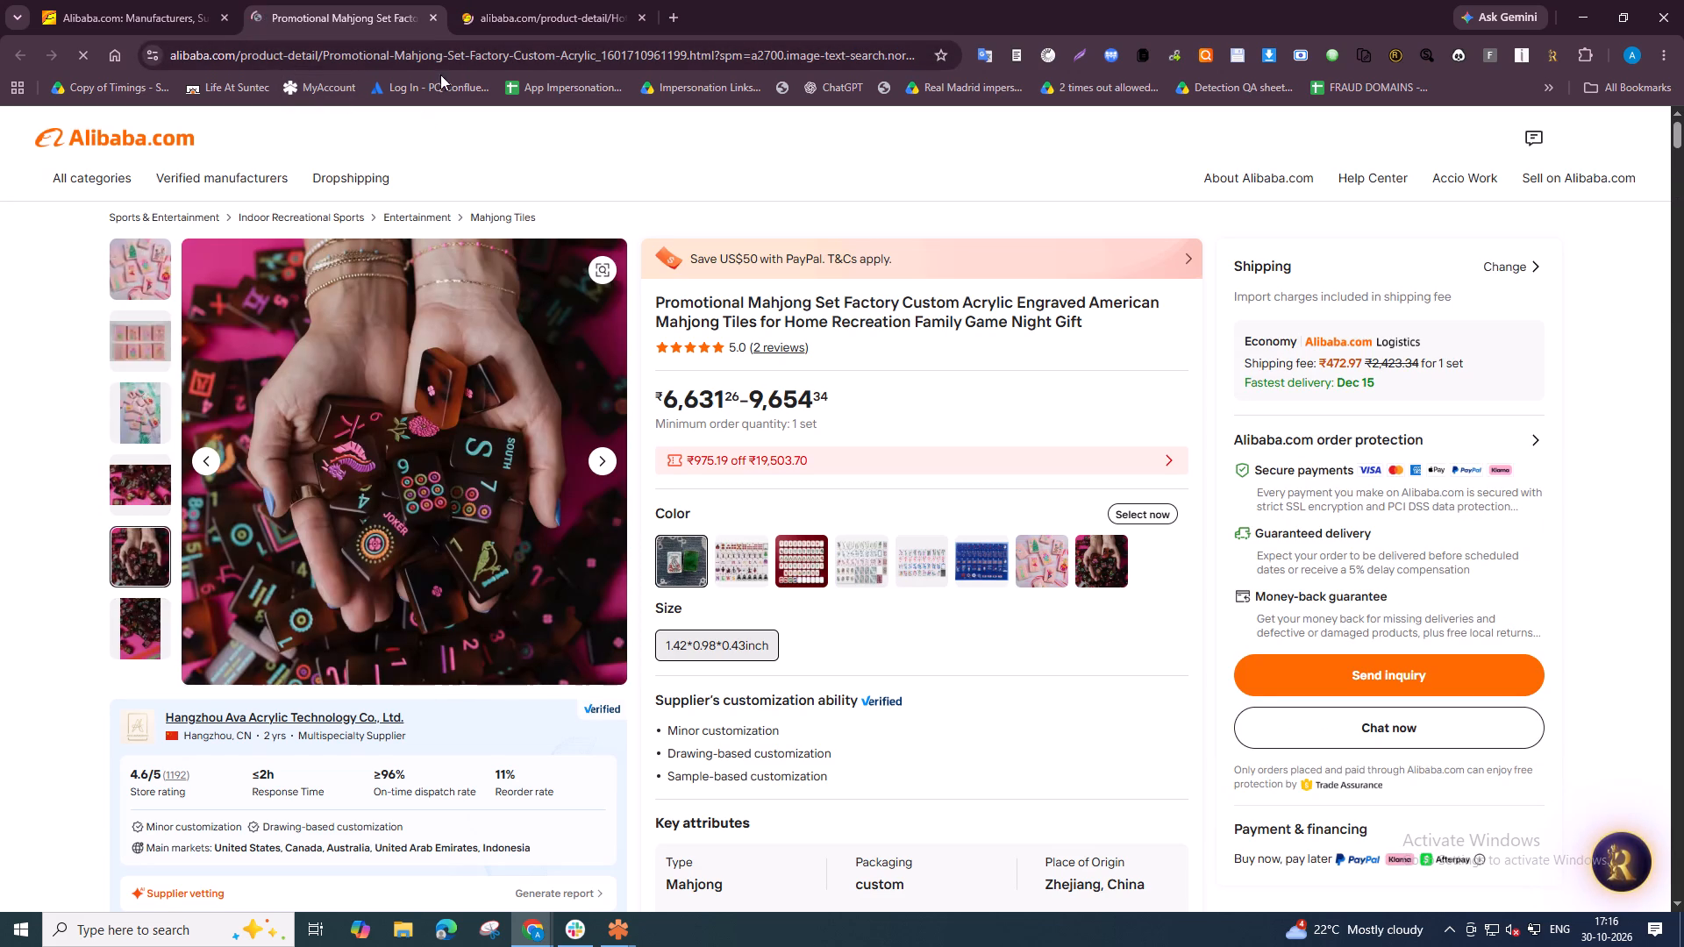
# Submit the Promotional Mahjong Set Factory Custom Acrylic listing's URL as a Red Points copyright incident for The Joy Series.
pyautogui.click(444, 47)
pyautogui.hotkey('ctrl', 'a')
pyautogui.hotkey('ctrl', 'c')
pyautogui.hotkey('ctrl', 'c')
pyautogui.hotkey('ctrl', 'c')
pyautogui.hotkey('ctrl', 'c')
pyautogui.hotkey('alt', 'Tab')
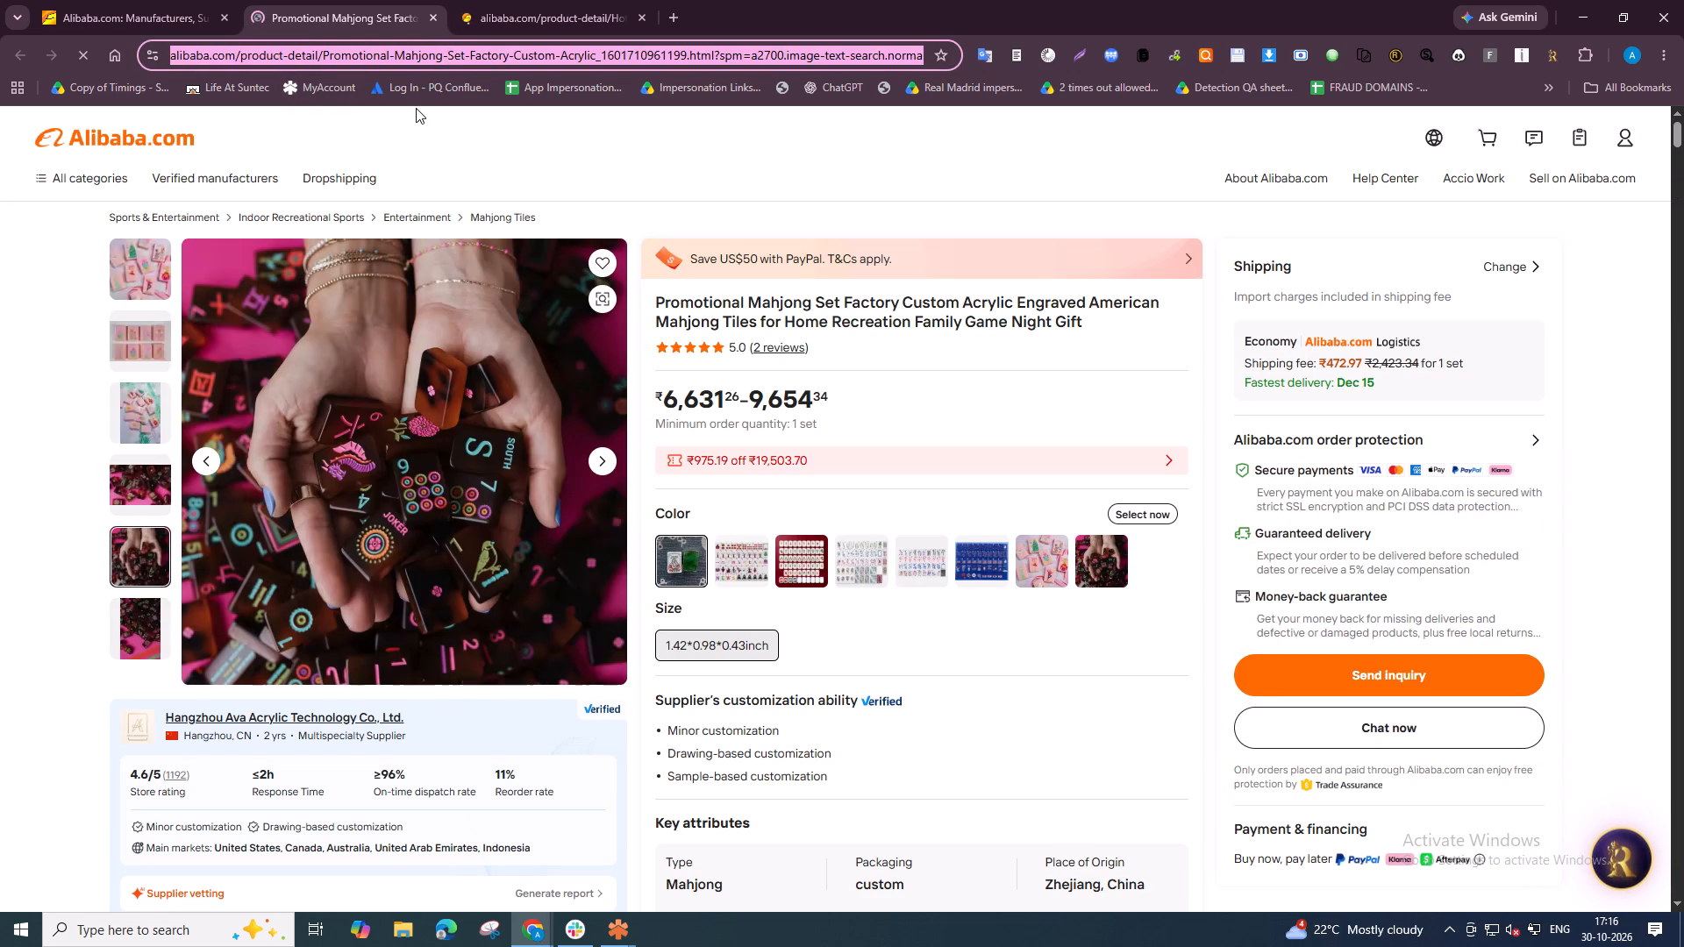
pyautogui.click(233, 0)
pyautogui.doubleClick(387, 464)
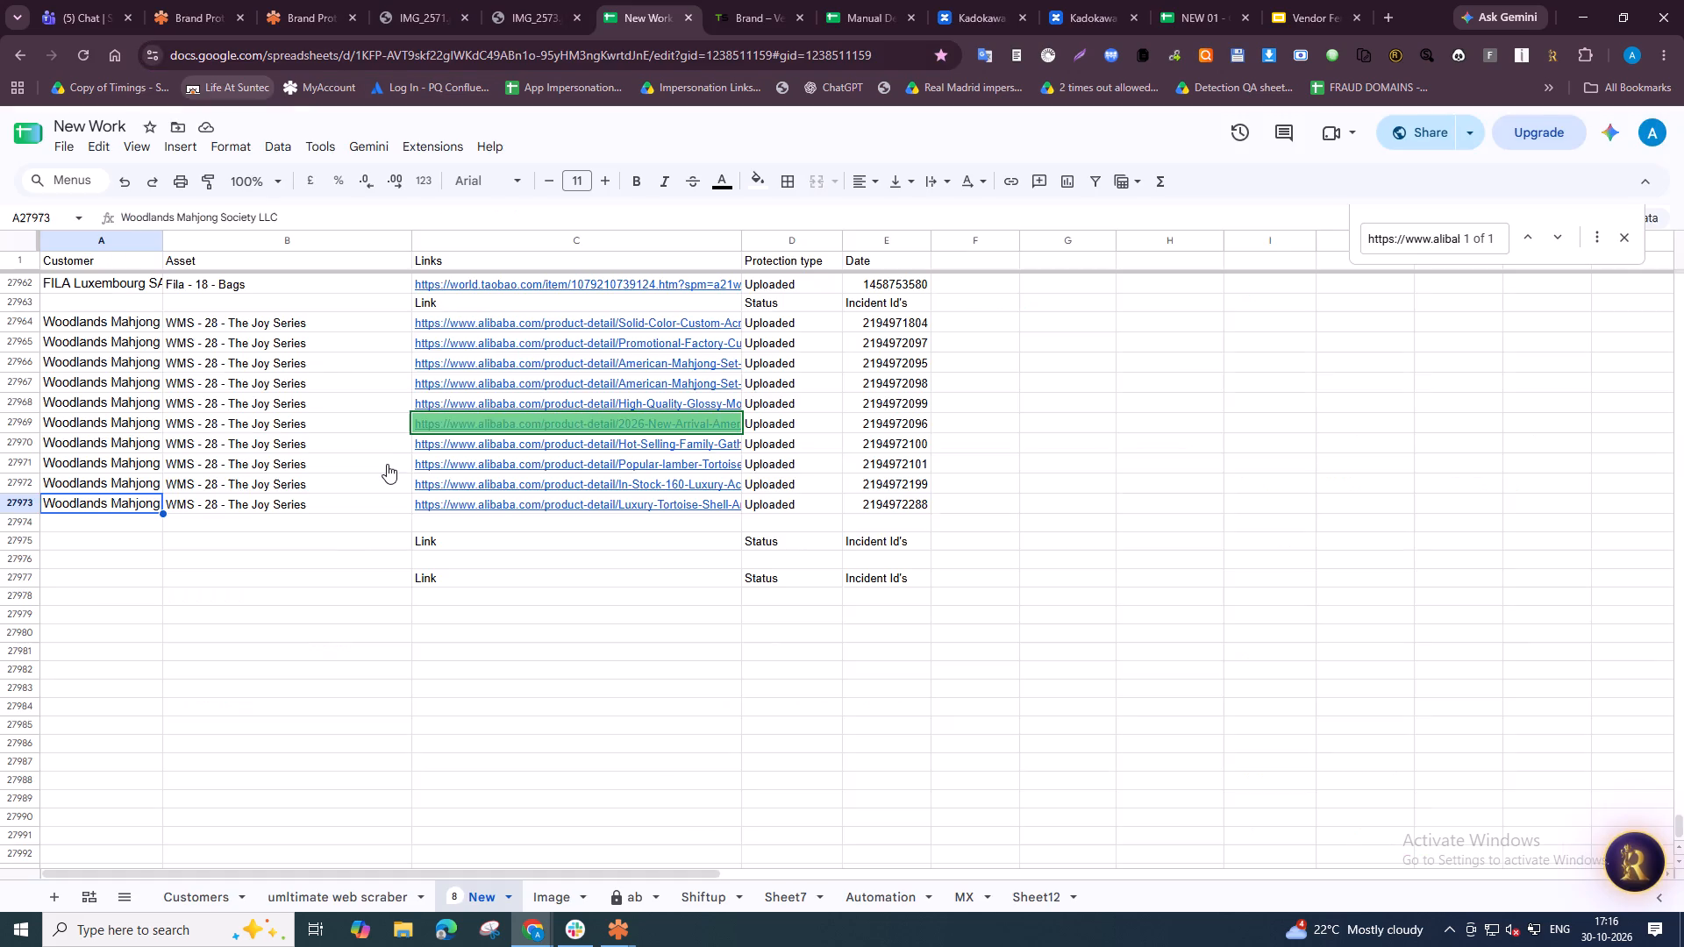
pyautogui.hotkey('ctrl', 'v')
pyautogui.click(383, 737)
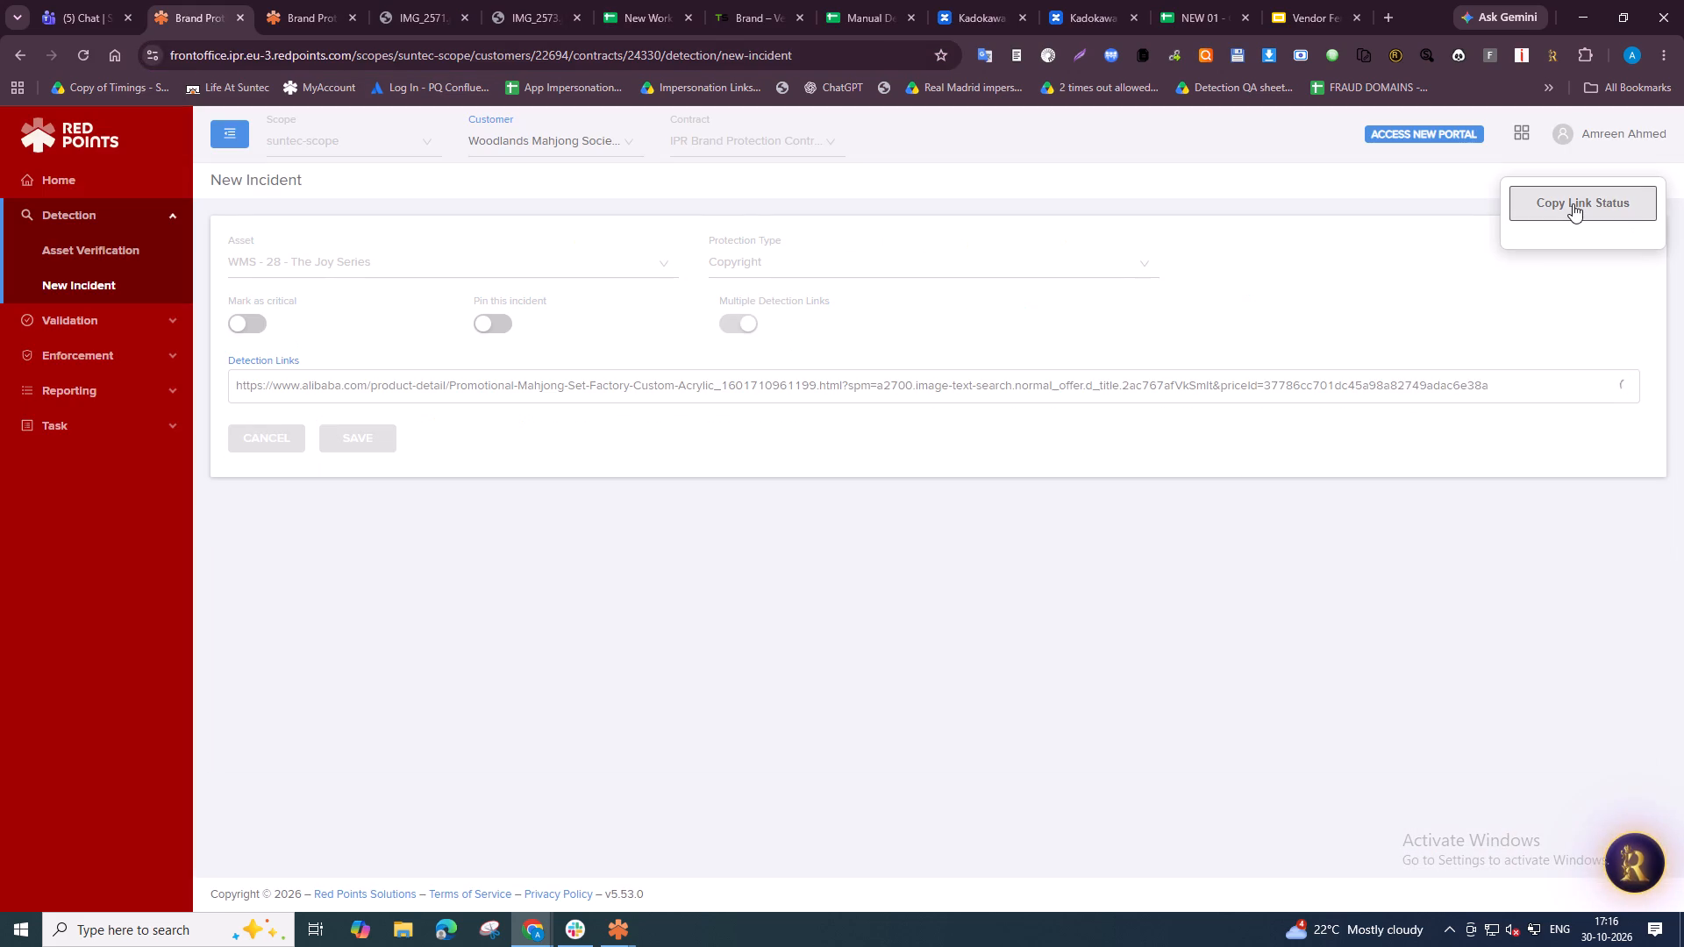
# Copy the Promotional Mahjong Set incident's link status and paste it into the New Work sheet below the logged rows.
pyautogui.click(1573, 203)
pyautogui.click(639, 0)
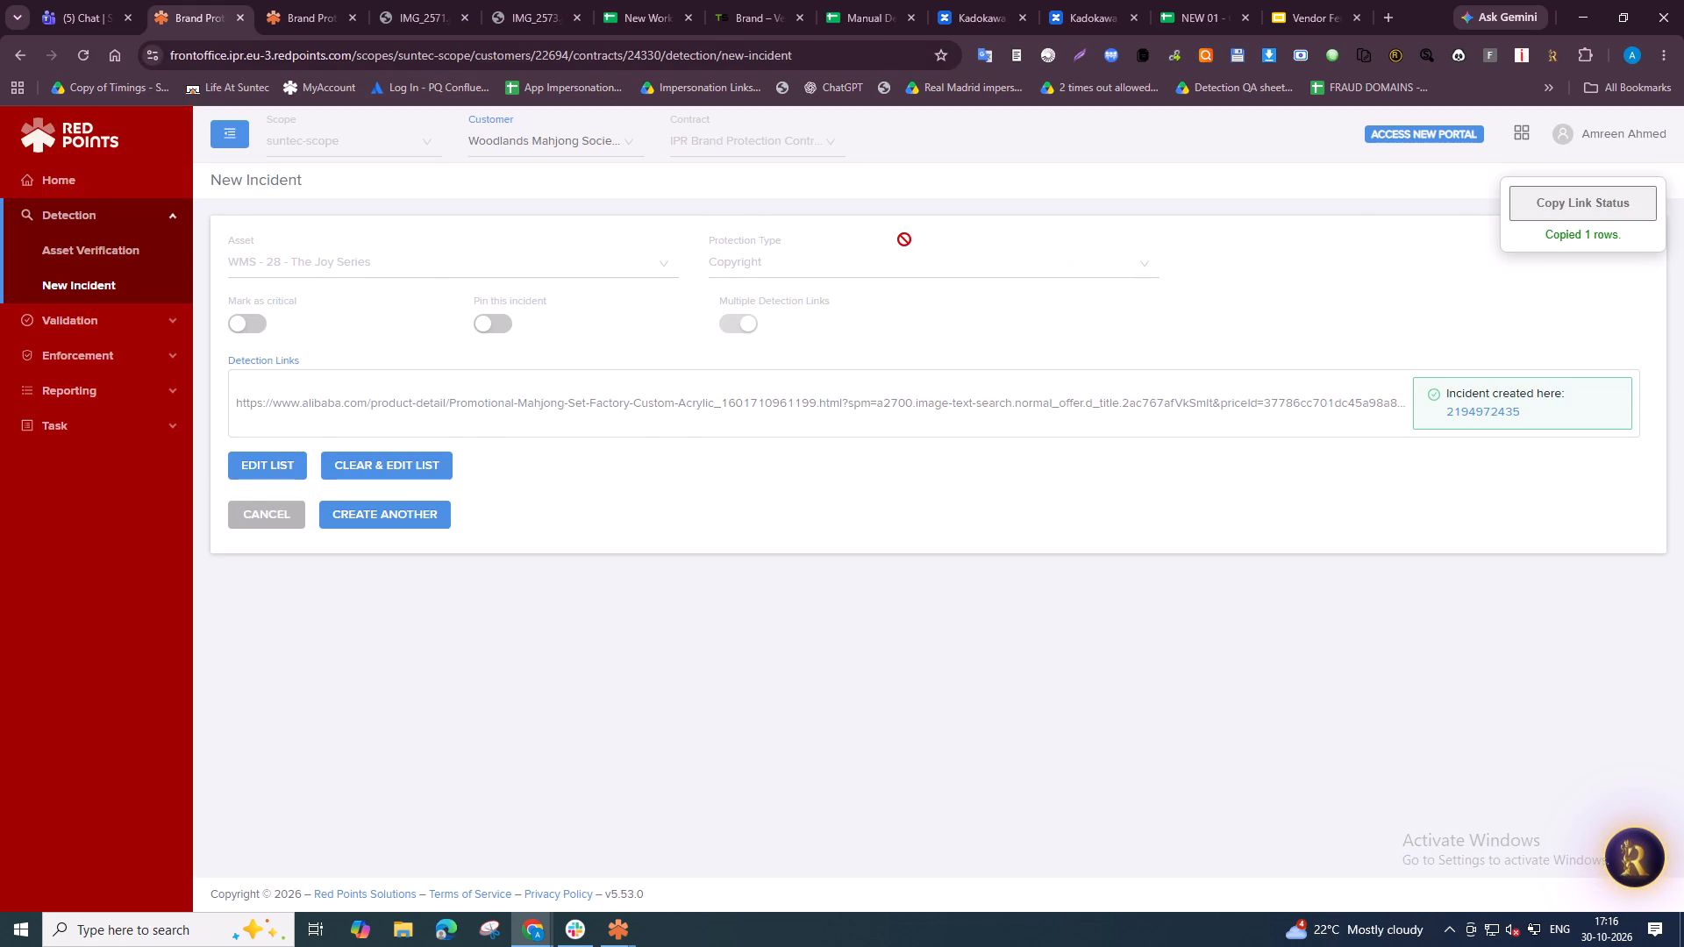
pyautogui.click(549, 576)
pyautogui.hotkey('ctrl', 'v')
# Close the Promotional Mahjong Set and Hot Selling Luxury Single Layer listings, and the Alibaba image search results.
pyautogui.hotkey('alt', 'Tab')
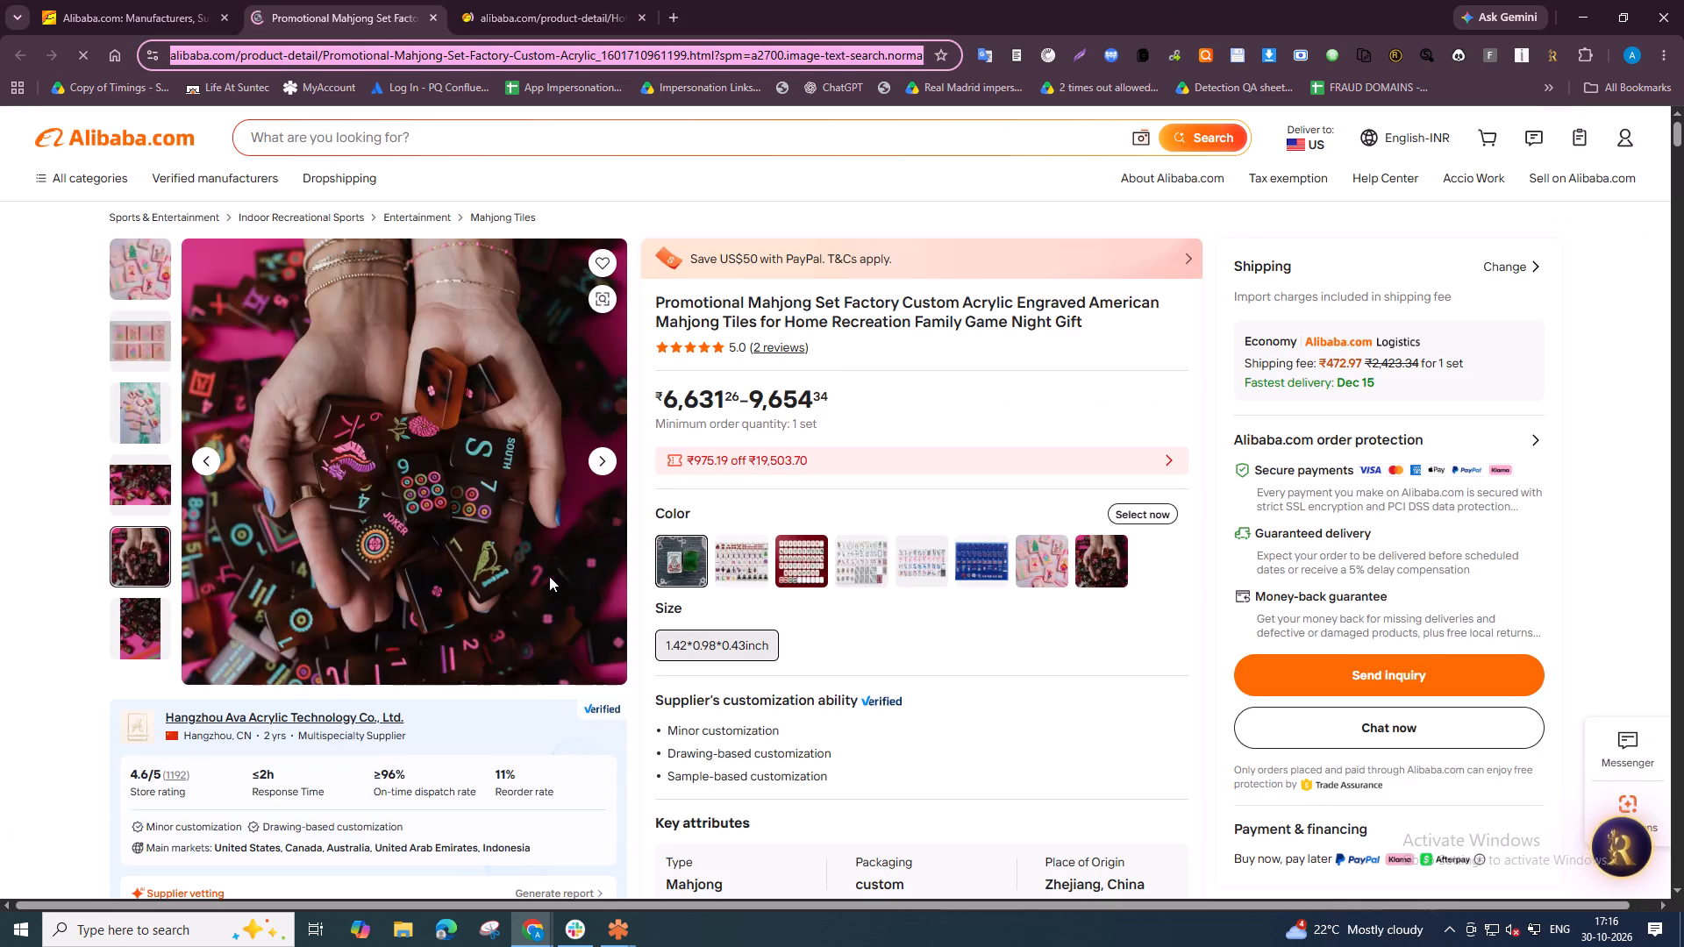
pyautogui.hotkey('ctrl', 'w')
pyautogui.click(546, 54)
pyautogui.hotkey('ctrl', 'a')
pyautogui.hotkey('ctrl', 'c')
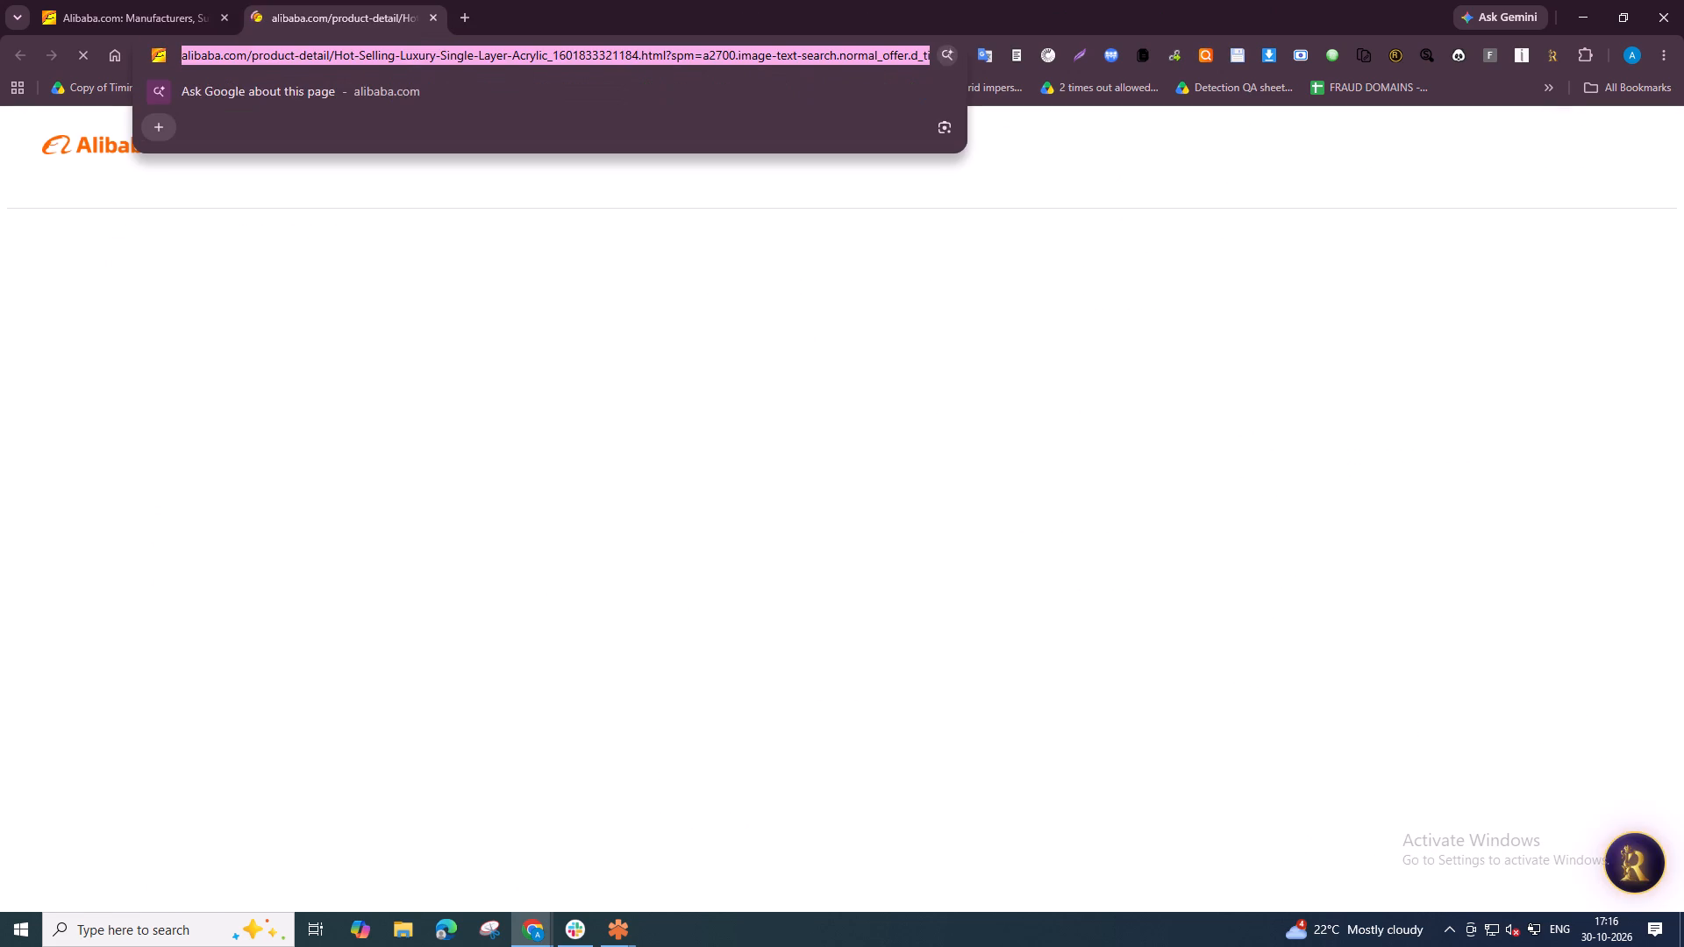
pyautogui.hotkey('ctrl', 'c')
pyautogui.hotkey('ctrl', 'c')
pyautogui.hotkey('ctrl', 'c')
pyautogui.hotkey('ctrl', 'c')
pyautogui.hotkey('ctrl', 'c')
pyautogui.hotkey('ctrl', 'c')
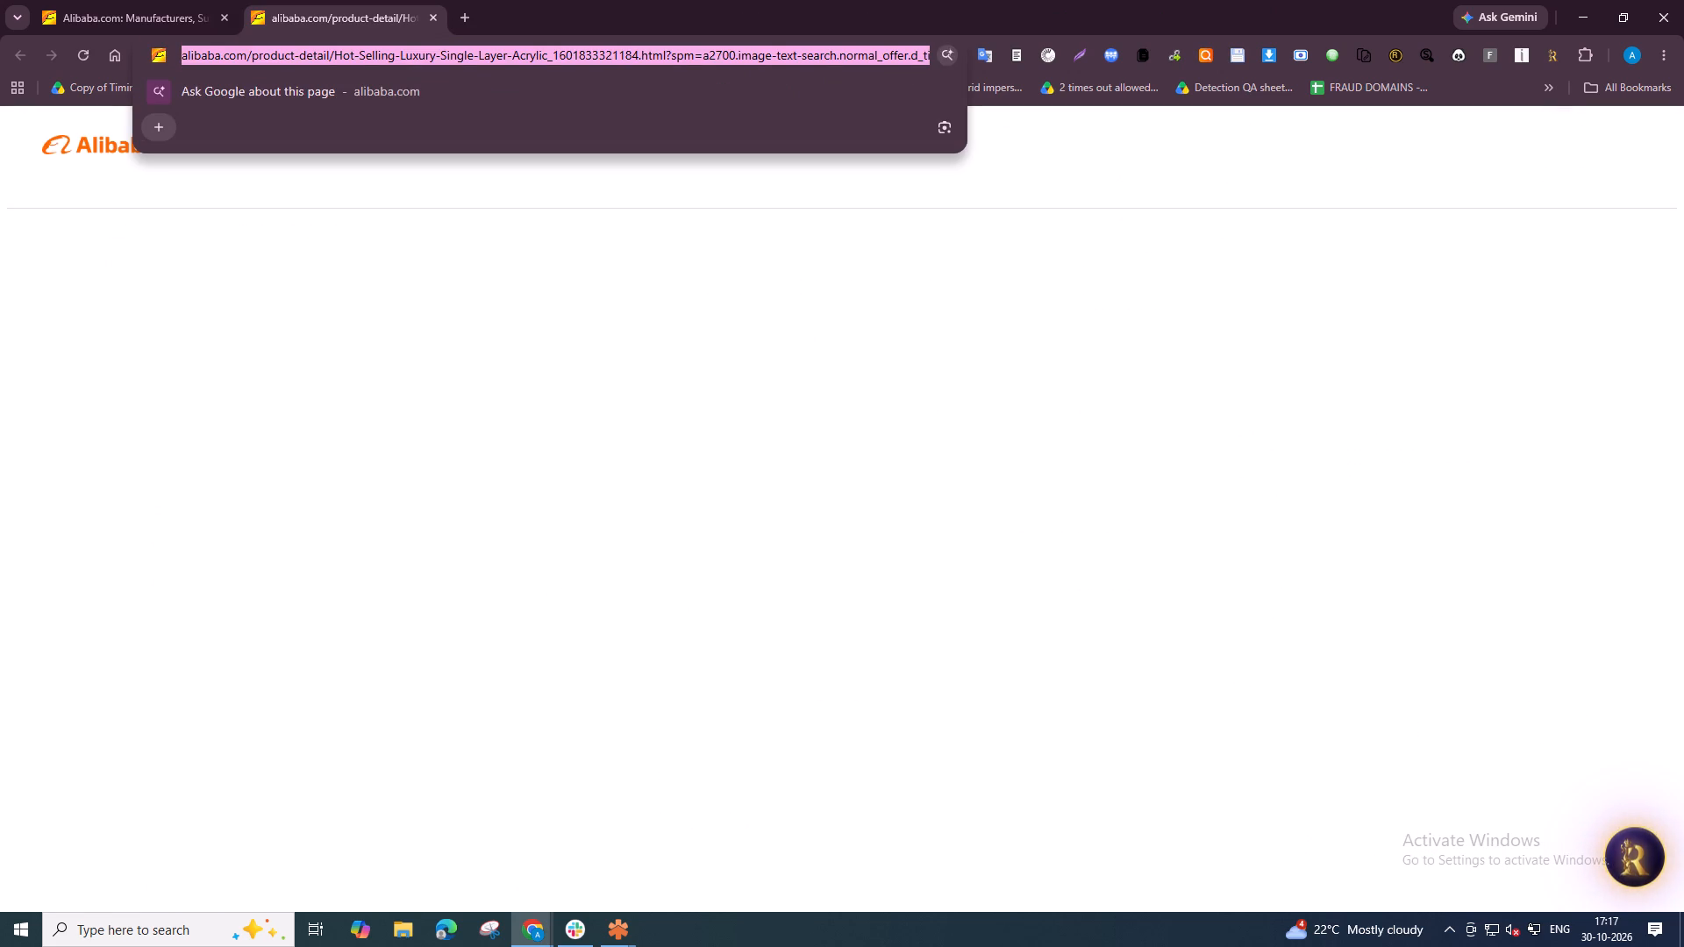
pyautogui.hotkey('ctrl', 'w')
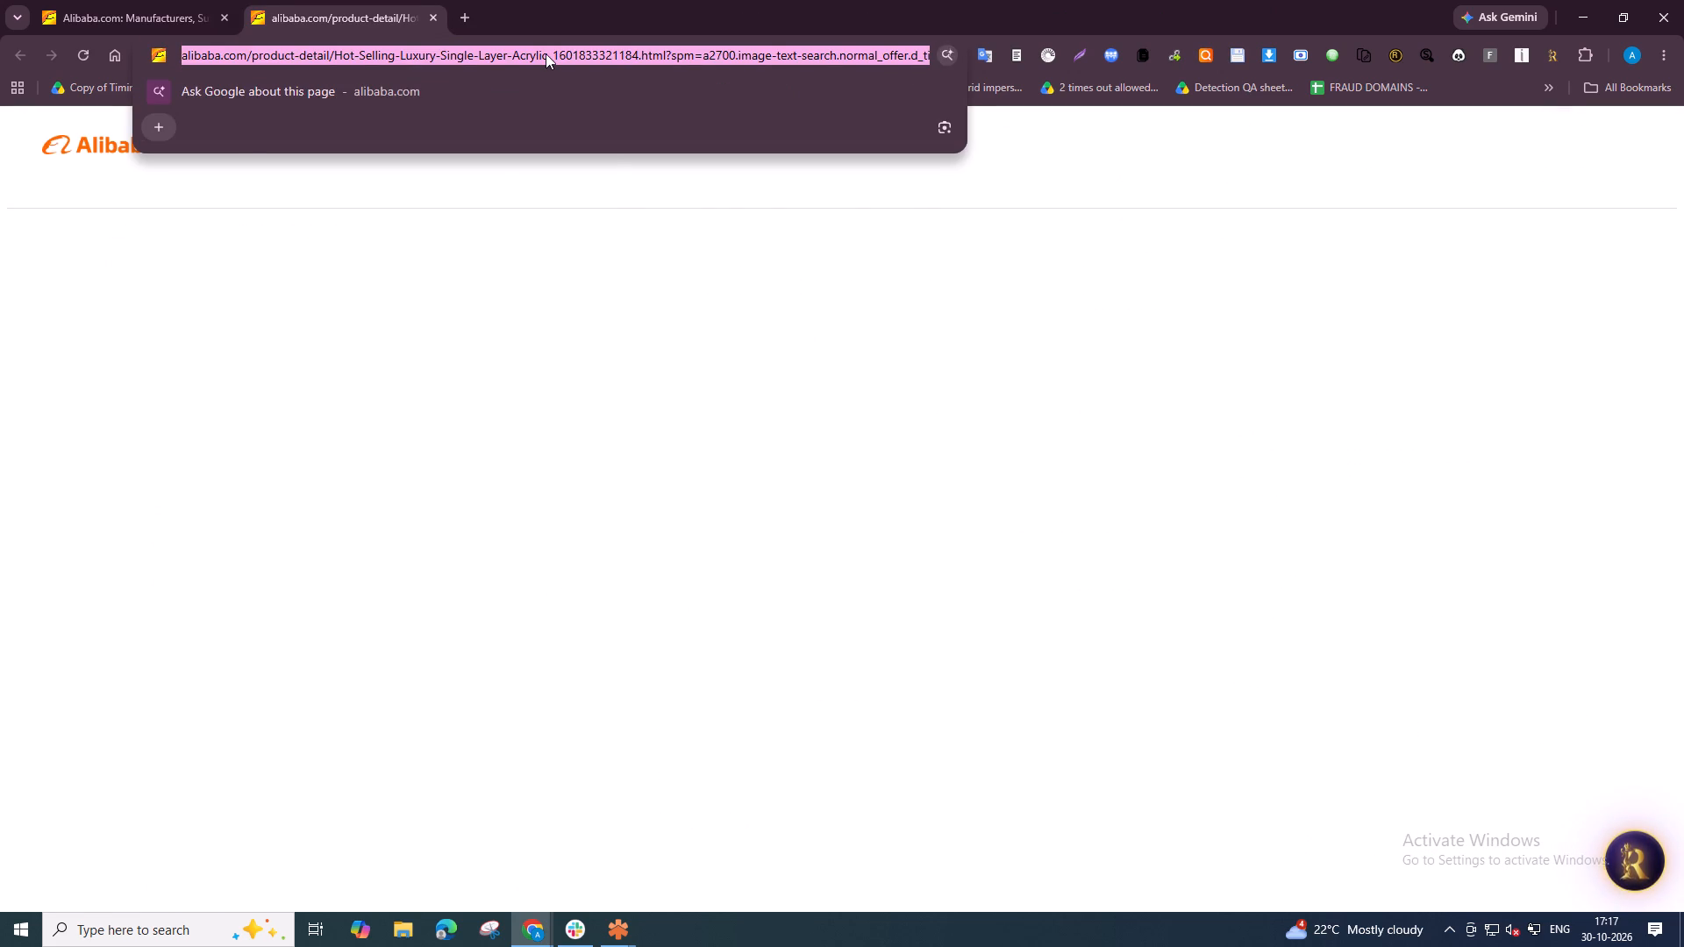
pyautogui.scroll(-16, 828, 552)
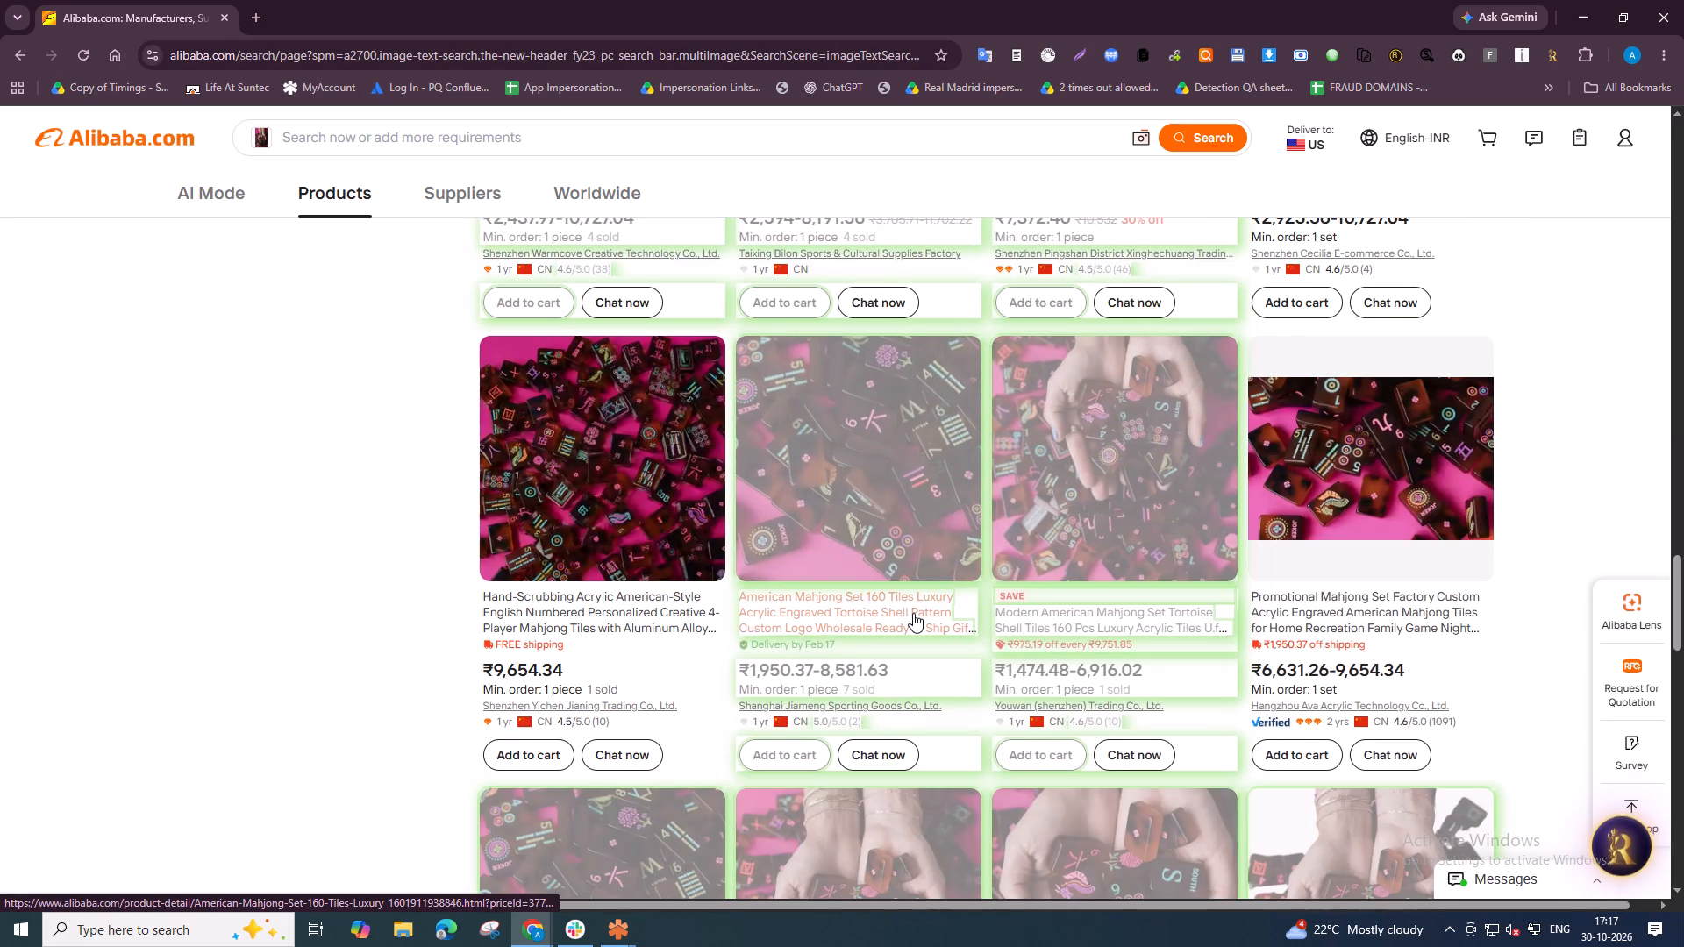
pyautogui.hotkey('ctrl', 'w')
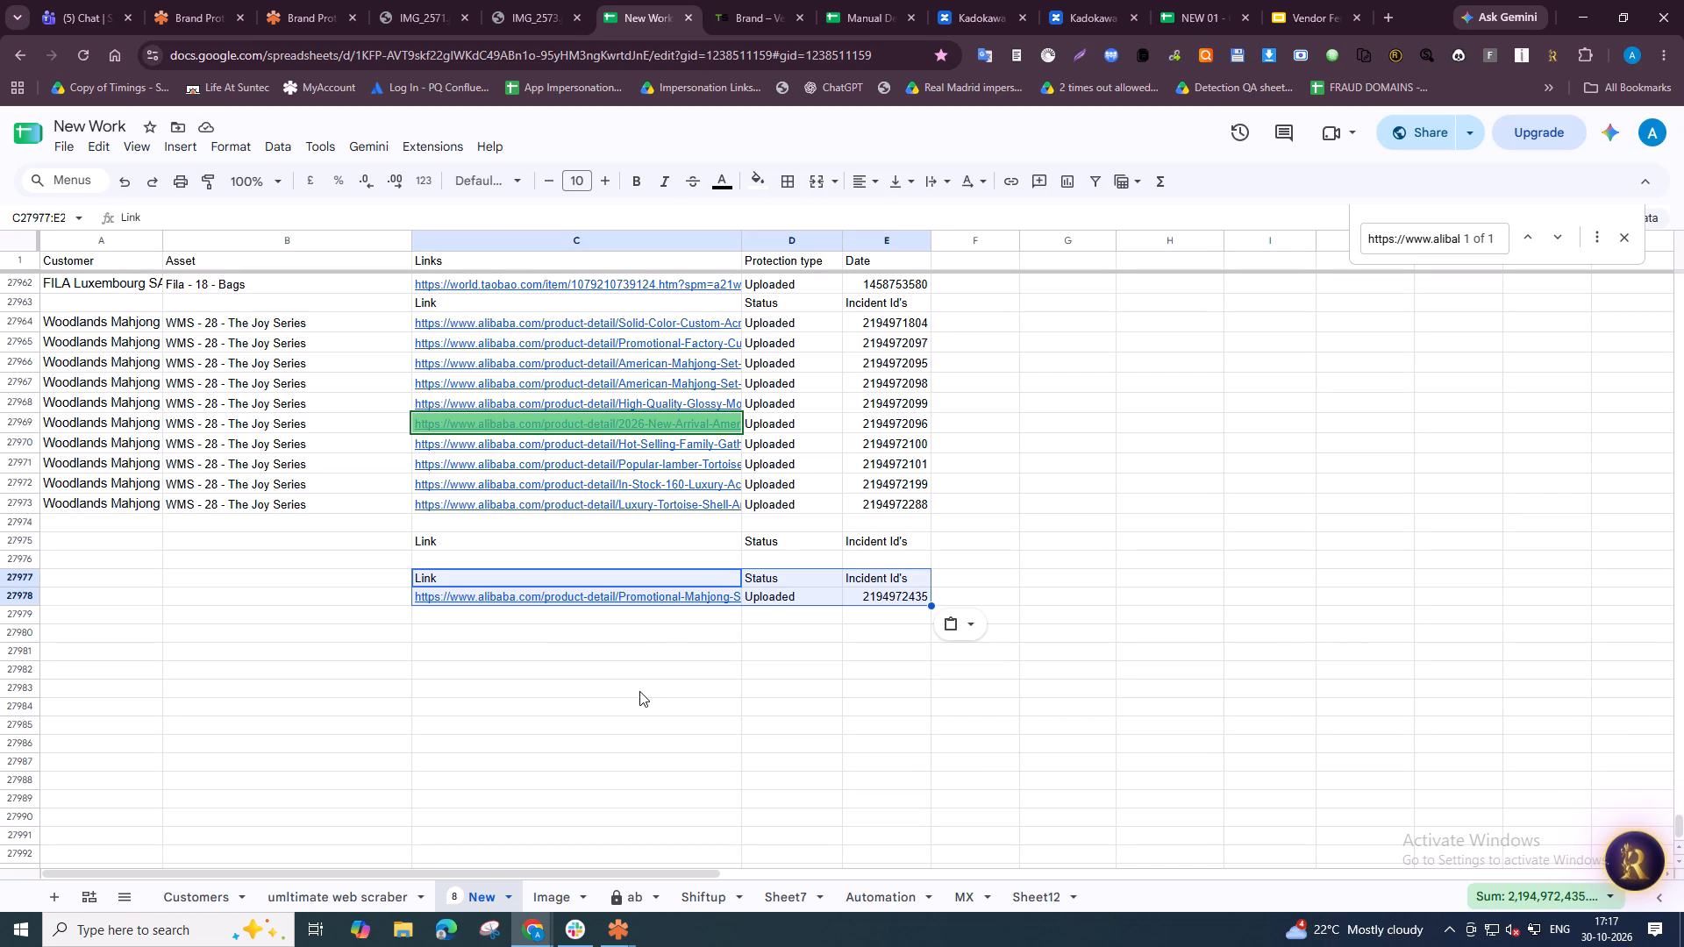
# Move the Promotional Mahjong Set incident row in the New Work sheet directly below the last logged Woodlands row.
pyautogui.click(639, 691)
pyautogui.hotkey('ctrl', 'Up')
pyautogui.hotkey('ctrl', 'shift', 'Right')
pyautogui.hotkey('ctrl', 'x')
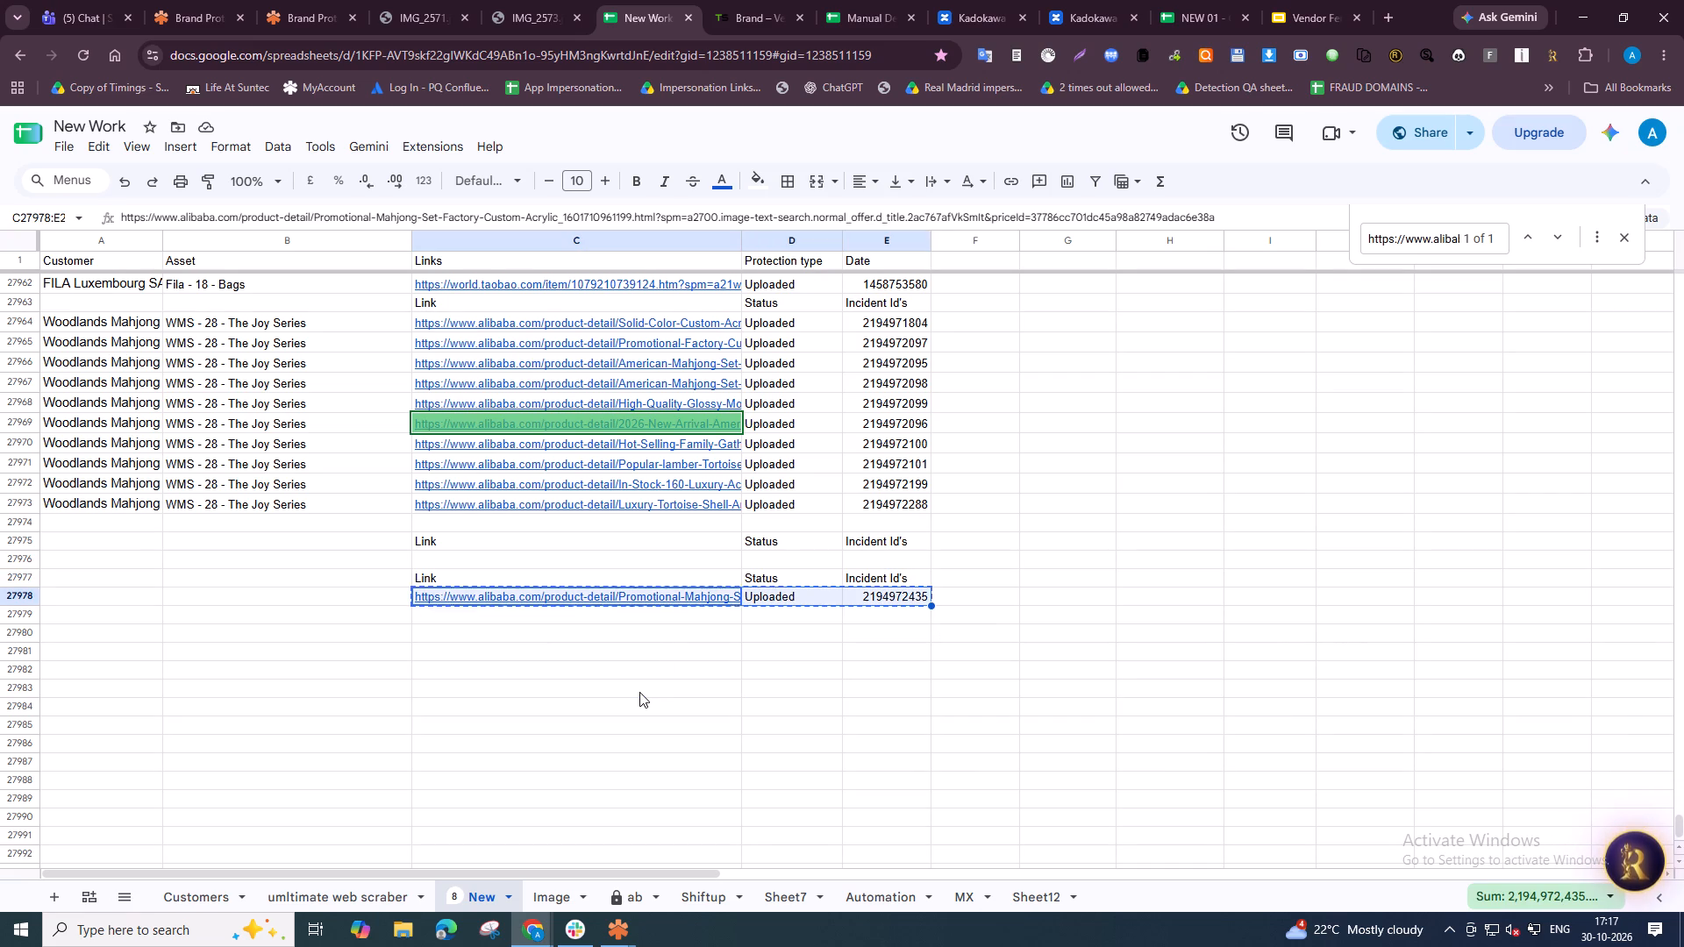
pyautogui.press('Up')
pyautogui.press('Up')
pyautogui.press('Up')
pyautogui.press('Up')
pyautogui.press('v')
pyautogui.press('Left')
pyautogui.press('Right')
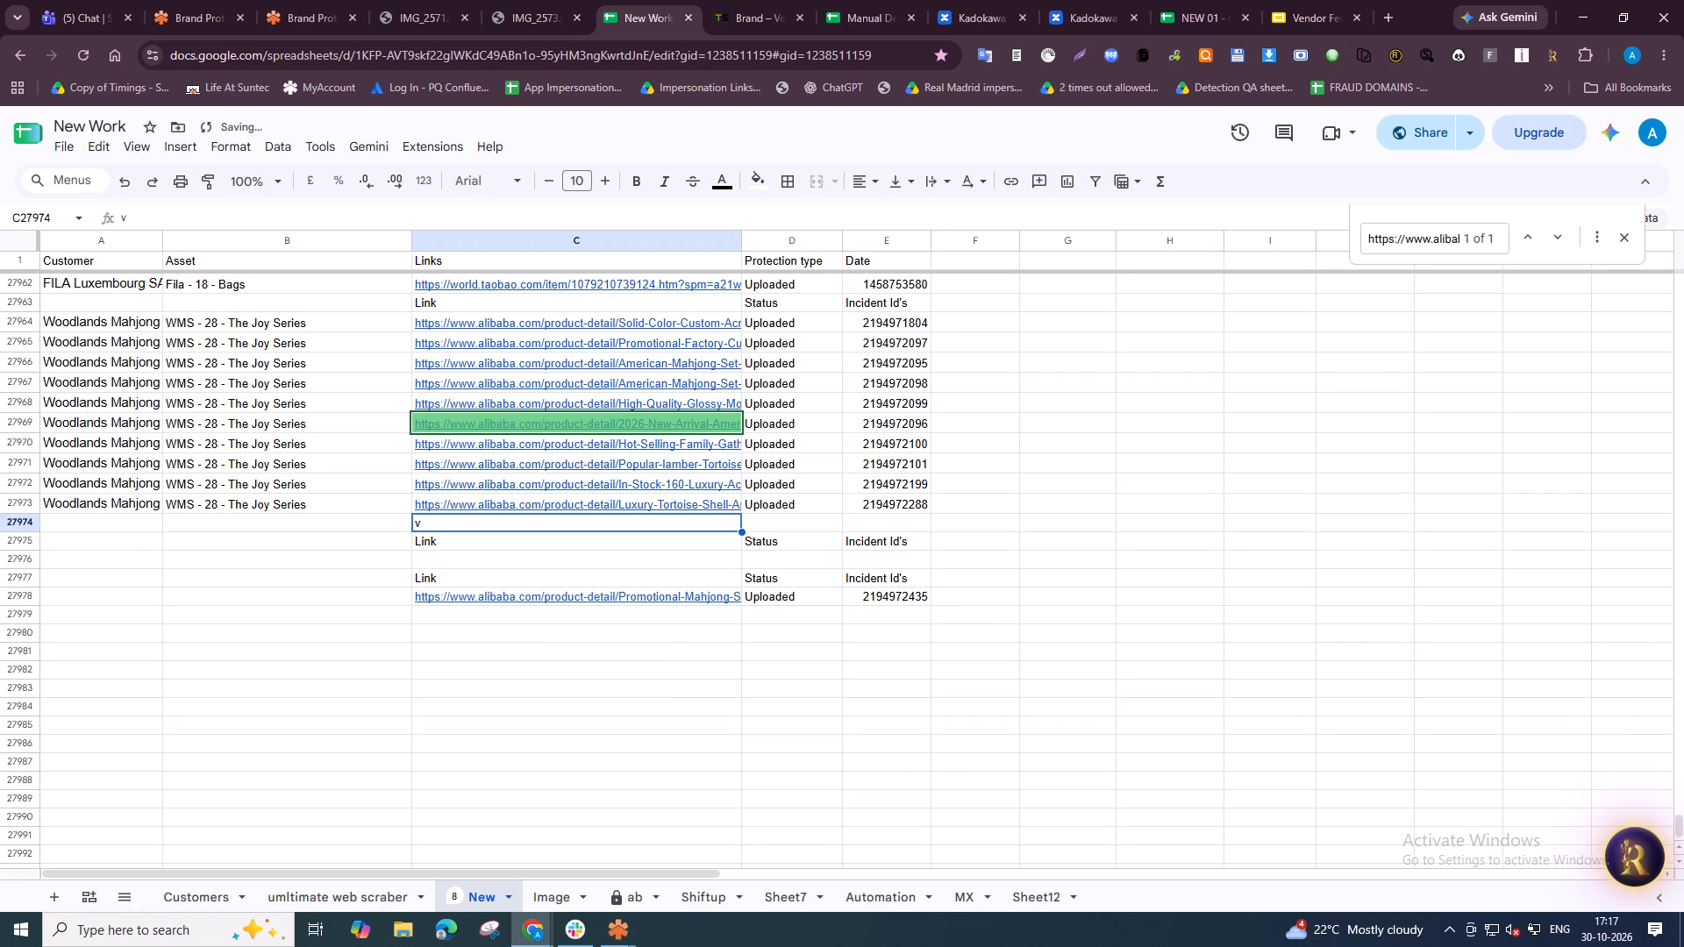
pyautogui.hotkey('ctrl', 'v')
# Fill the moved incident row's asset and customer from the row above, and select the Joy Series asset entries.
pyautogui.press('Left')
pyautogui.hotkey('ctrl', 'd')
pyautogui.press('Left')
pyautogui.hotkey('ctrl', 'd')
pyautogui.press('Right')
pyautogui.hotkey('ctrl', 'shift', 'Up')
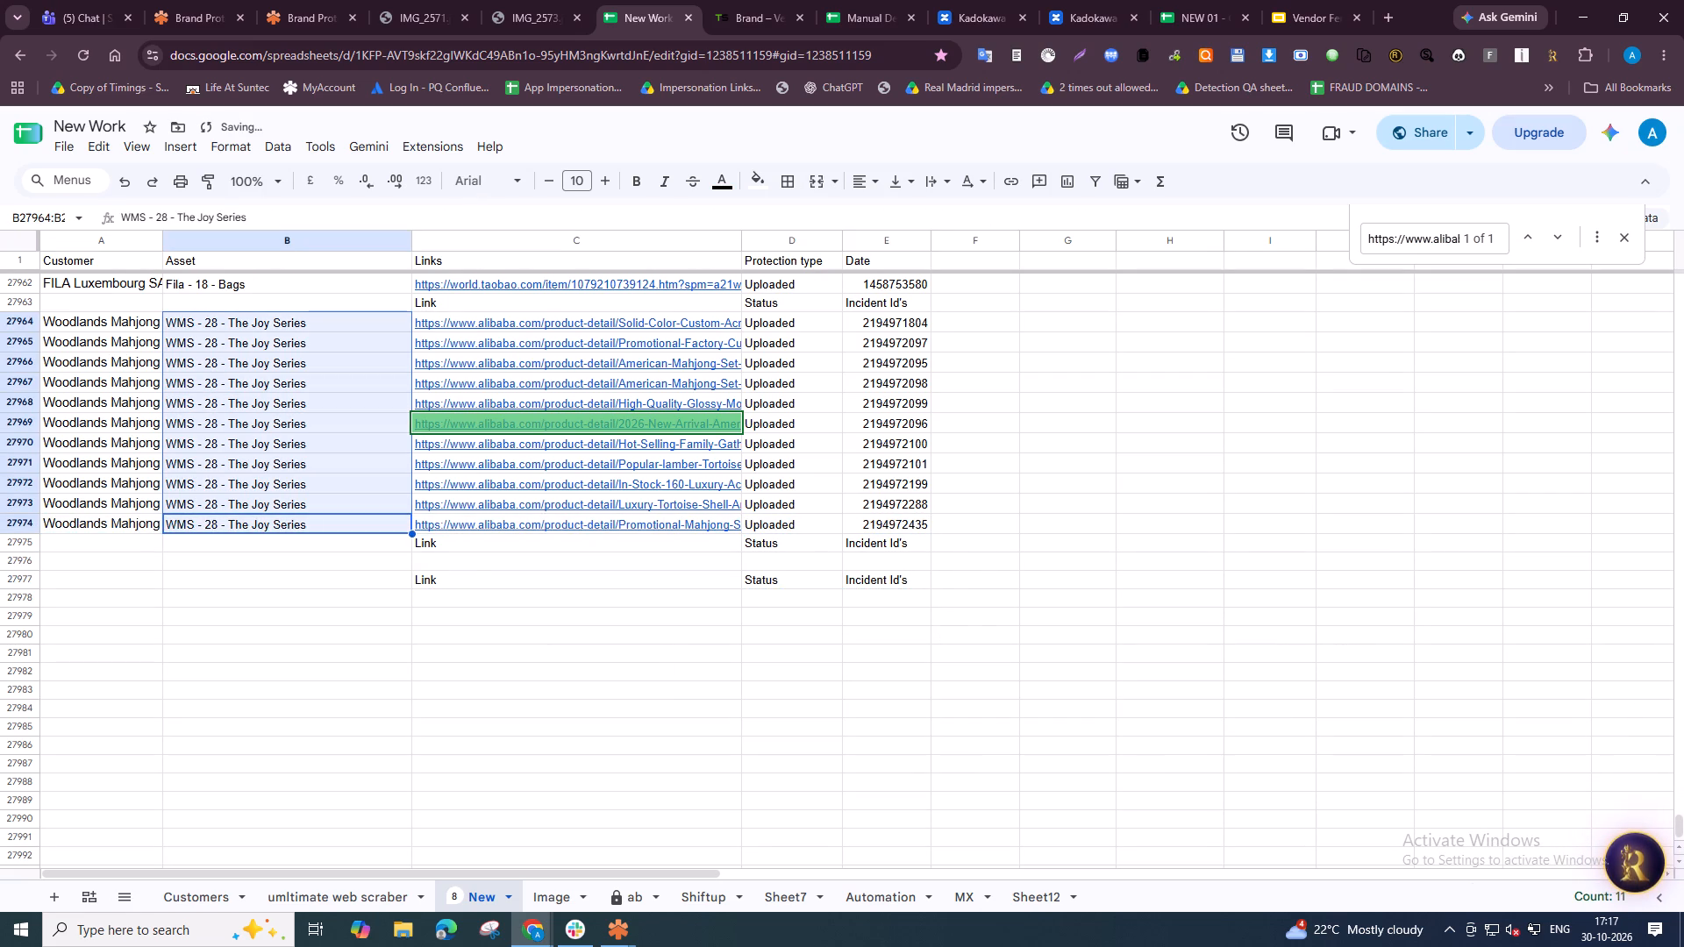
# Copy the customer name Woodlands Mahjong Society LLC into the customer summary list below MTG CO LTD.
pyautogui.click(131, 429)
pyautogui.hotkey('ctrl', 'c')
pyautogui.hotkey('ctrl', 'c')
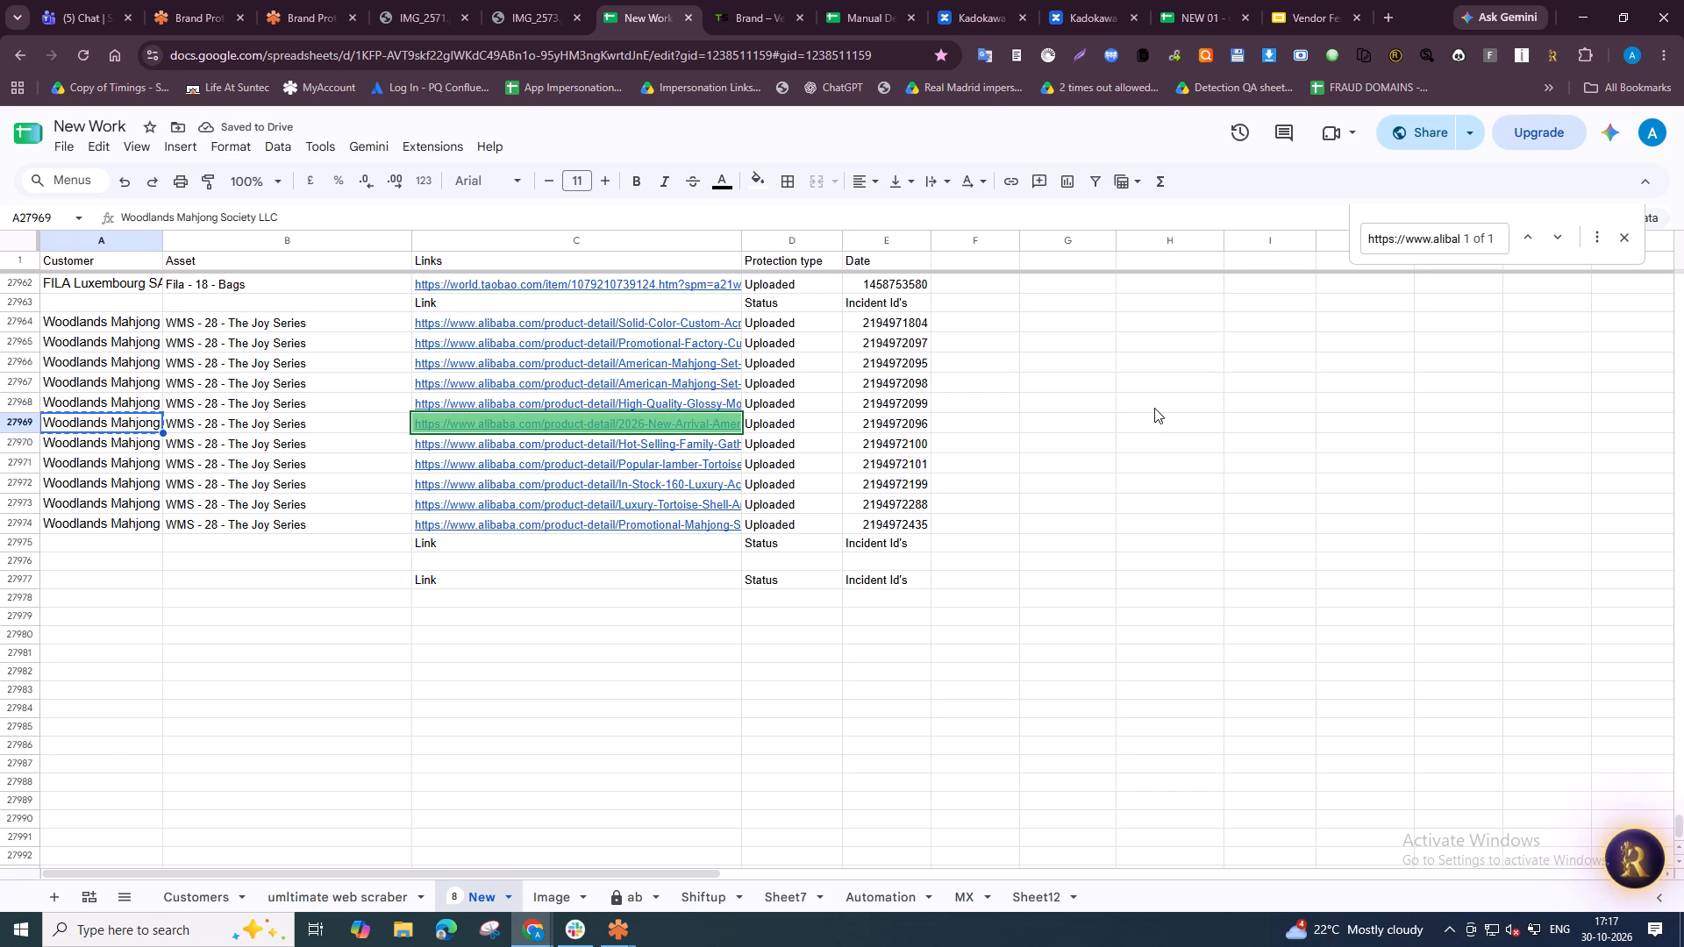
pyautogui.click(1166, 404)
pyautogui.hotkey('ctrl', 'Up')
pyautogui.hotkey('ctrl', 'Up')
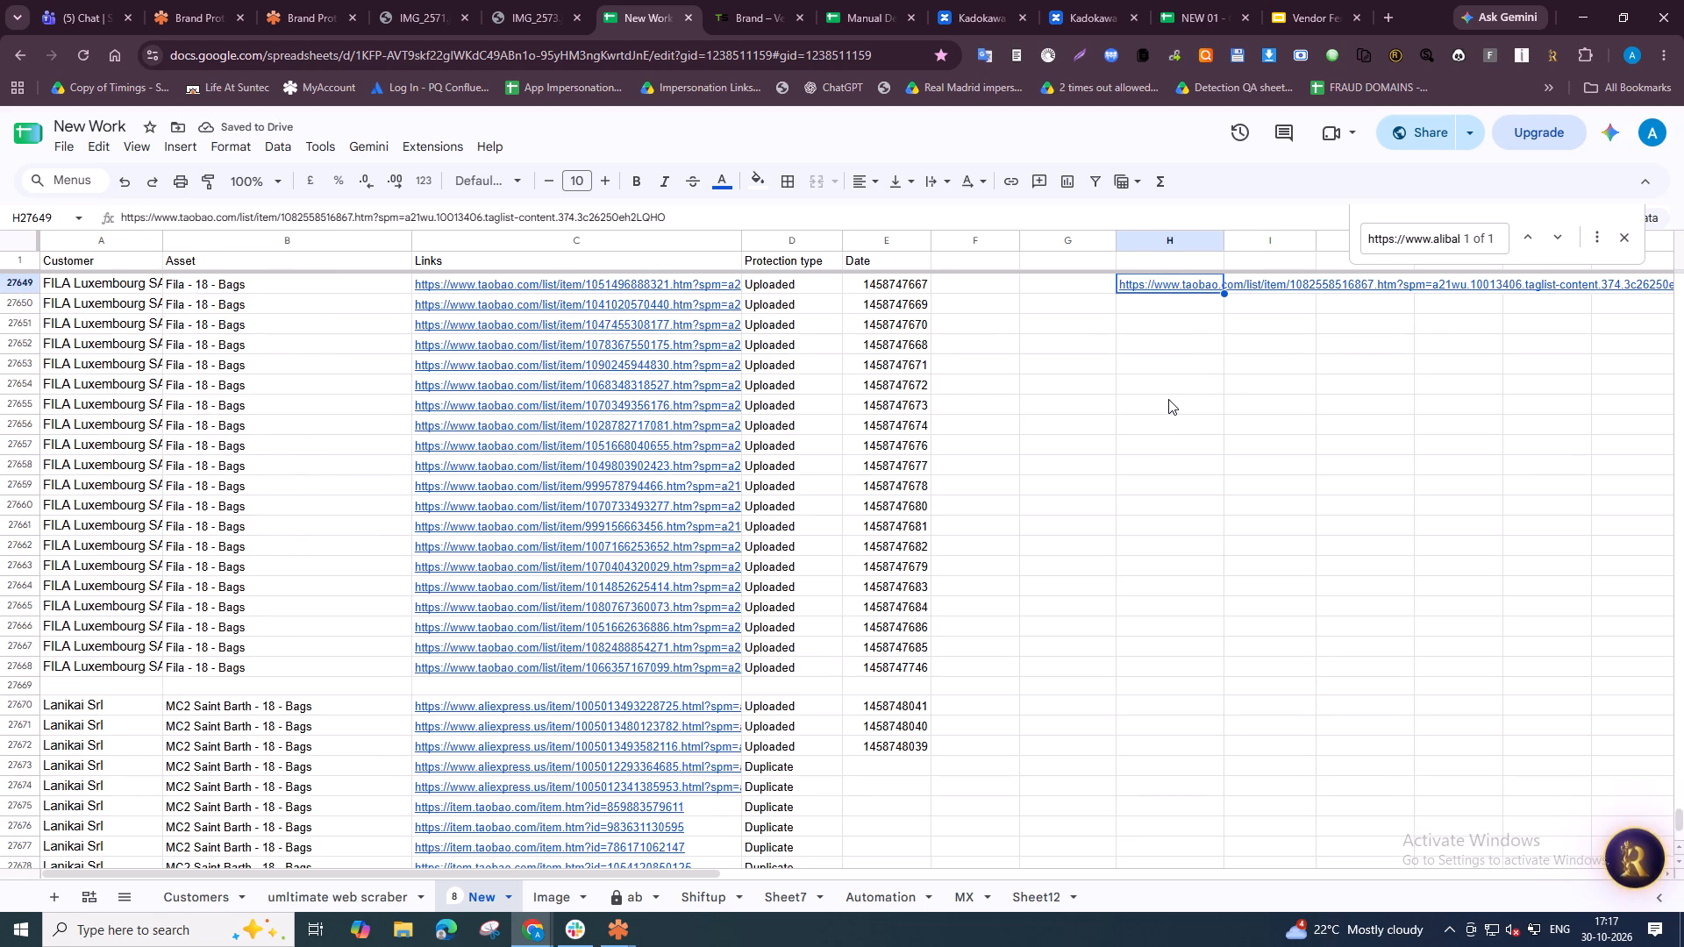
pyautogui.hotkey('ctrl', 'Up')
pyautogui.press('Down')
pyautogui.hotkey('ctrl', 'v')
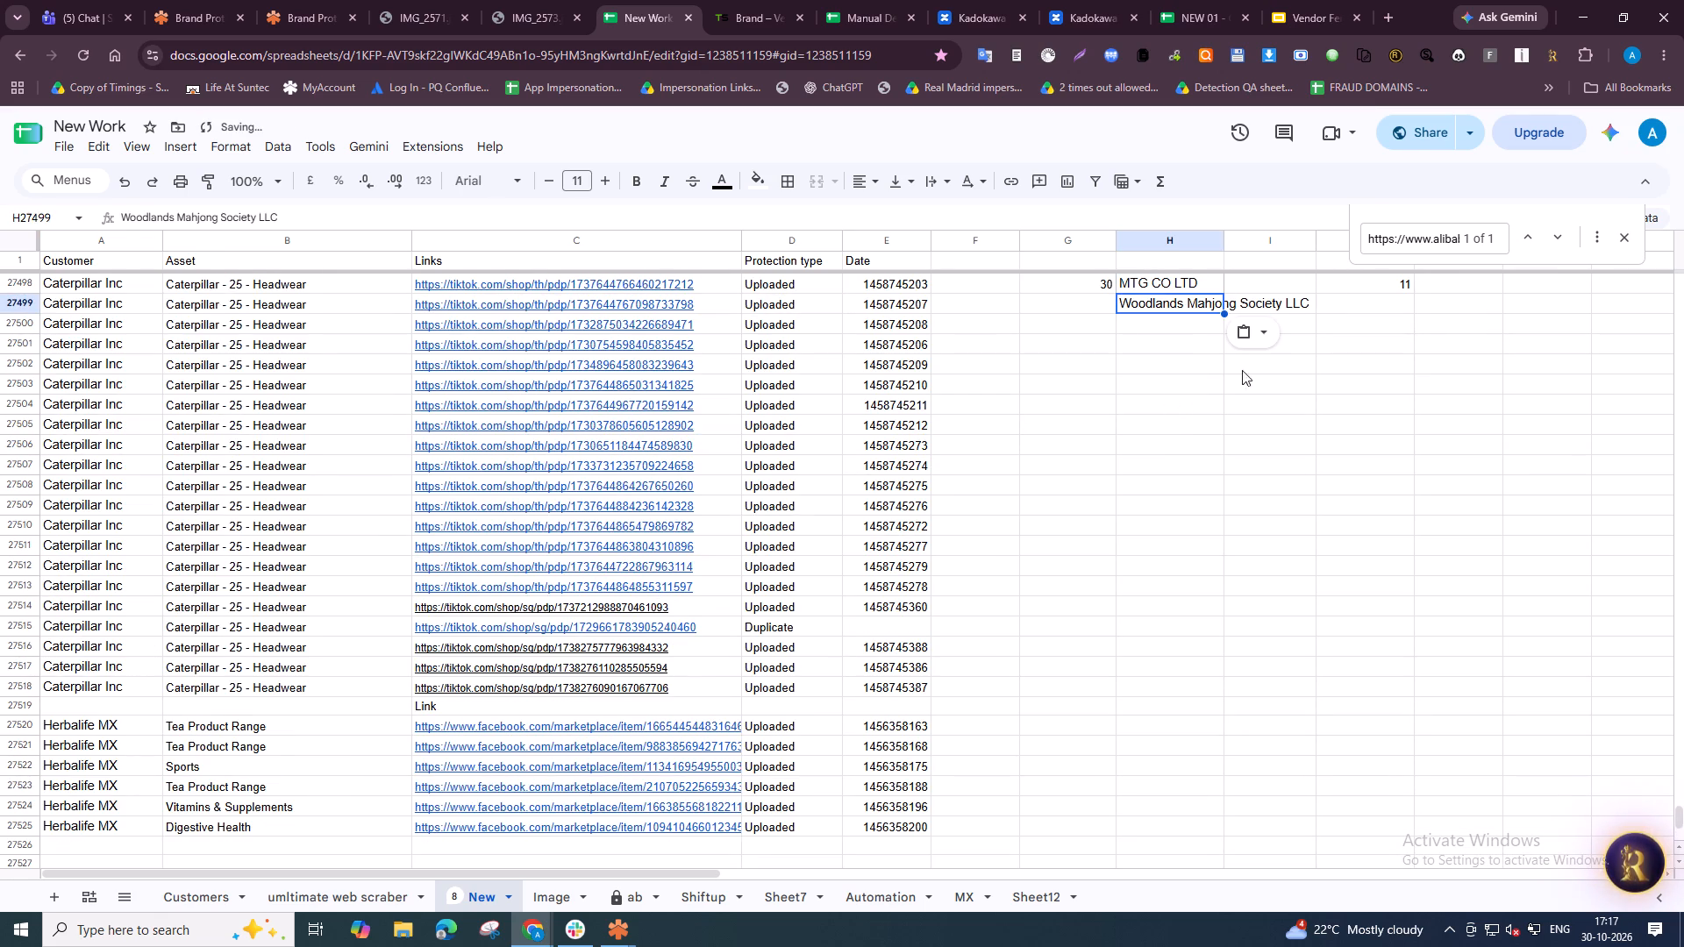
# Clear the JetBrains (Brand) and MTG CO LTD entries and their 30 values from the customer summary list.
pyautogui.scroll(3, 1257, 394)
pyautogui.press('Up')
pyautogui.press('Up')
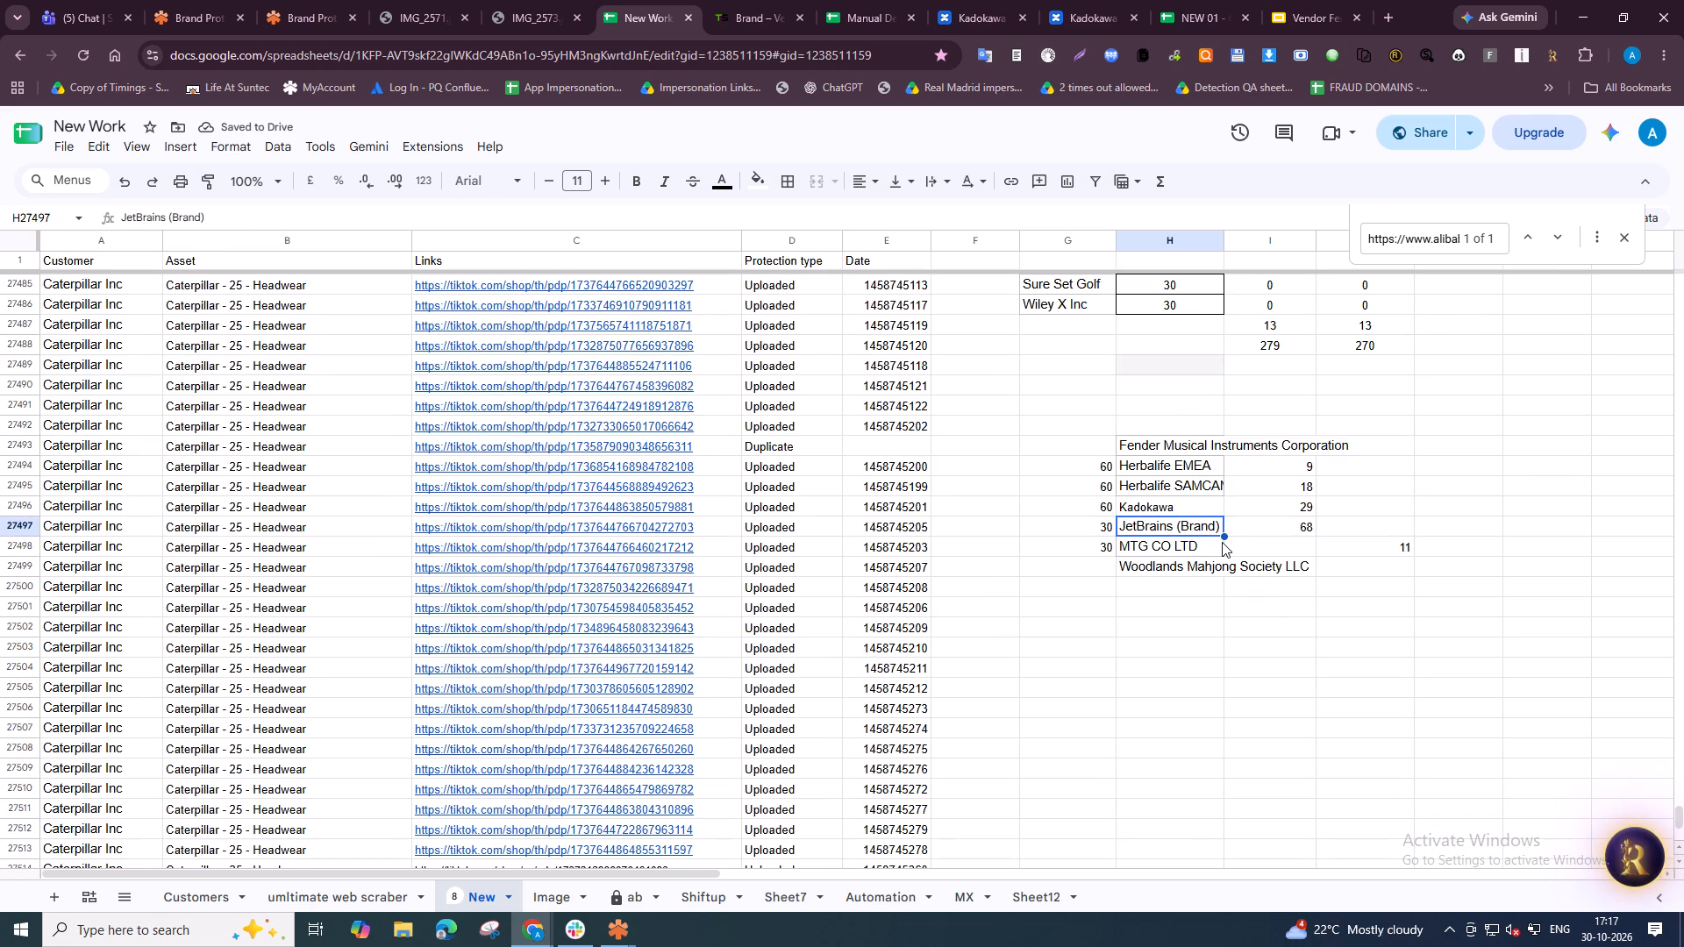
pyautogui.hotkey('shift', 'Left')
pyautogui.hotkey('shift', 'Down')
pyautogui.press('Delete')
# Move Woodlands Mahjong Society LLC directly below Kadokawa in the summary list and enter 60 beside it.
pyautogui.press('Down')
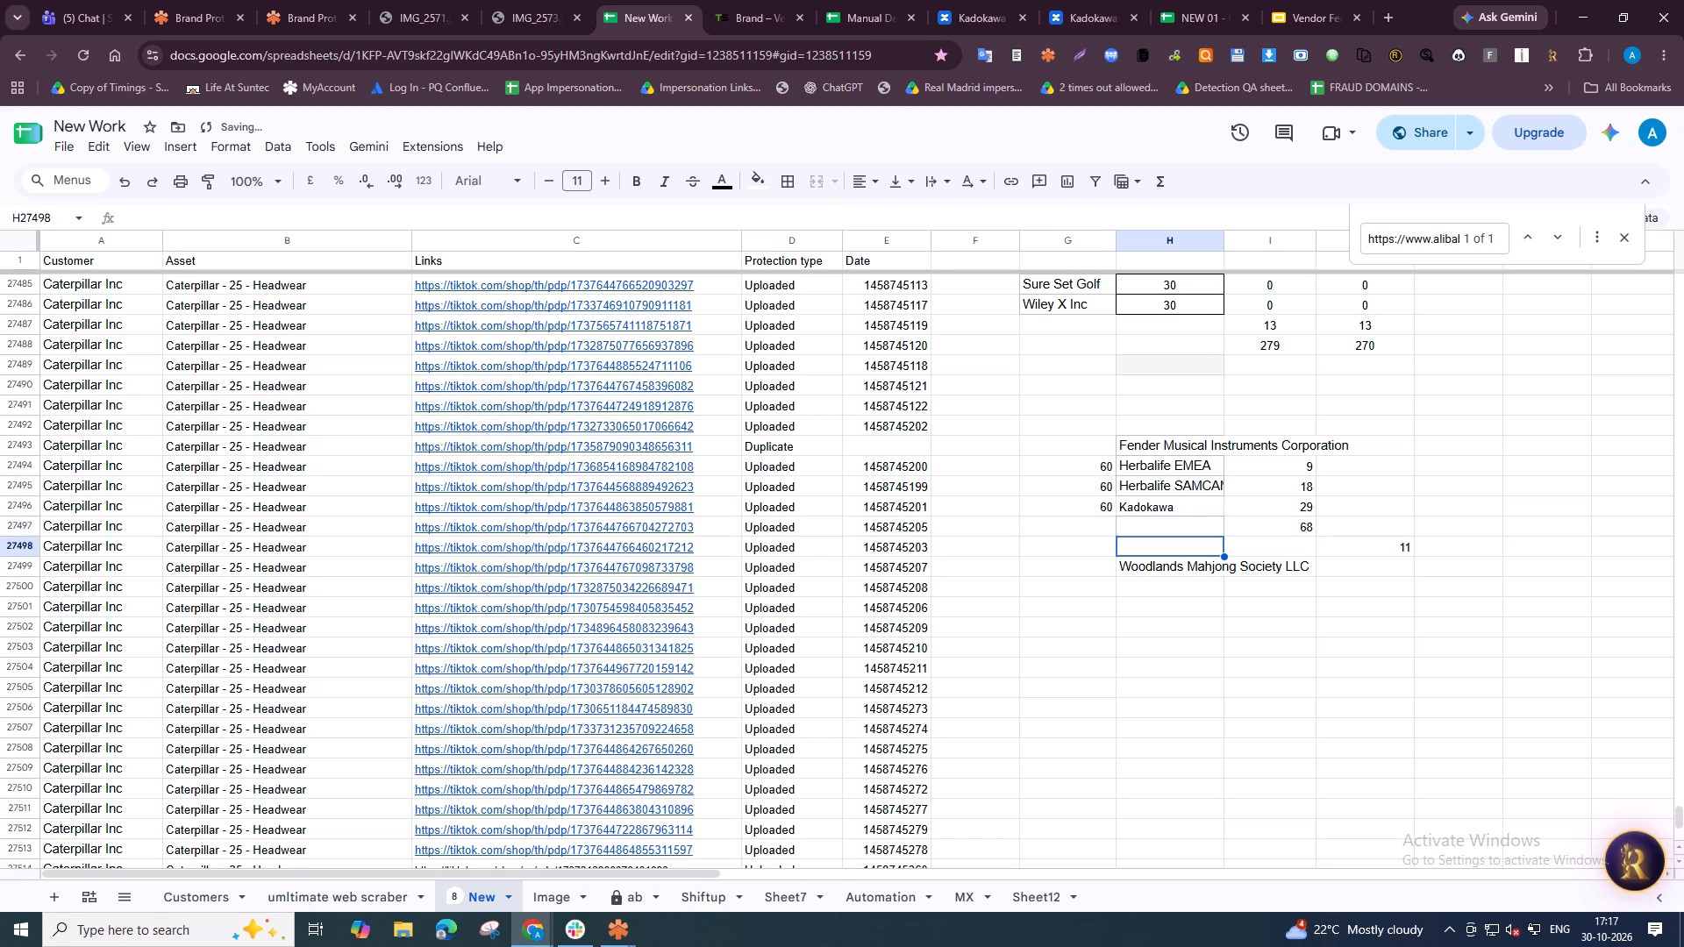
pyautogui.press('Down')
pyautogui.hotkey('ctrl', 'x')
pyautogui.press('Up')
pyautogui.press('Up')
pyautogui.hotkey('ctrl', 'v')
pyautogui.press('Left')
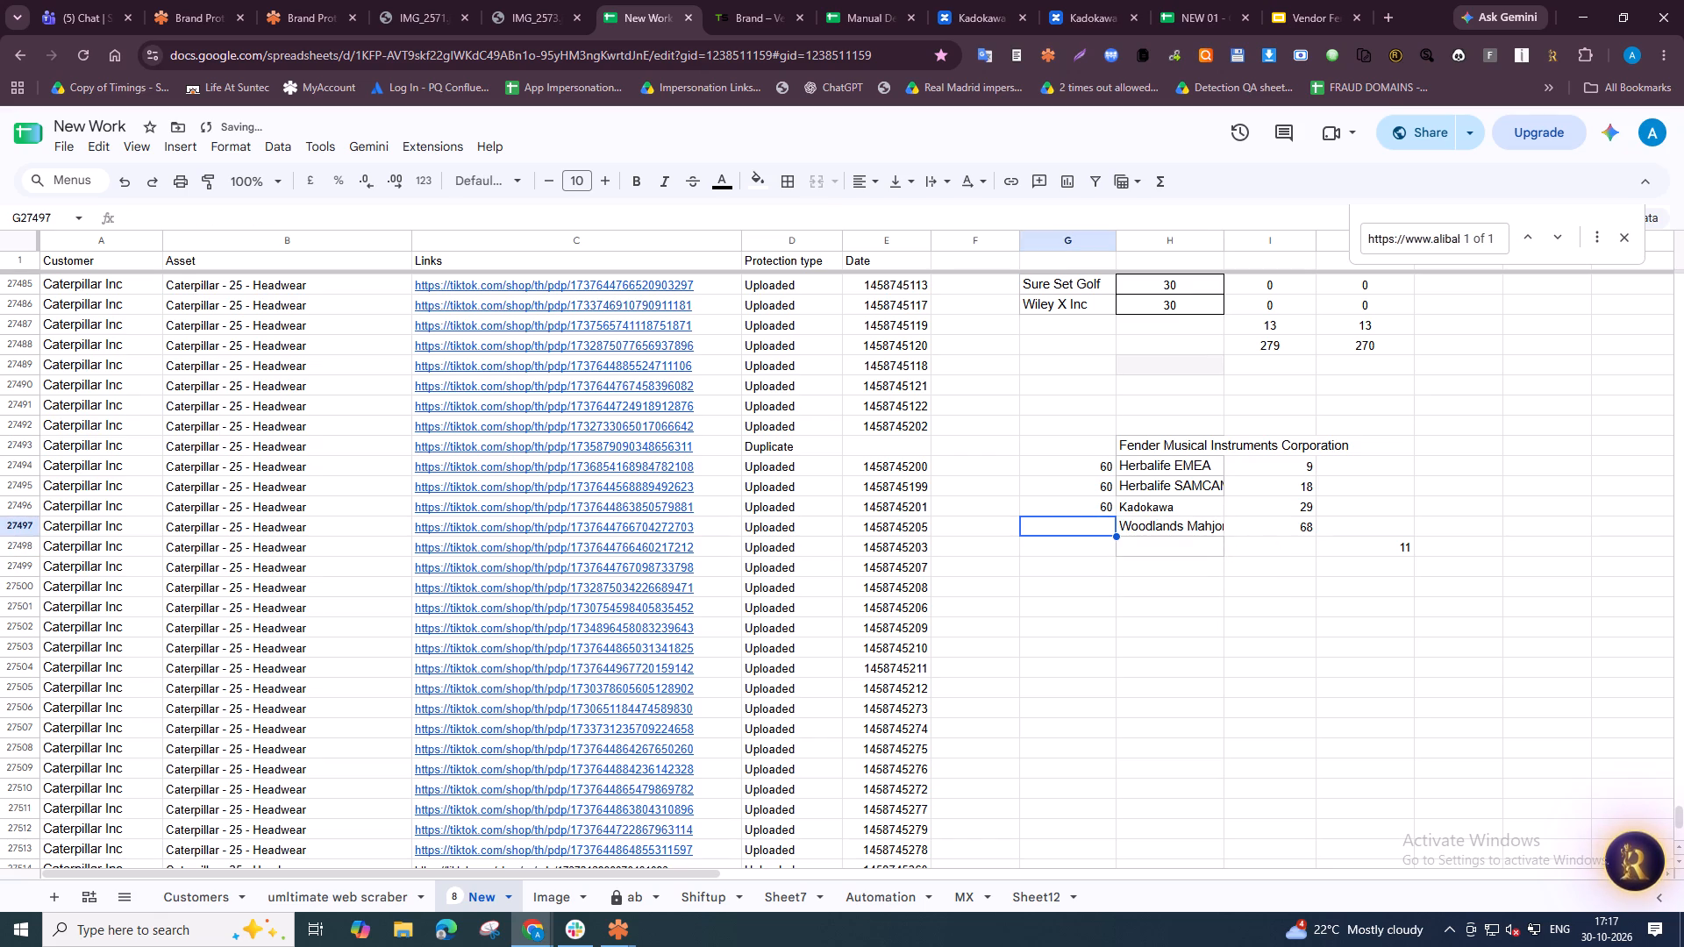
pyautogui.write('60')
# Move the 68 one row down in the summary, enter 11 as Woodlands' count, and select the counts column.
pyautogui.press('Right')
pyautogui.press('Right')
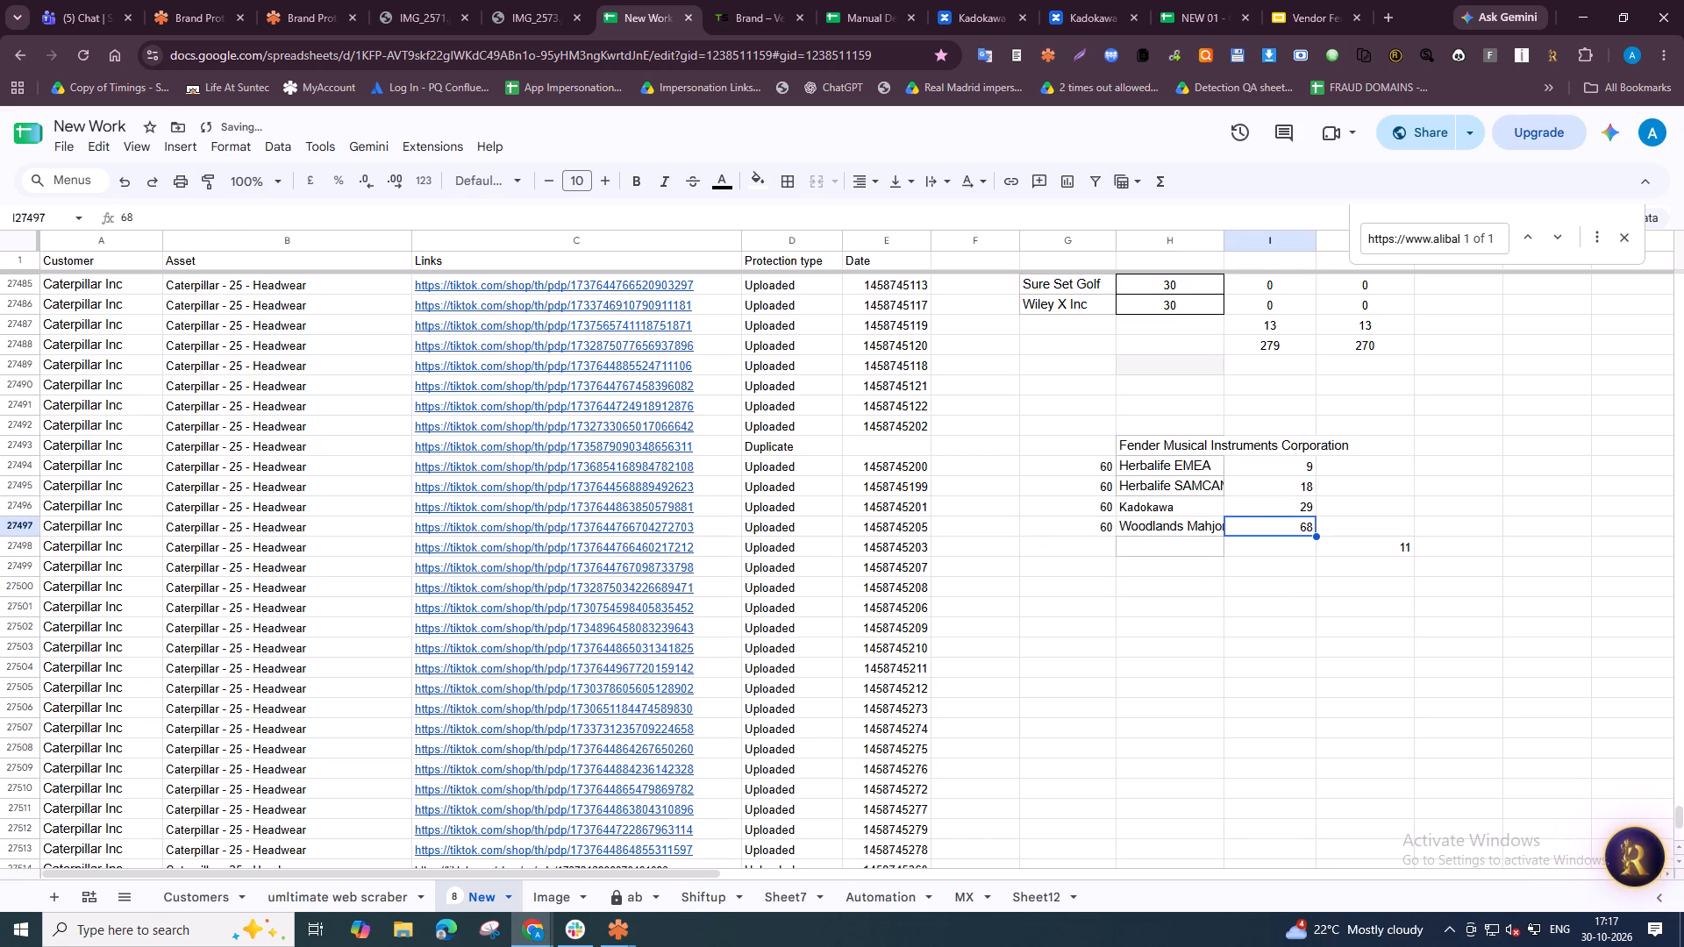
pyautogui.hotkey('ctrl', 'x')
pyautogui.press('Down')
pyautogui.hotkey('ctrl', 'v')
pyautogui.press('Up')
pyautogui.write('11')
pyautogui.press('Up')
pyautogui.press('Up')
pyautogui.press('Up')
pyautogui.hotkey('ctrl', 'shift', 'Down')
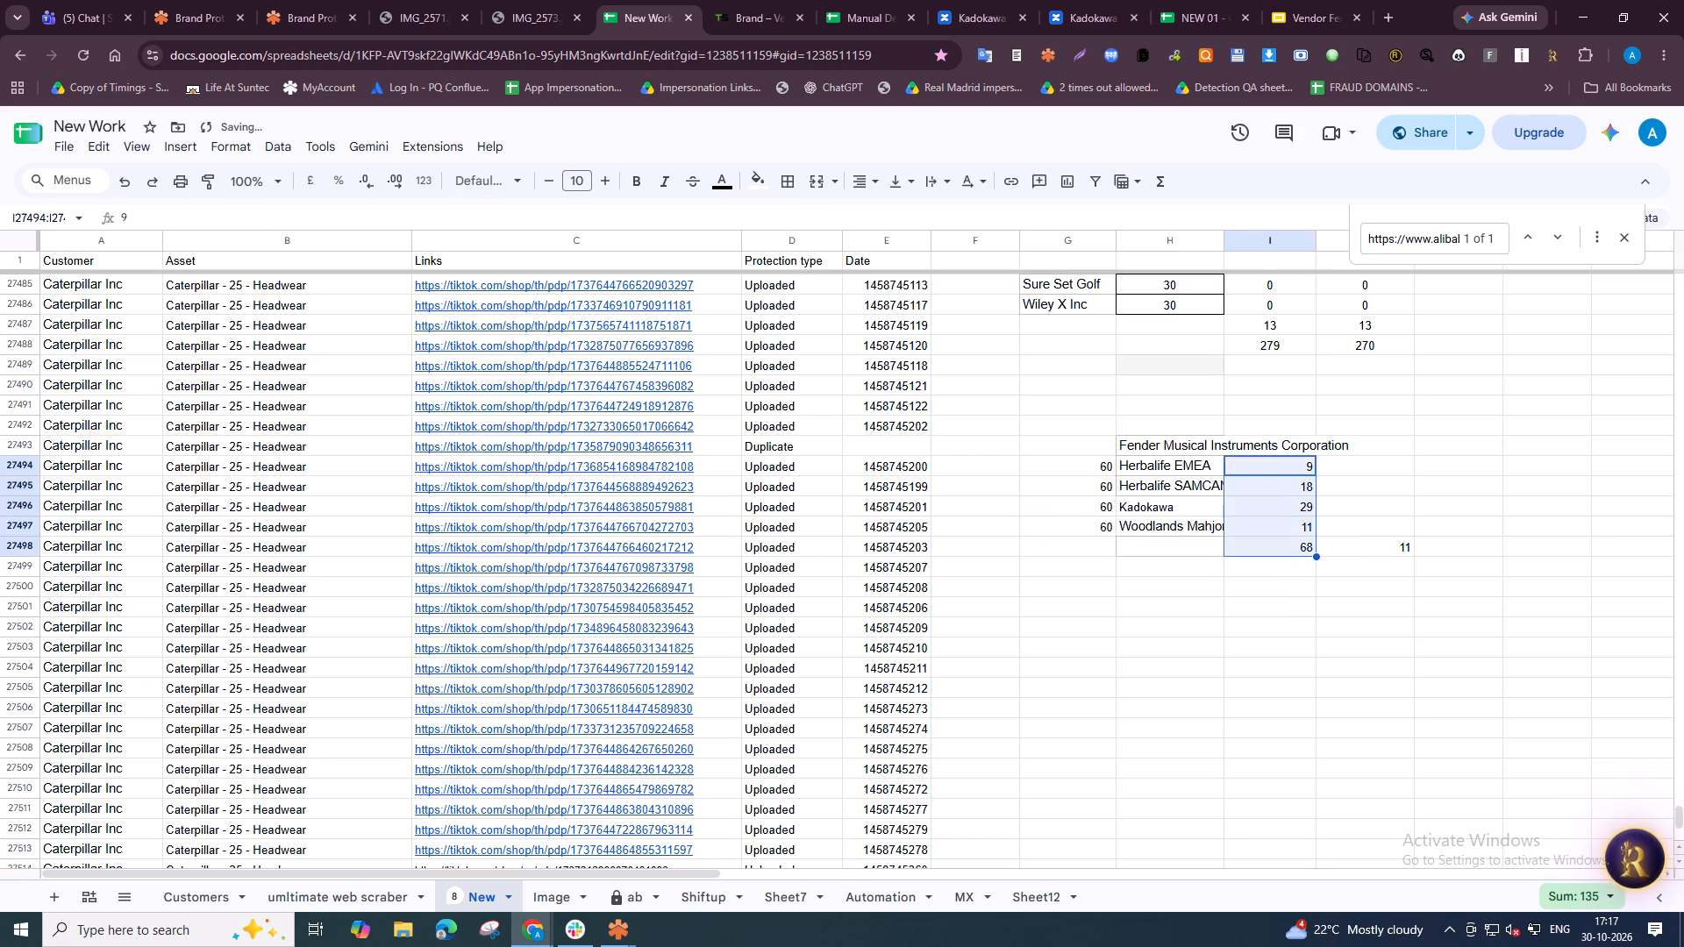
# Delete the stray 11 beside the 68 in the customer summary.
pyautogui.moveTo(1275, 655); pyautogui.dragTo(1303, 644)
pyautogui.click(1376, 549)
pyautogui.press('Delete')
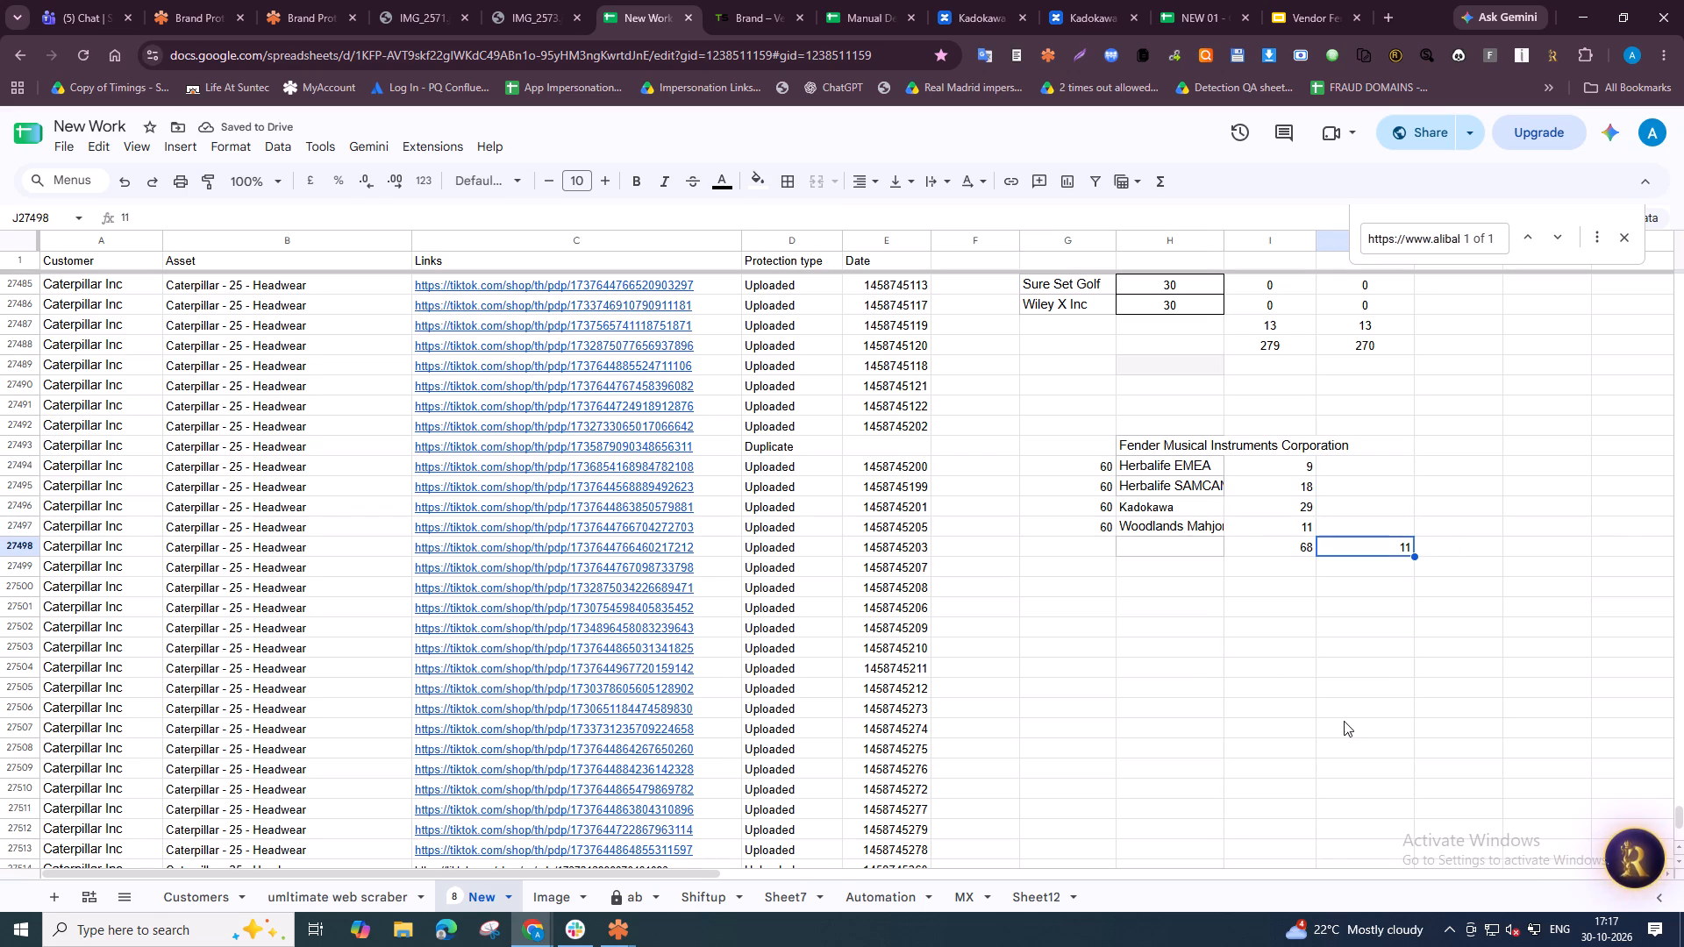
pyautogui.click(1340, 719)
# Filter the Tuinet Brand tracker to the customer Woodlands Mahjong Society LLC, using the name copied from the summary list.
pyautogui.click(748, 0)
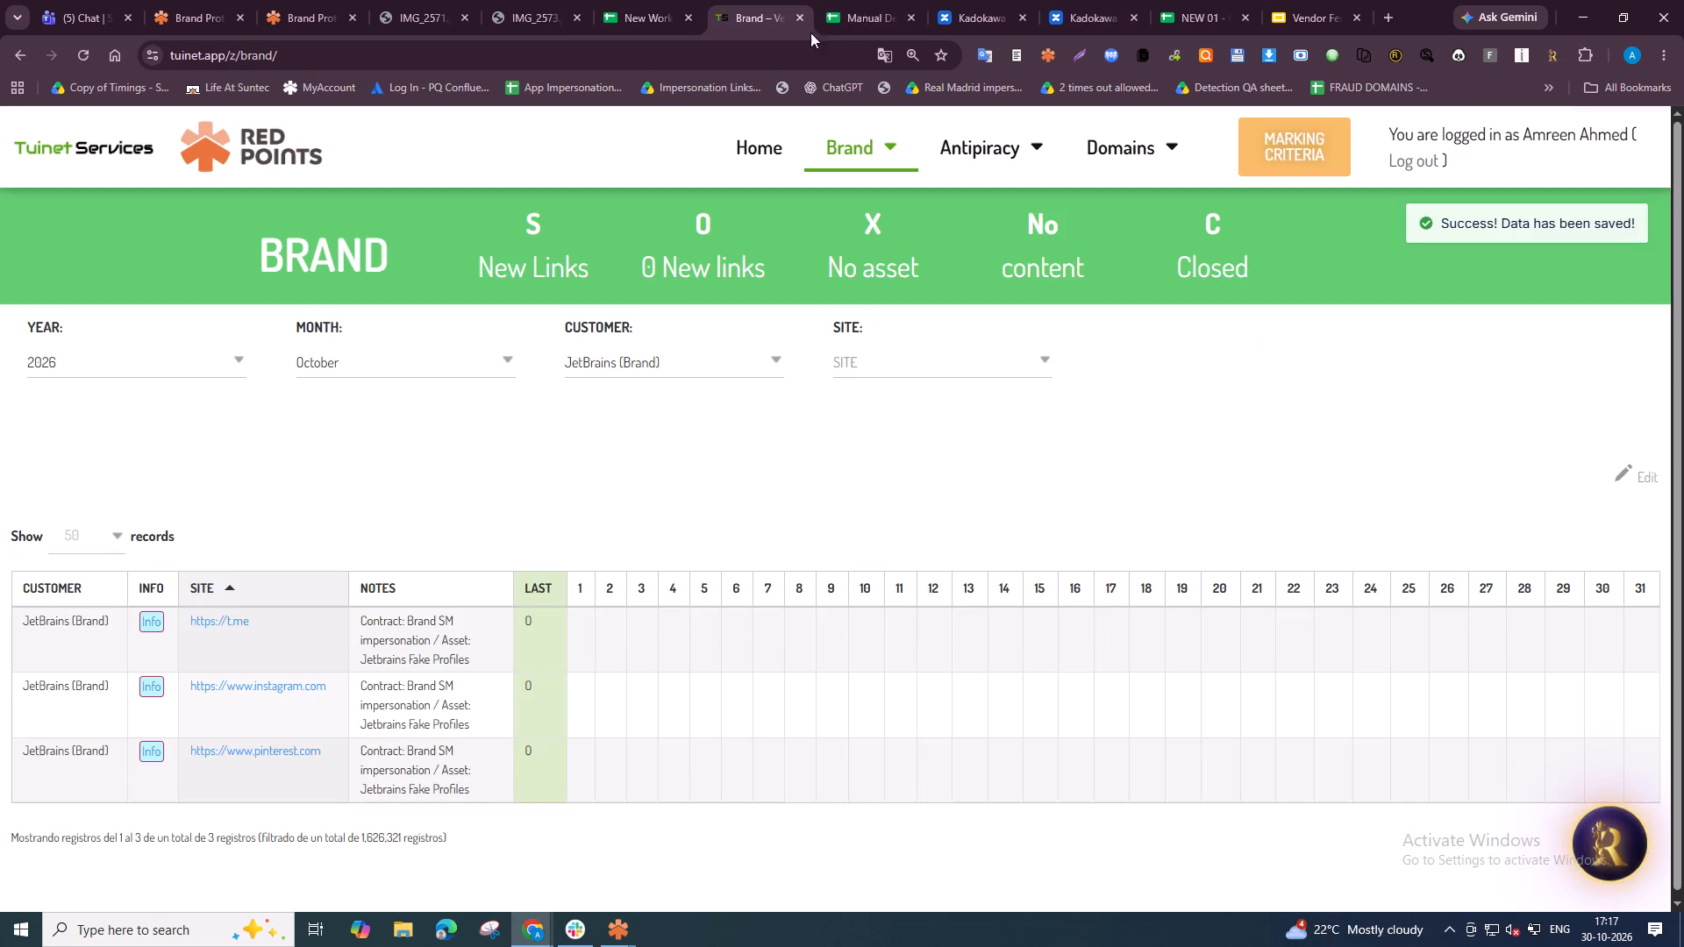
pyautogui.click(672, 369)
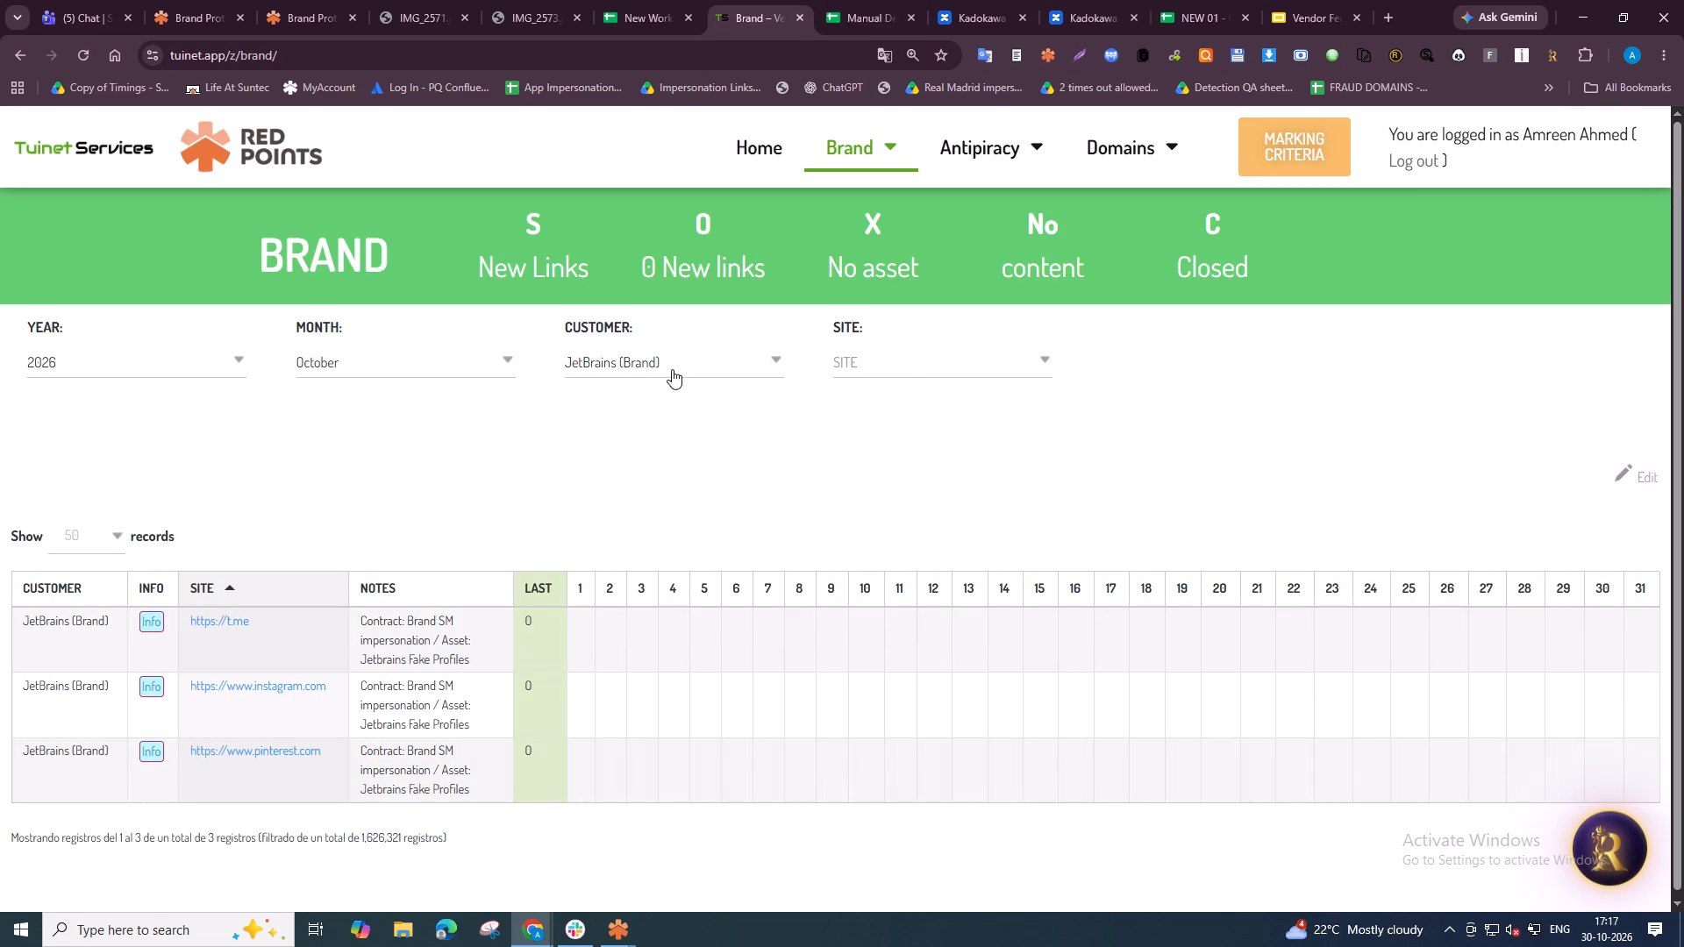
pyautogui.click(629, 0)
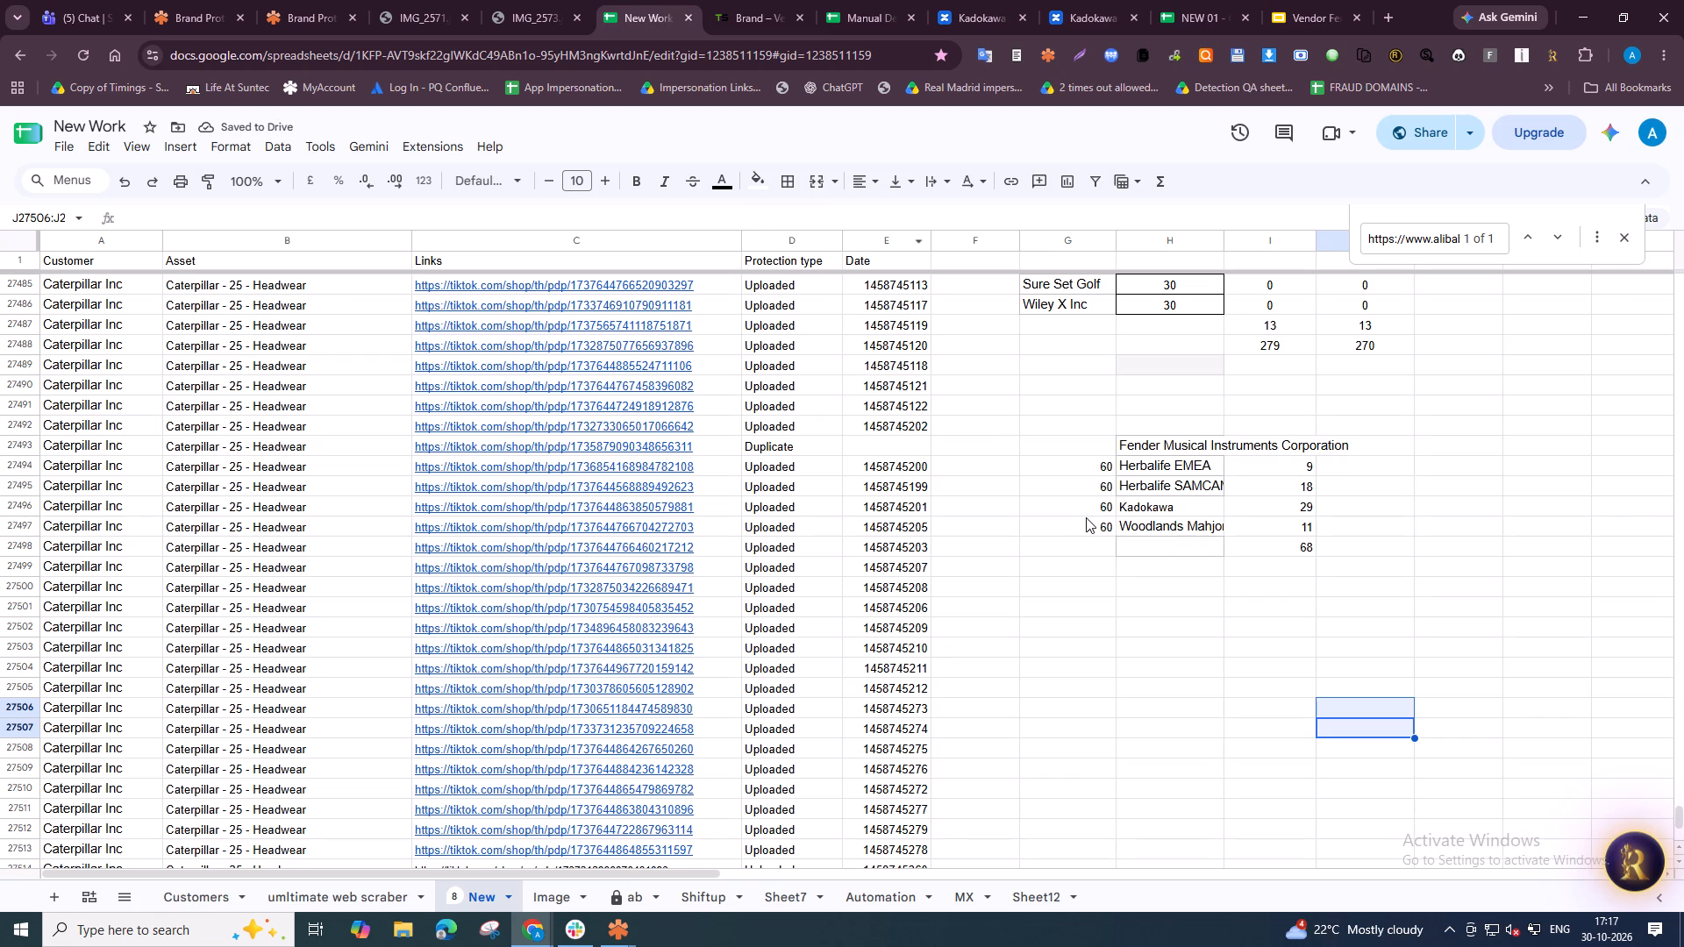
pyautogui.click(1157, 535)
pyautogui.hotkey('ctrl', 'c')
pyautogui.click(746, 0)
pyautogui.hotkey('ctrl', 'v')
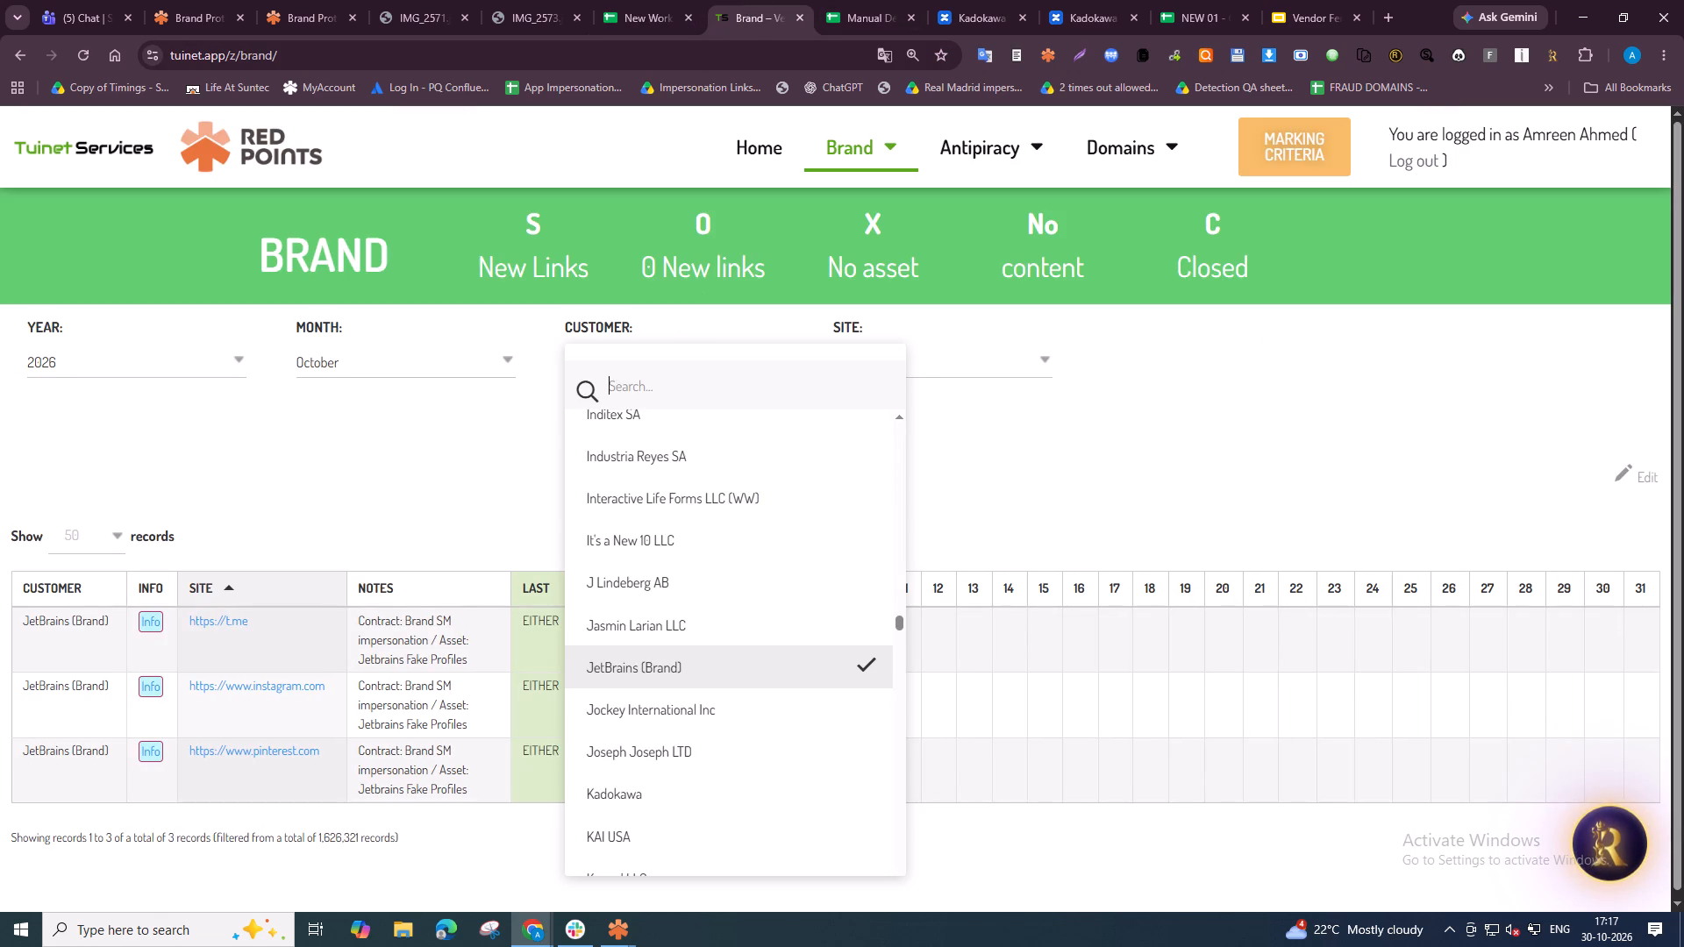
pyautogui.click(687, 442)
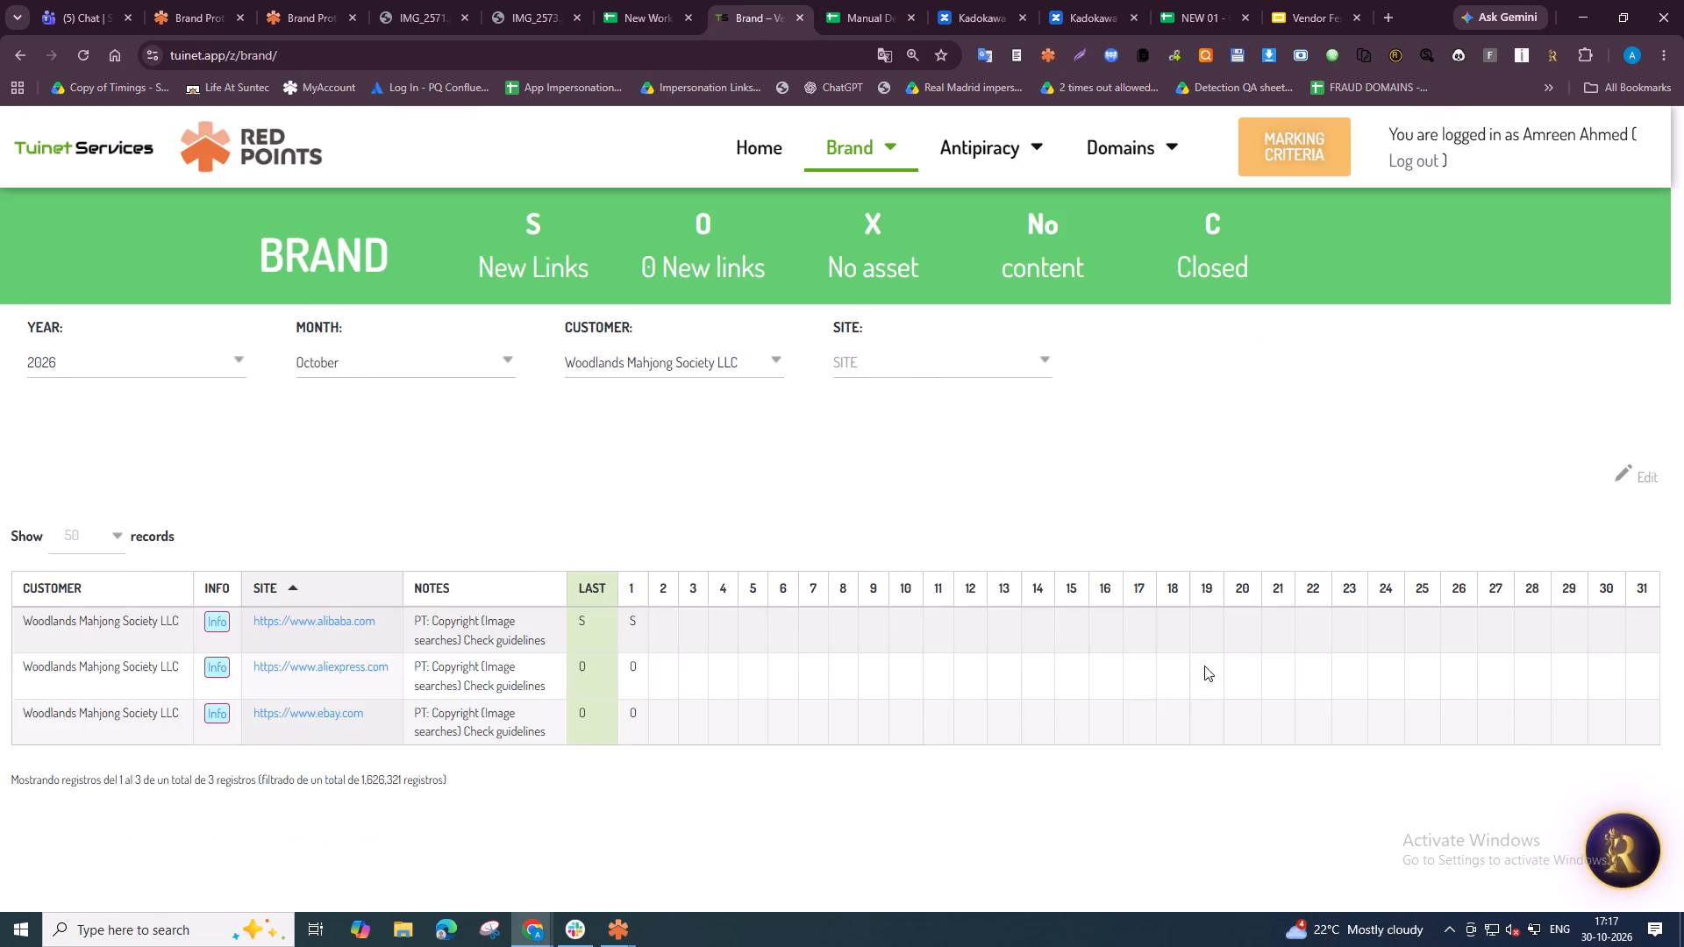
# Mark Woodlands' day 30 statuses for October as S for Alibaba and O for both AliExpress and eBay.
pyautogui.doubleClick(1614, 626)
pyautogui.click(1576, 696)
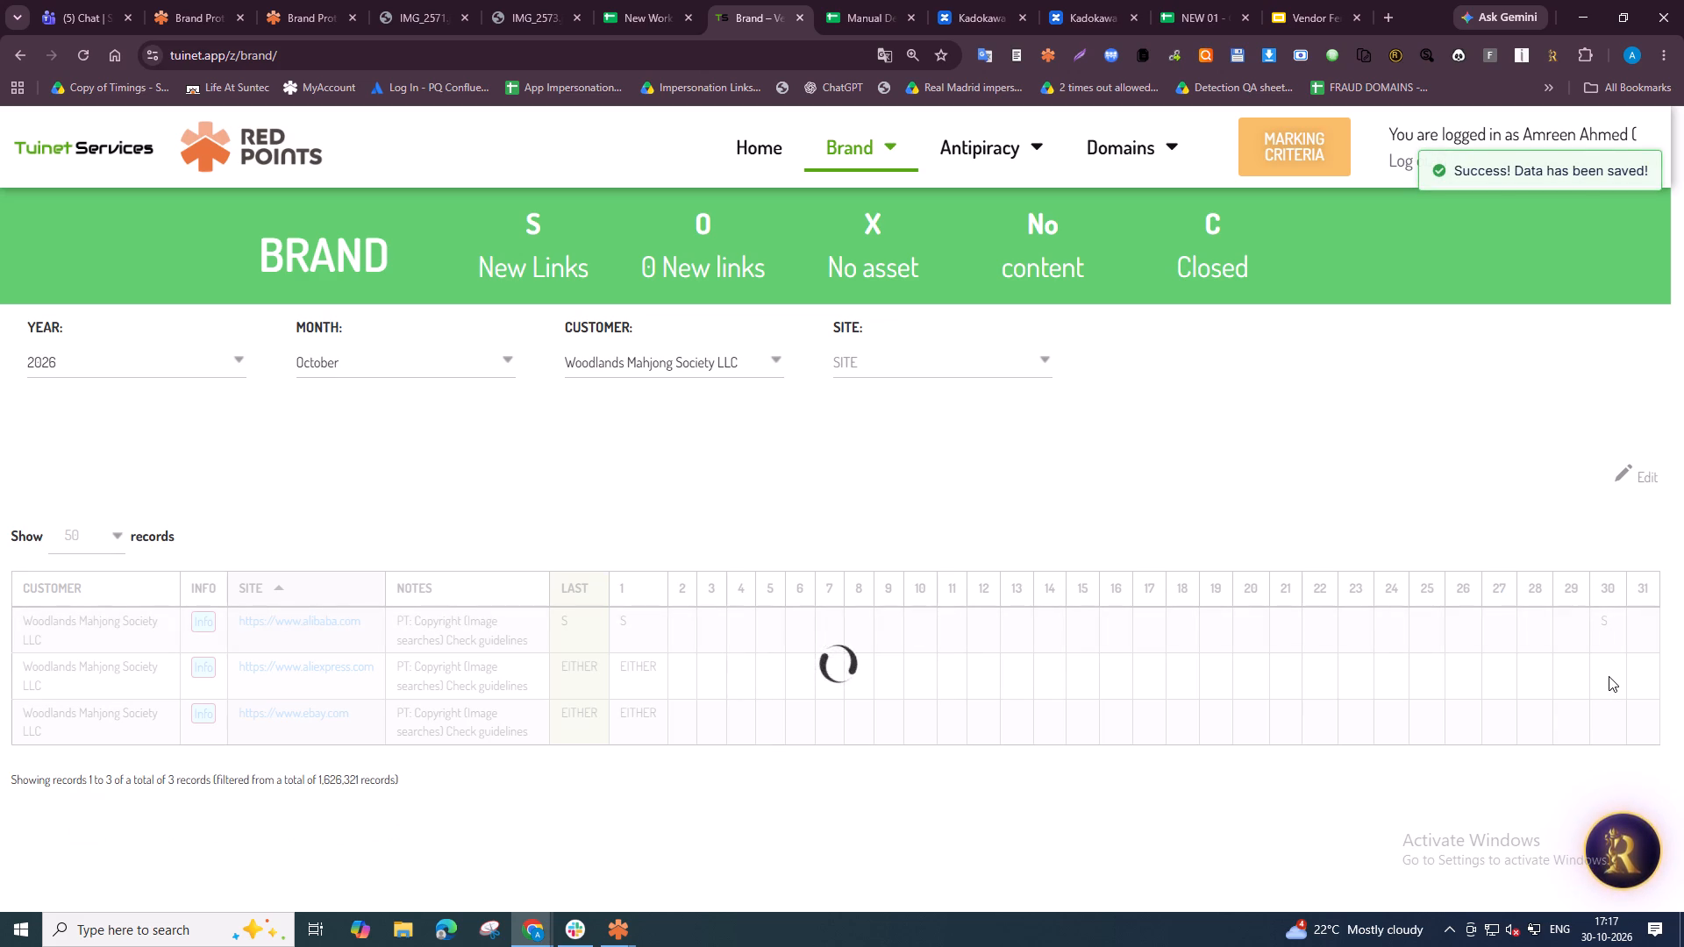
pyautogui.doubleClick(1609, 676)
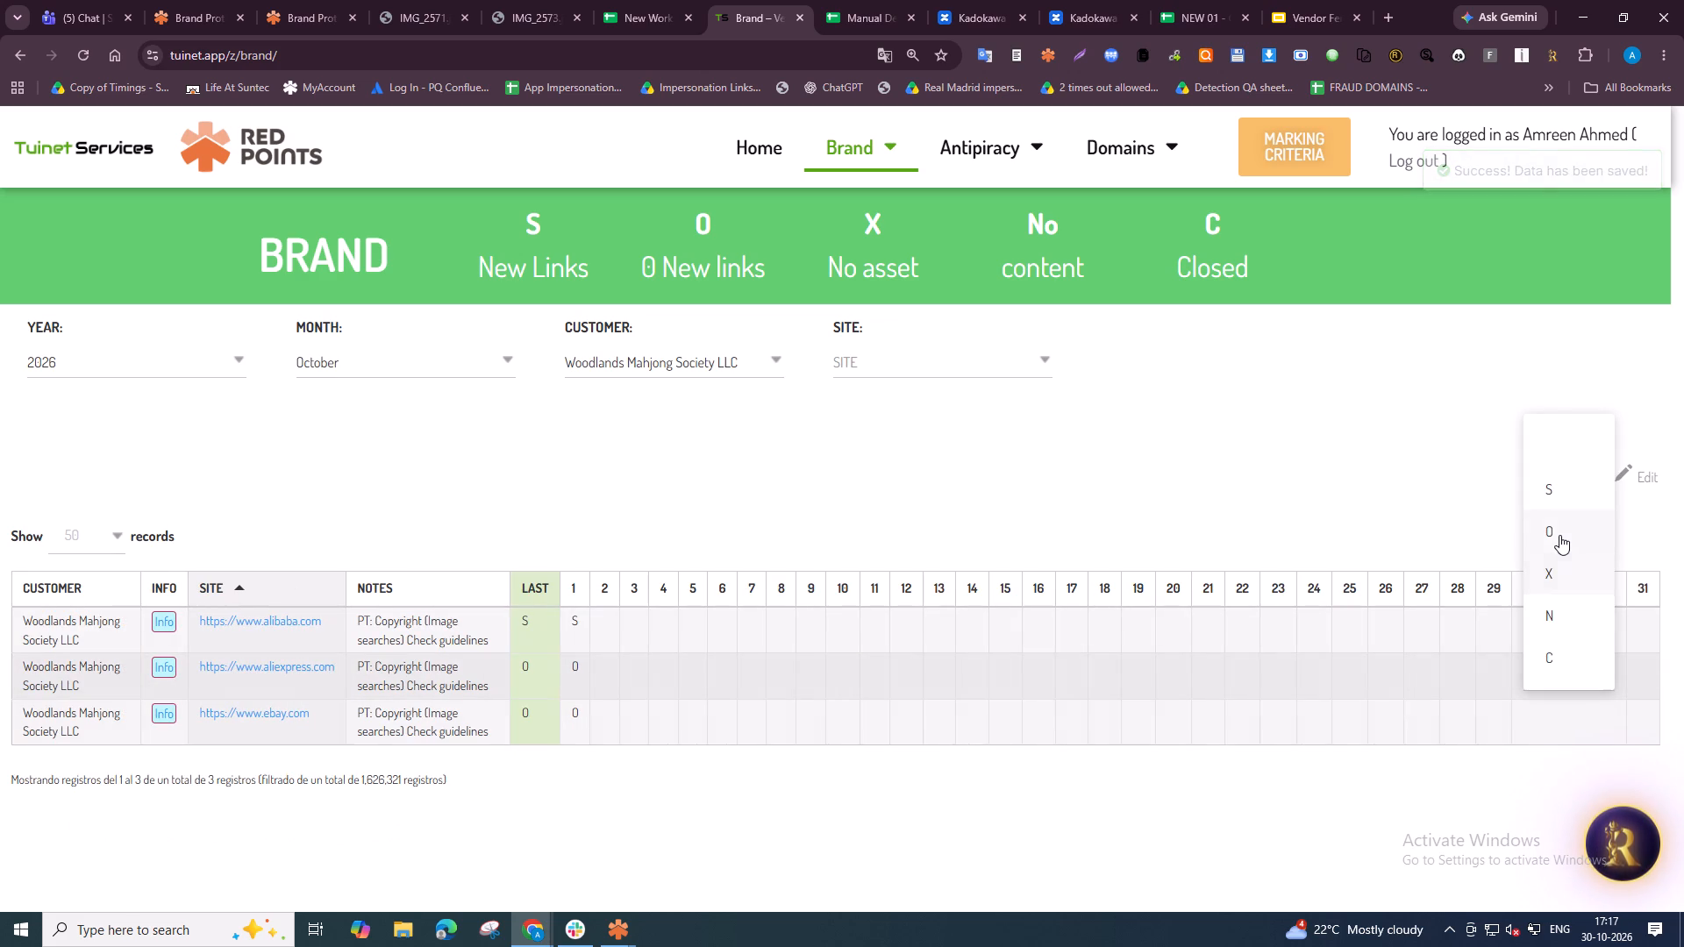
pyautogui.click(1559, 535)
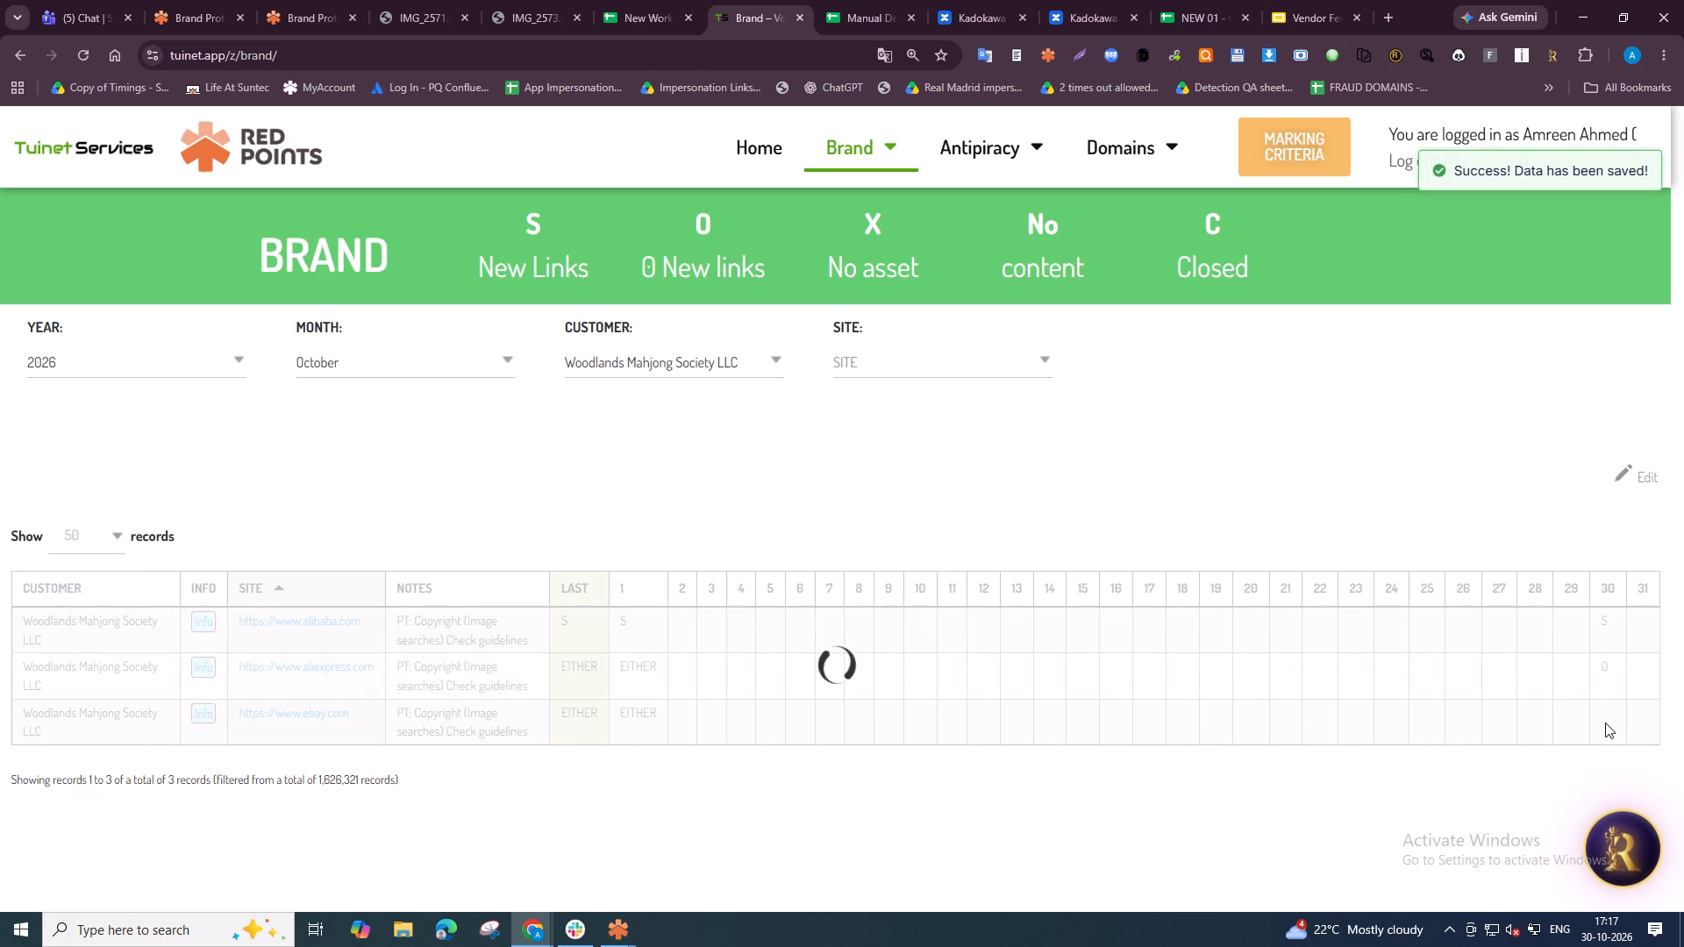
pyautogui.doubleClick(1607, 722)
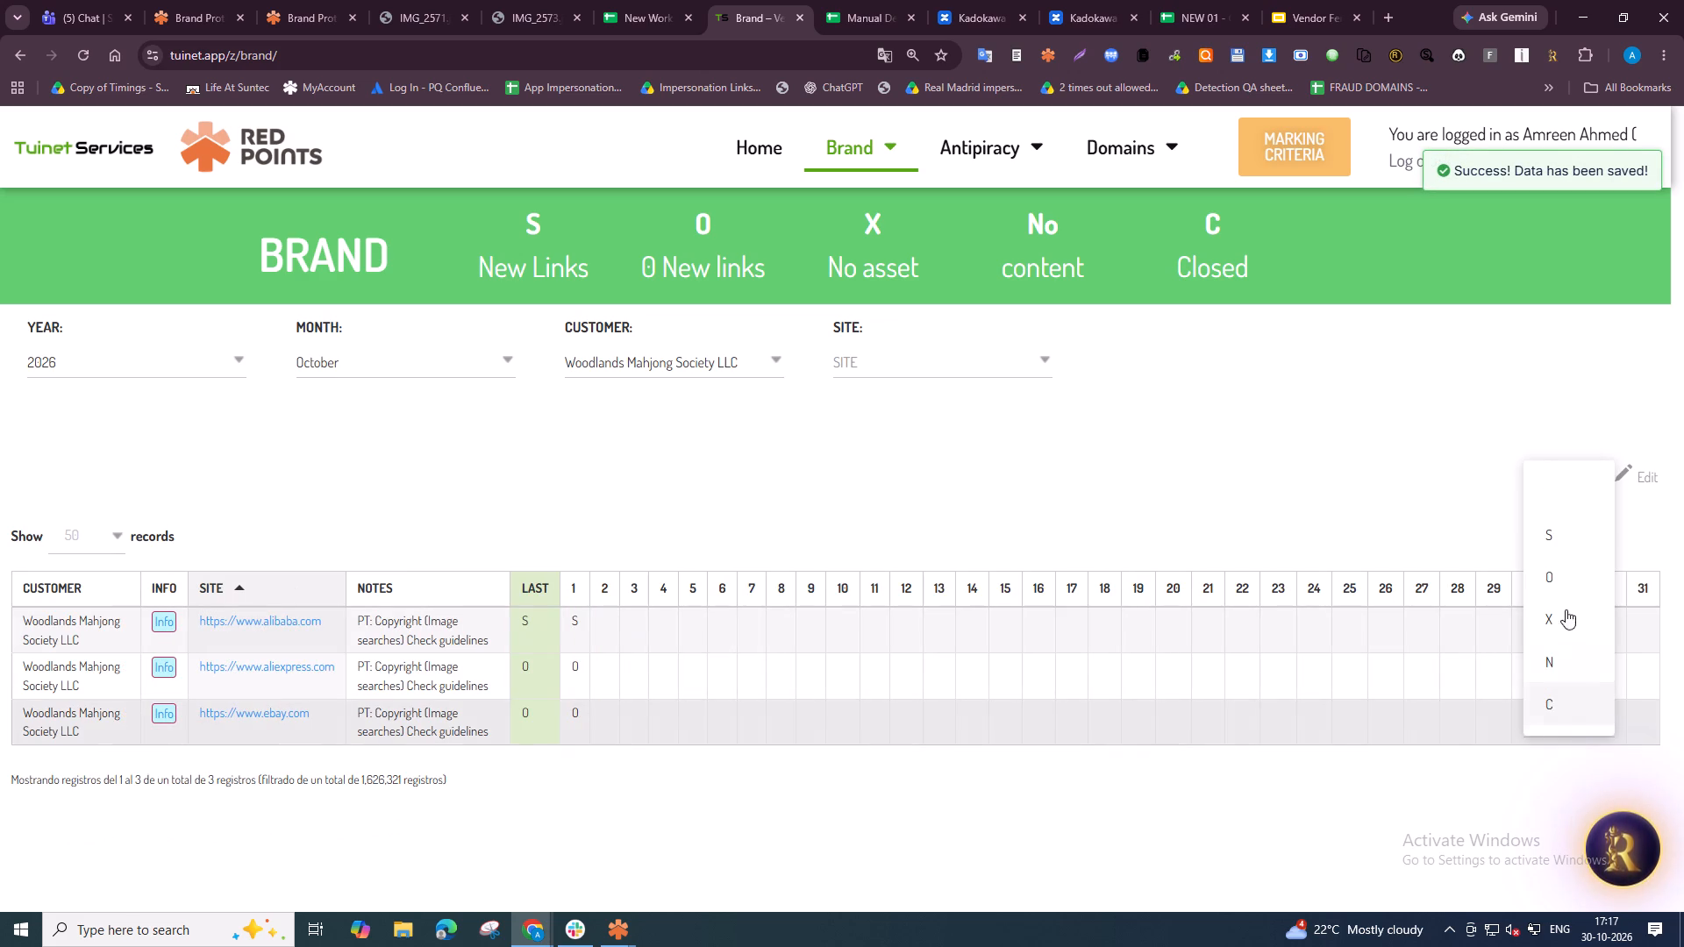
pyautogui.click(1557, 583)
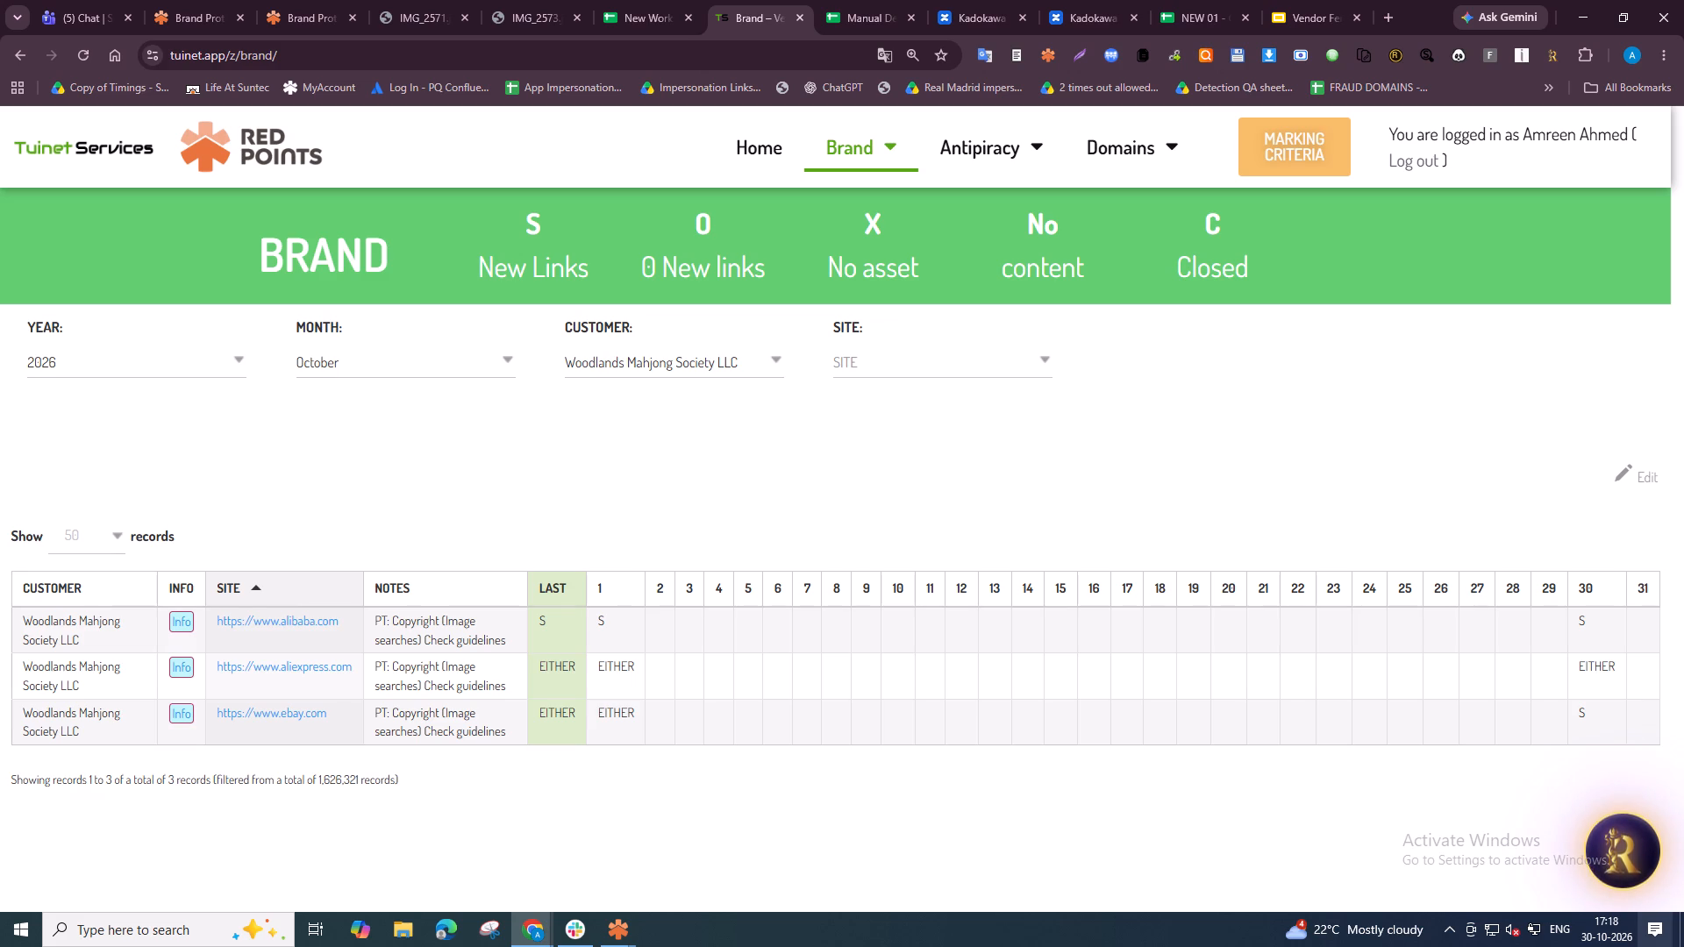
pyautogui.doubleClick(1599, 723)
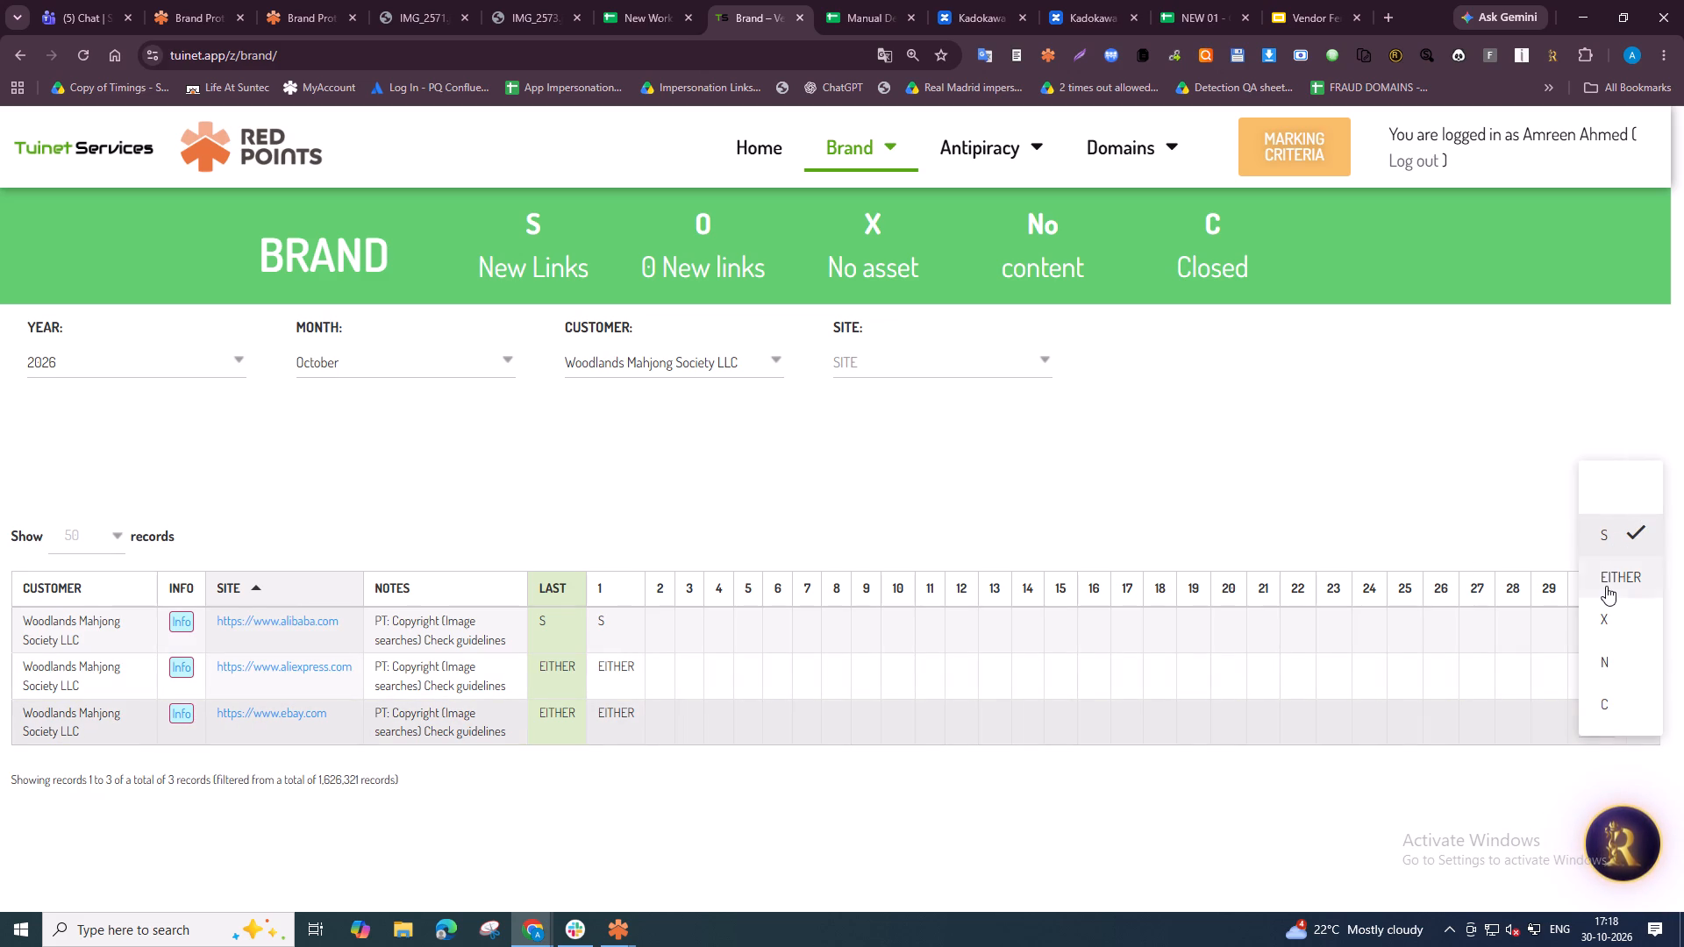
pyautogui.click(1606, 586)
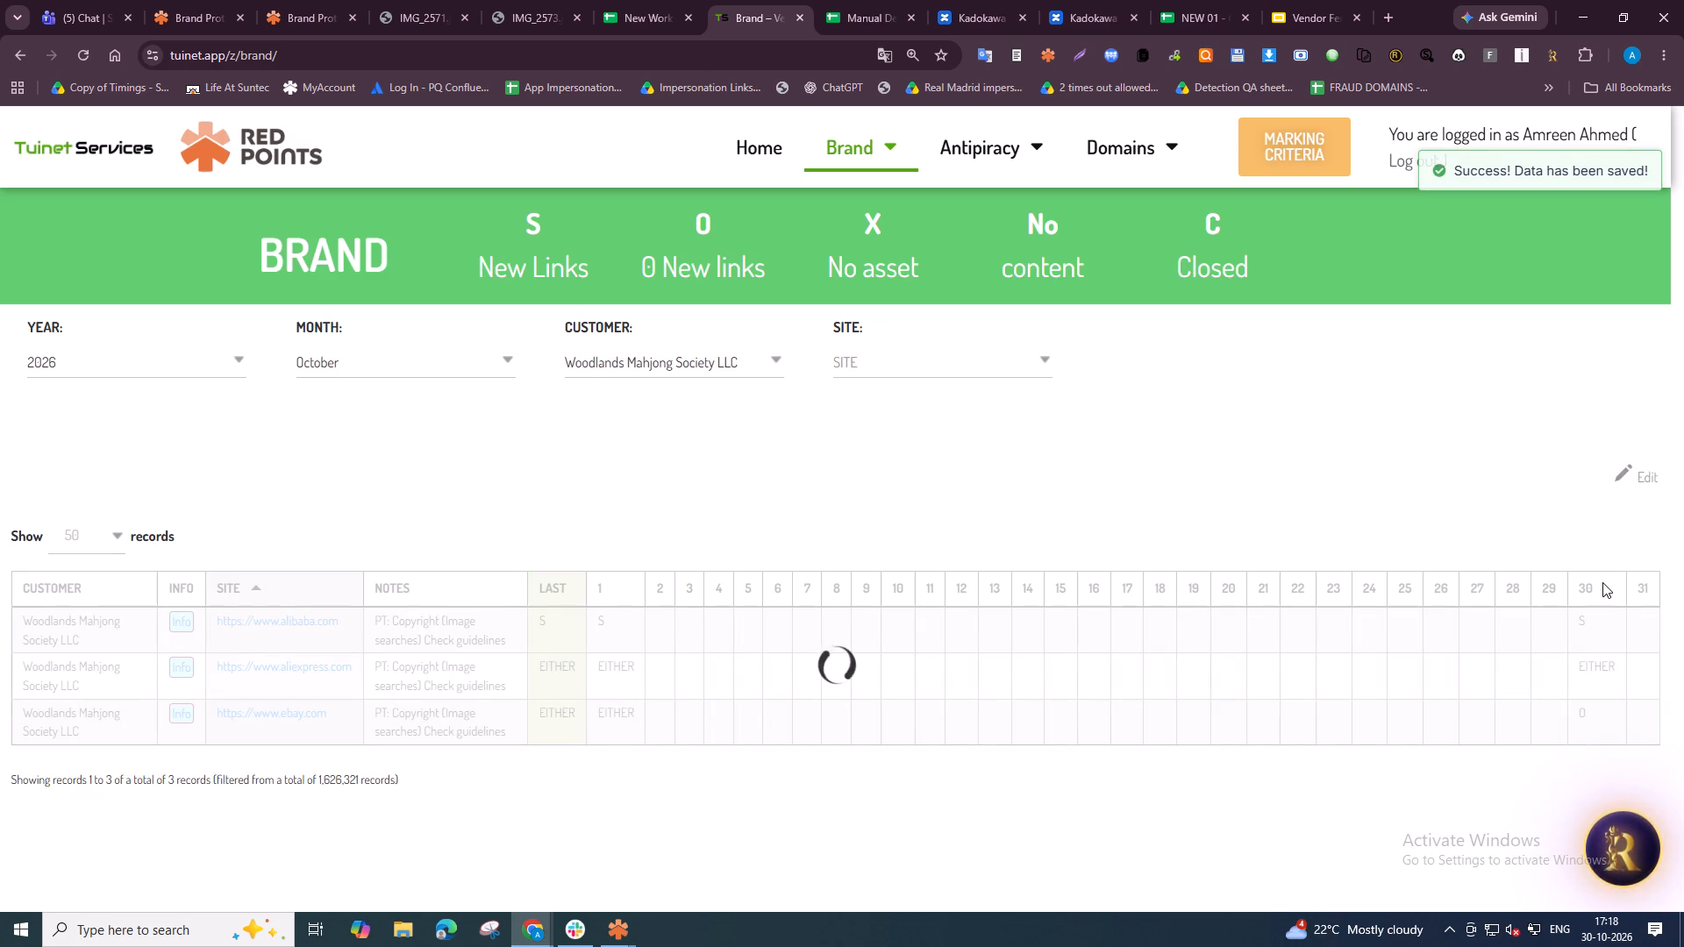